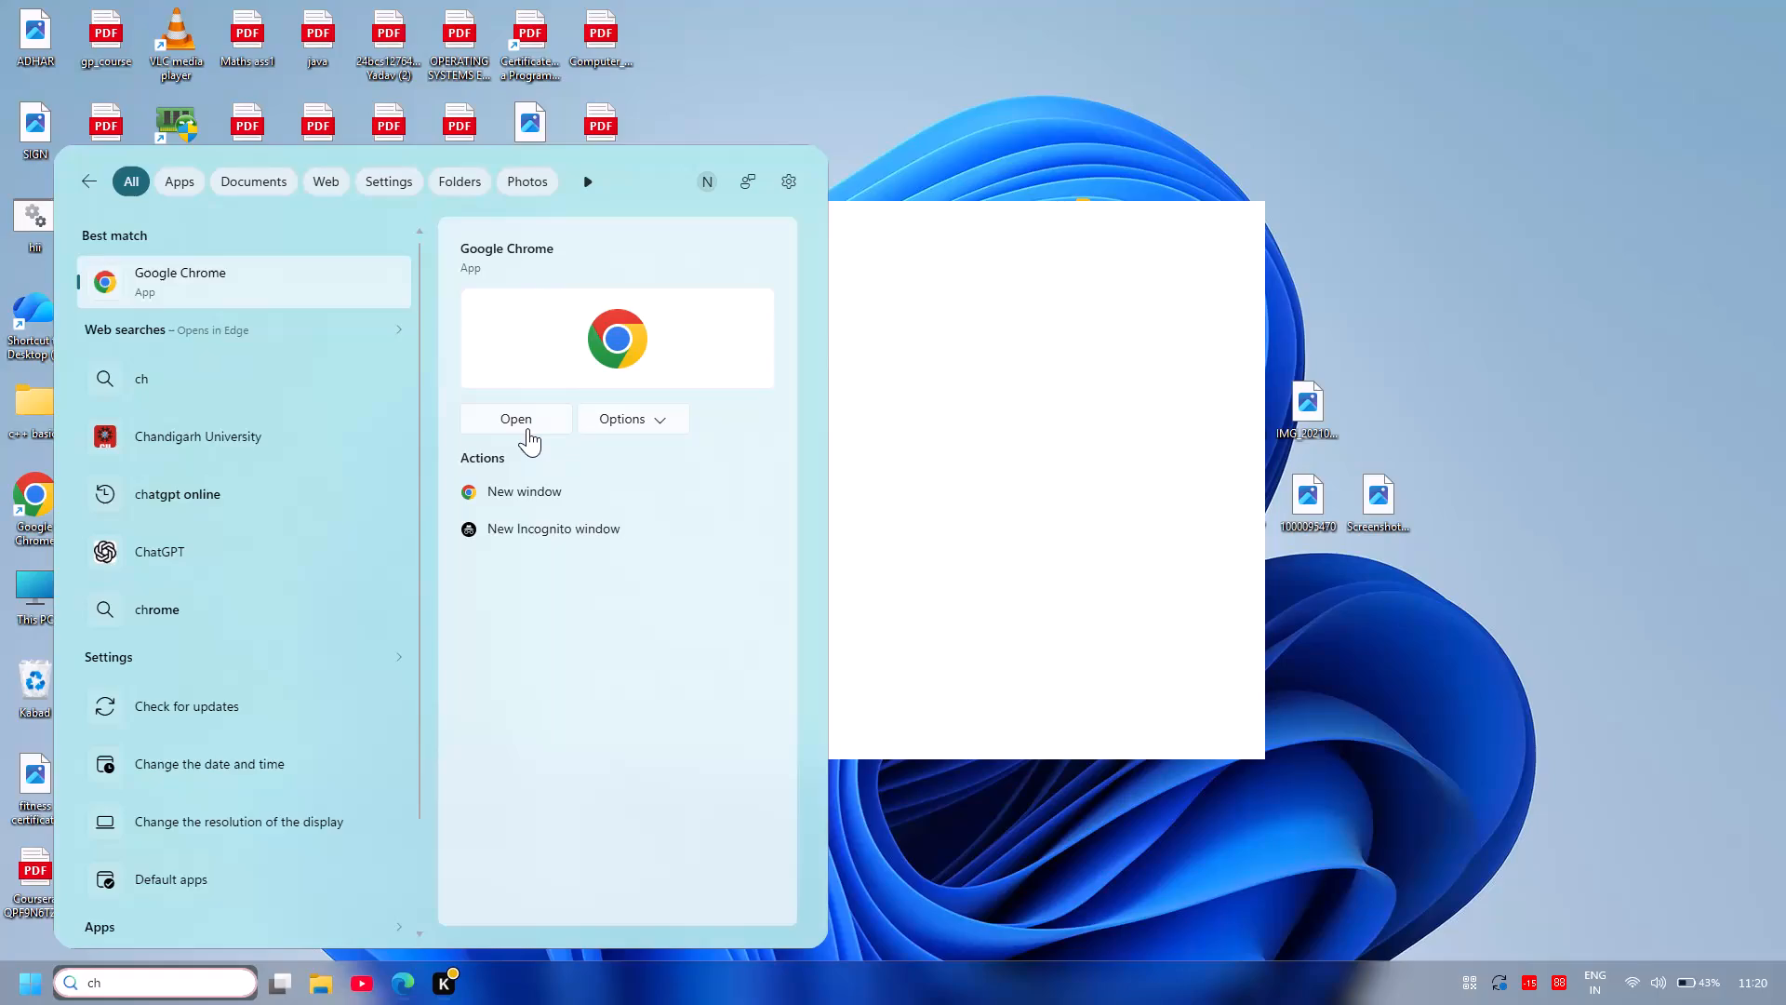
Open Google Chrome and dismiss the prompt to set it as the default browser.
click(525, 427)
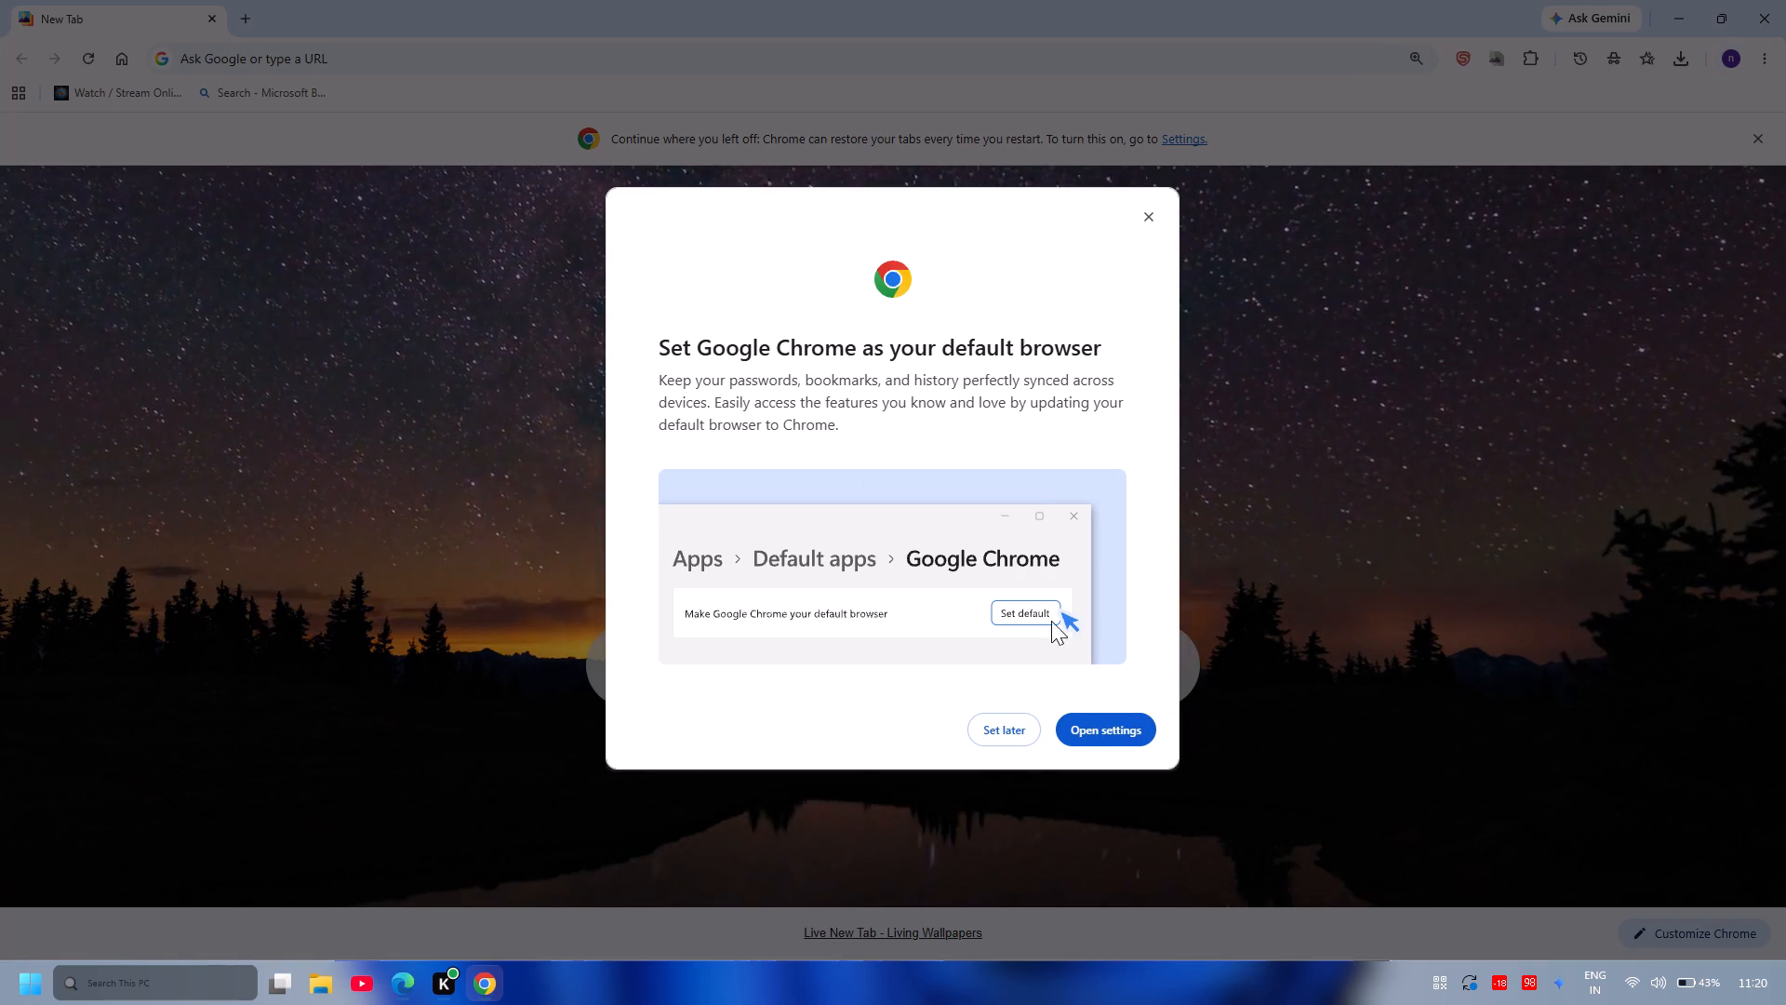
click(1149, 219)
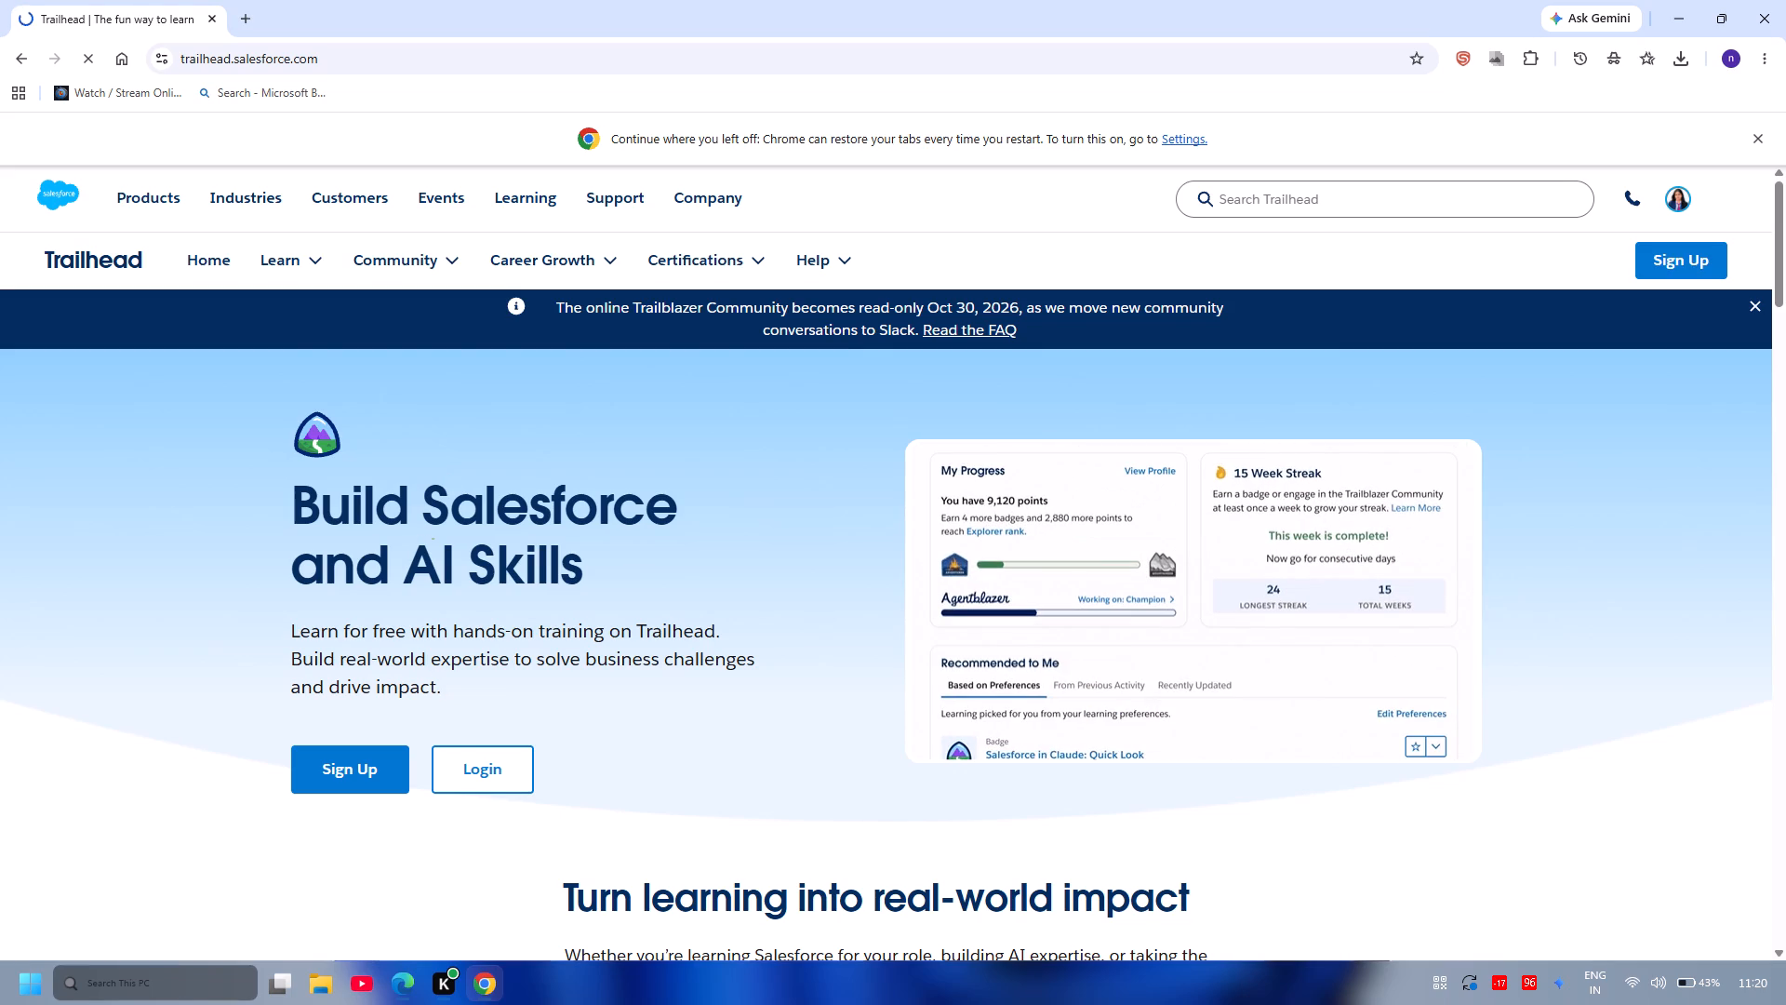
Log in to Trailhead from its home page.
click(473, 783)
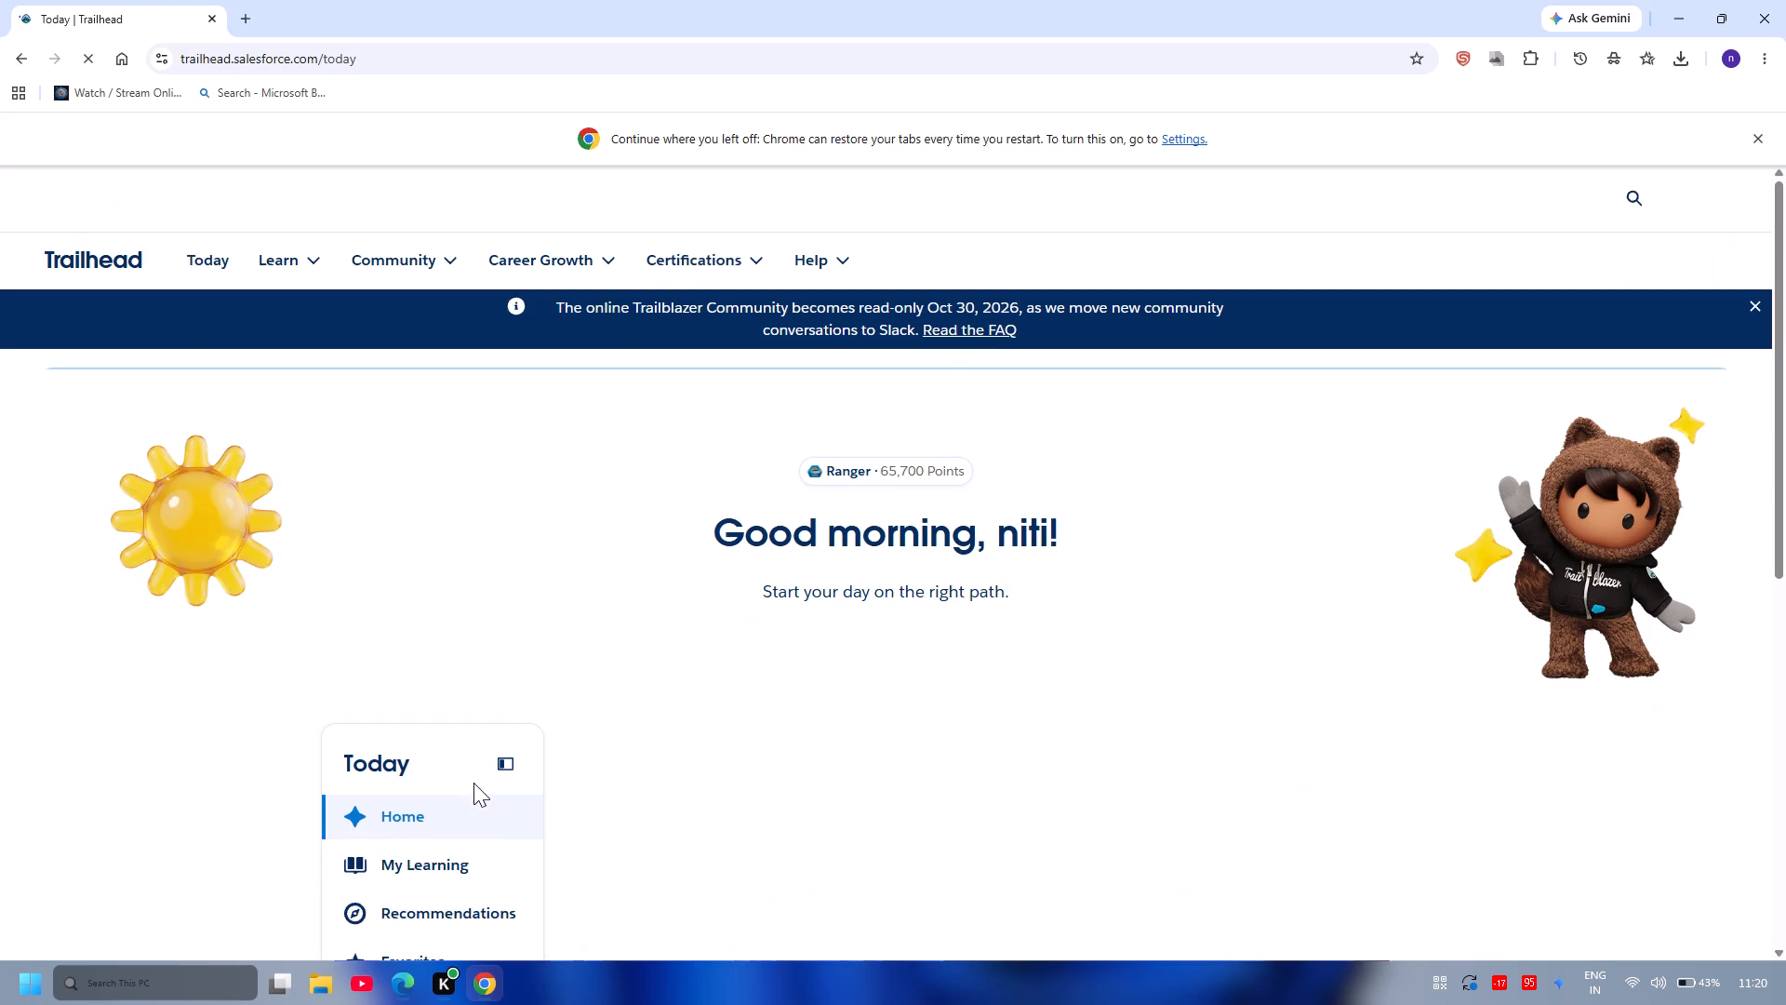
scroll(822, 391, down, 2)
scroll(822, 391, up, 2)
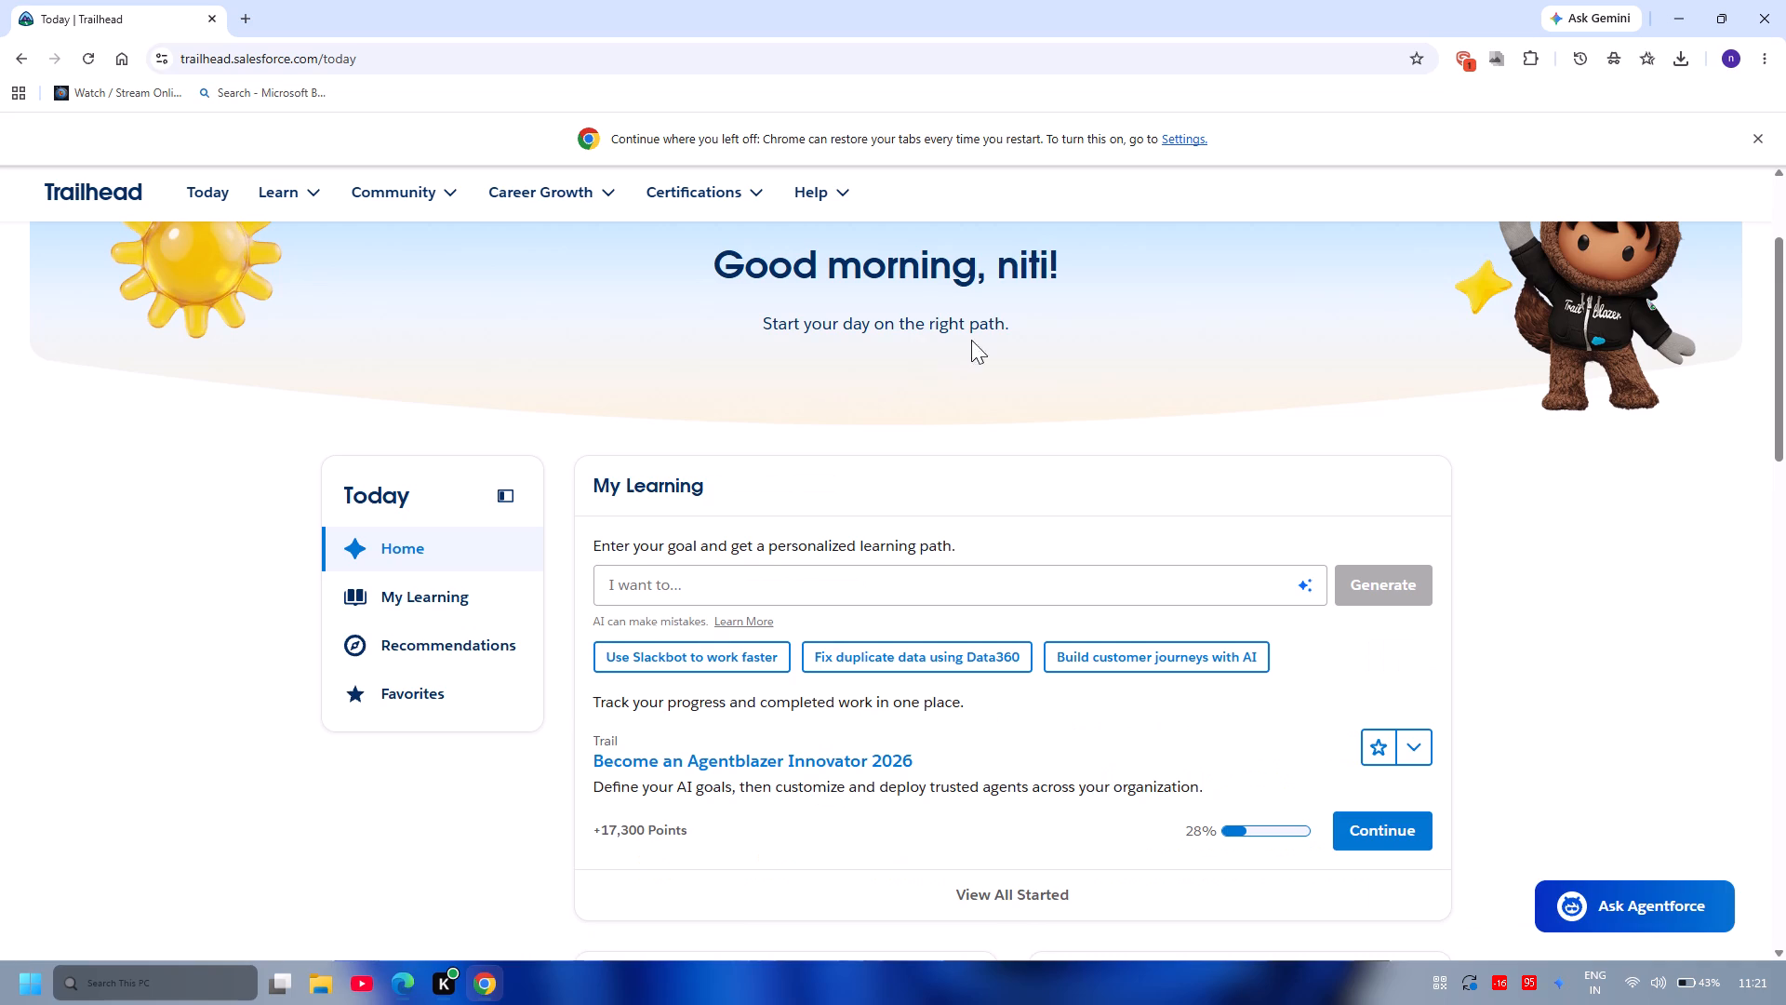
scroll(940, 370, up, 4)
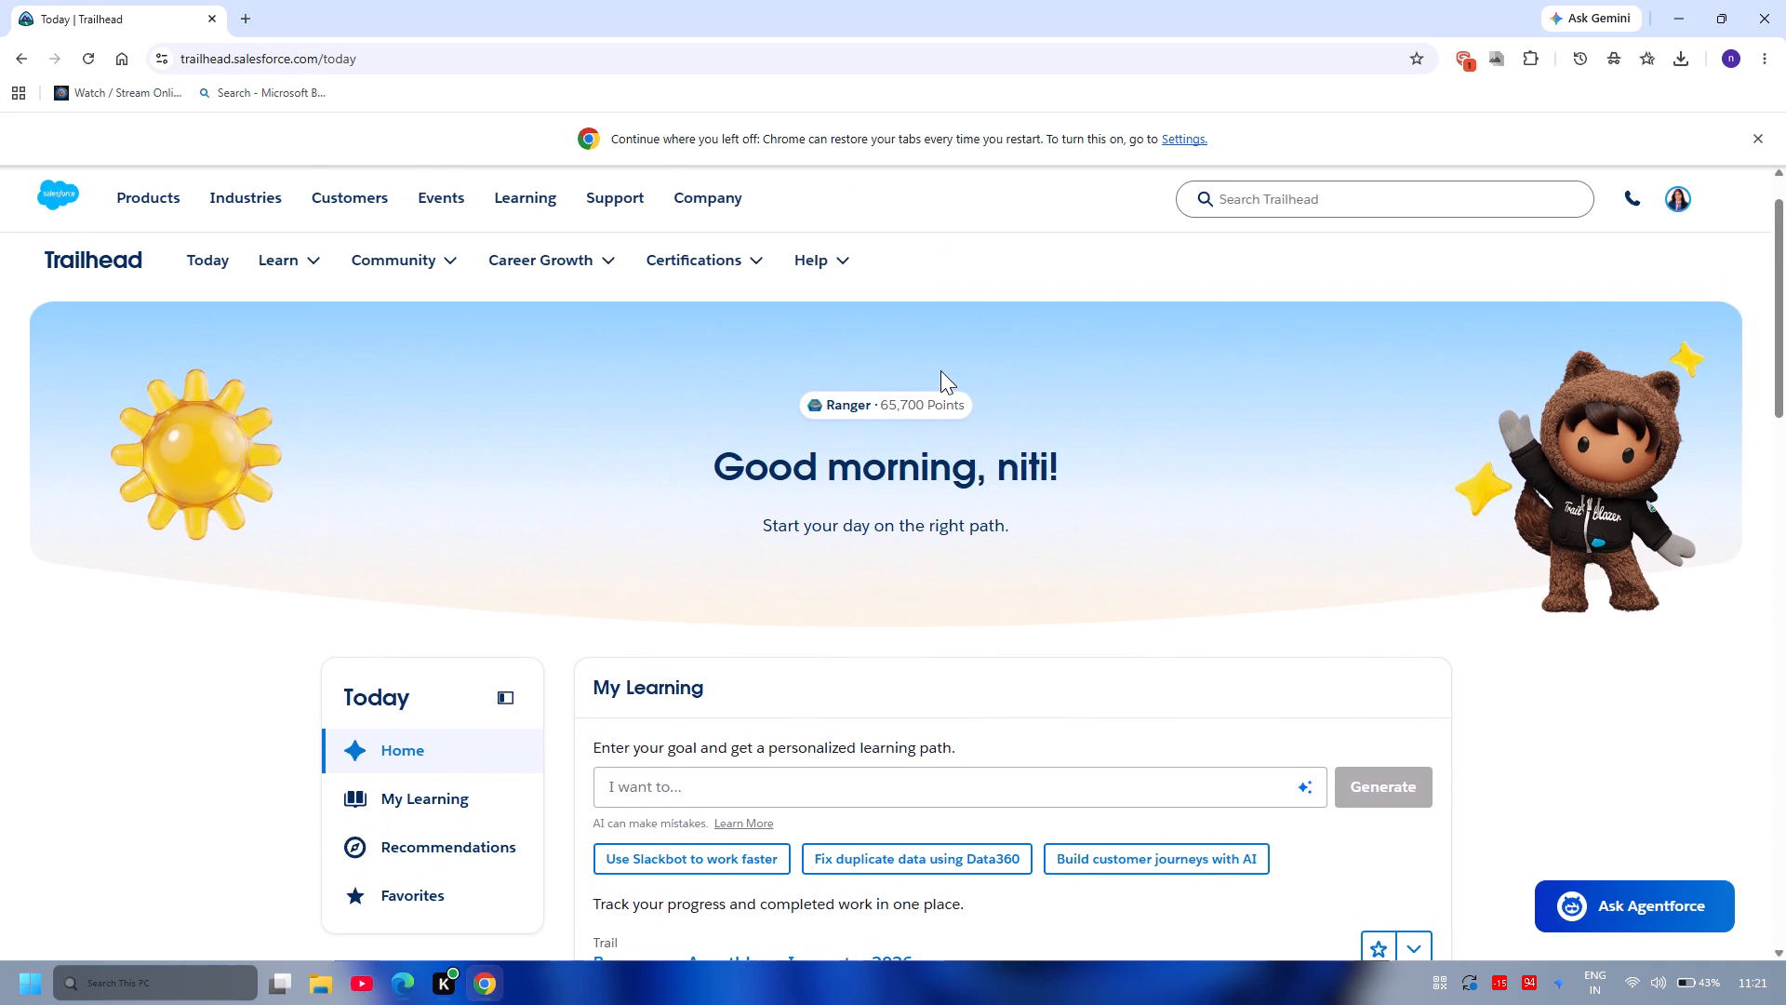
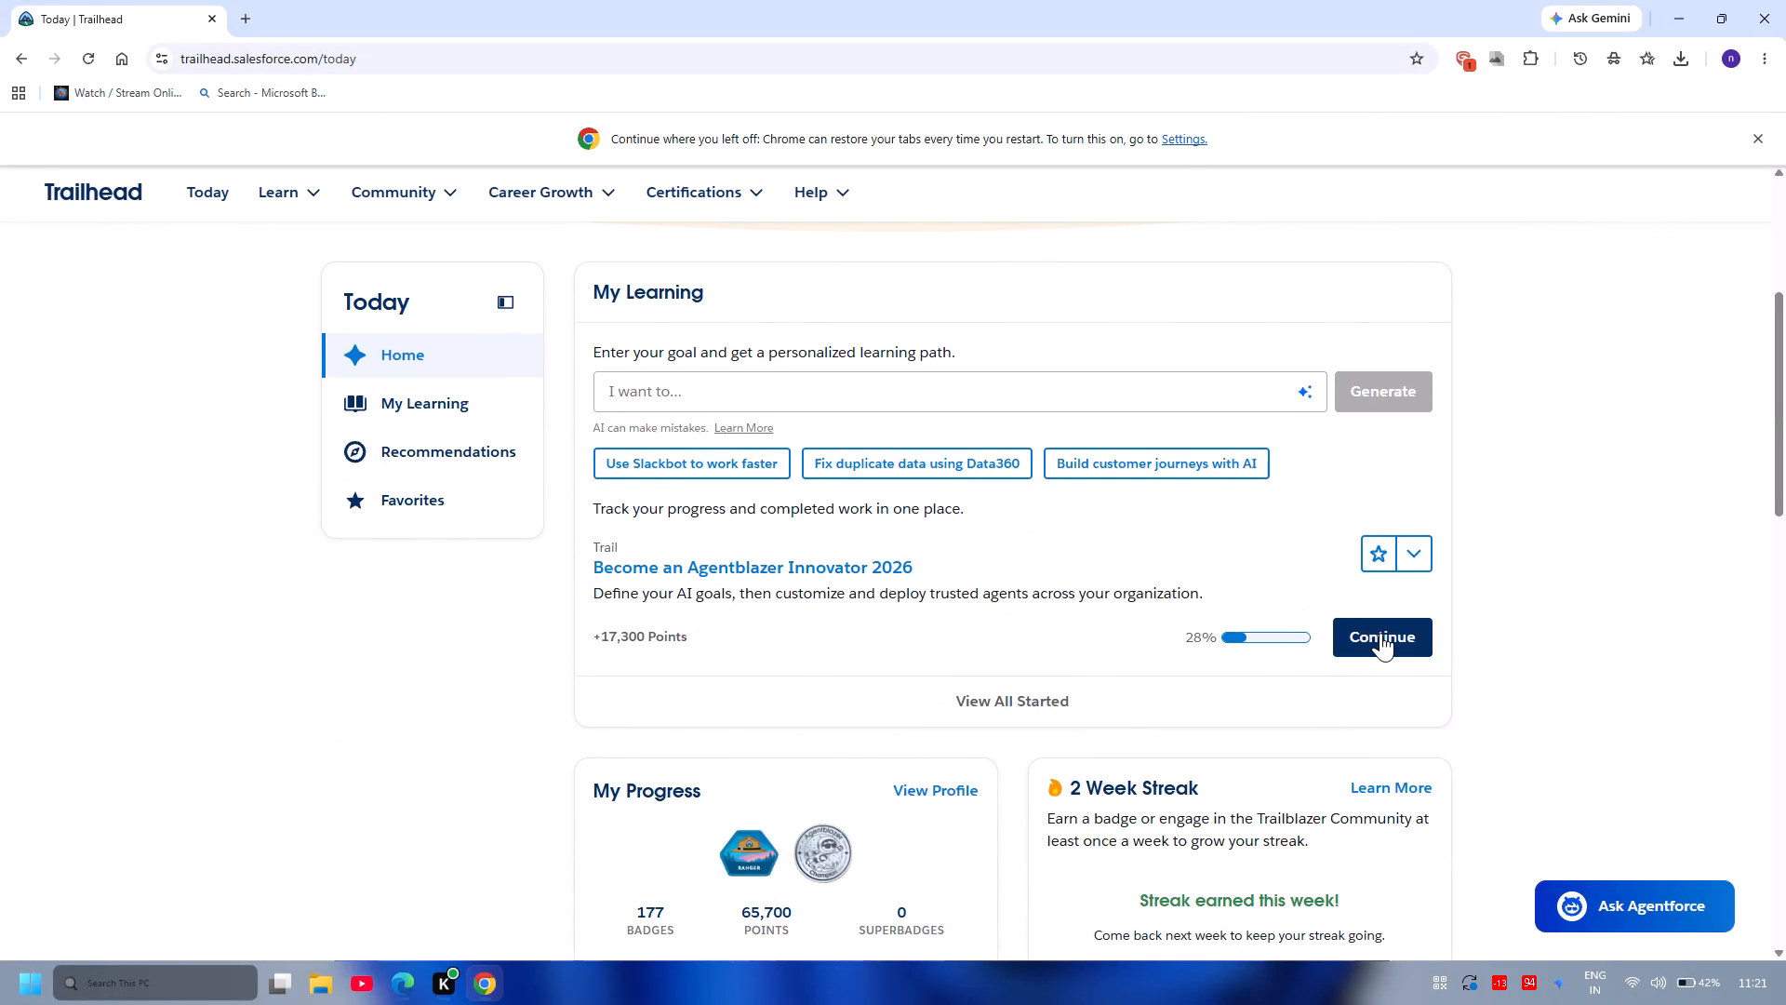
Continue the Become an Agentblazer Innovator 2026 trail from My Learning.
click(1380, 633)
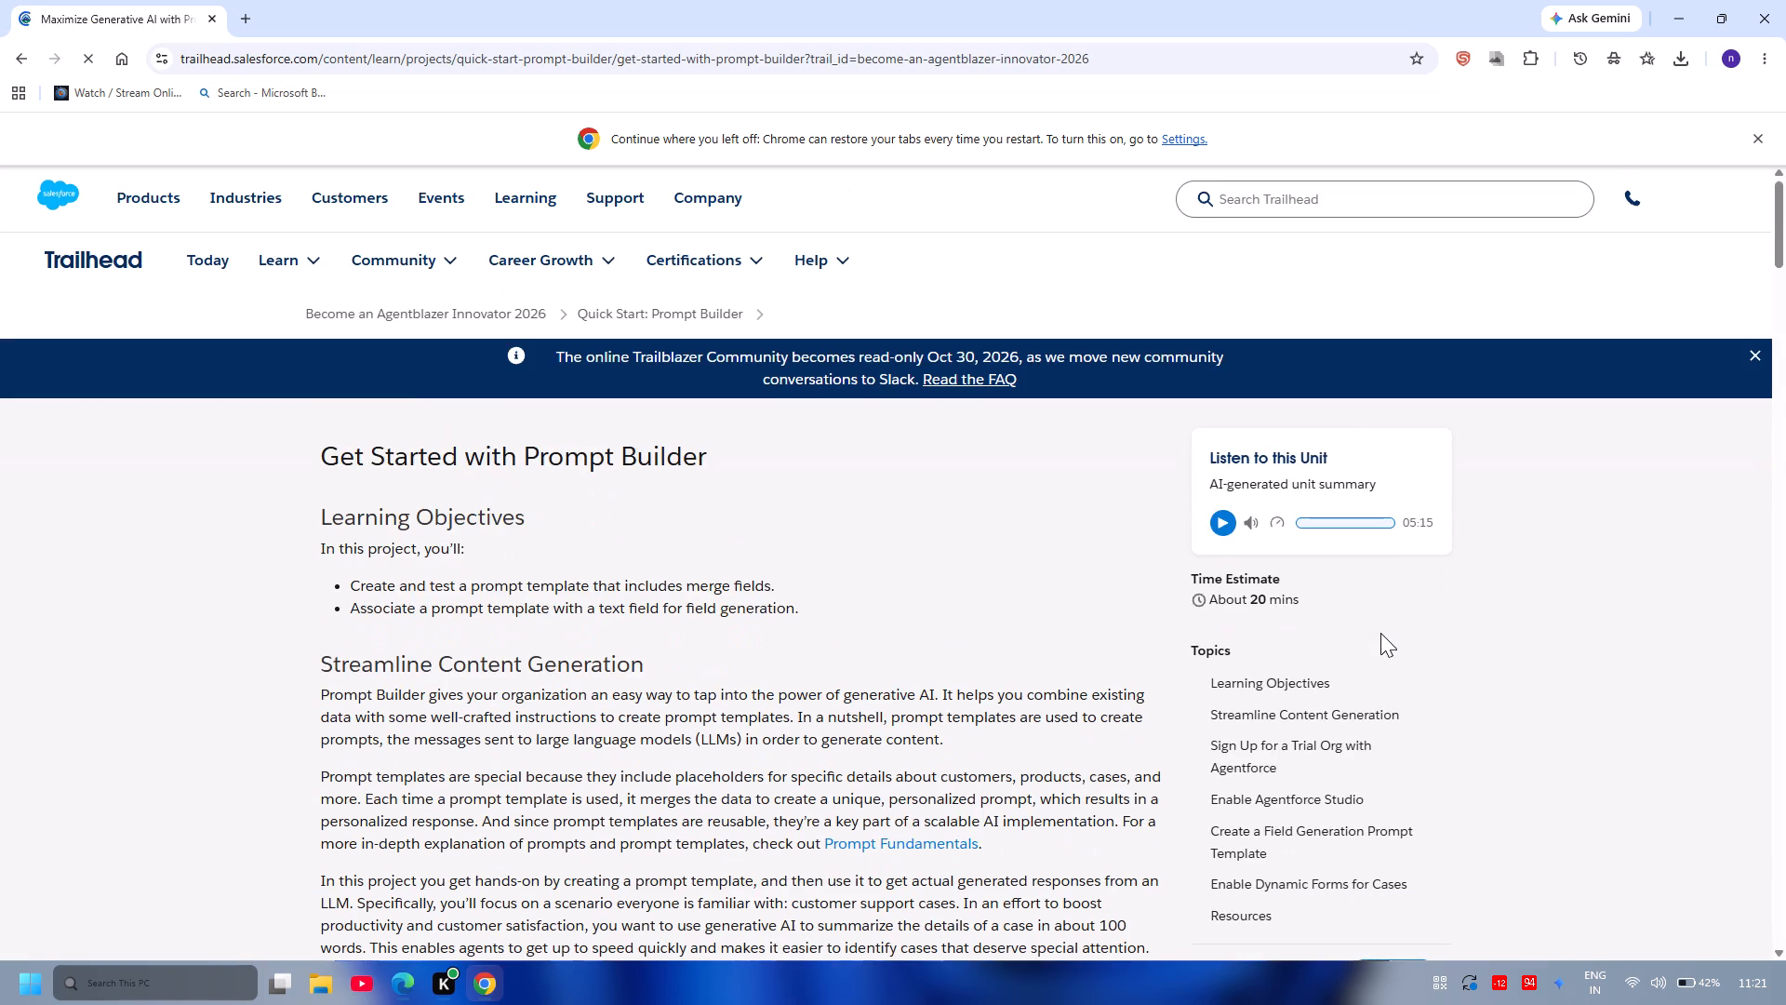
Look through the Get Started with Prompt Builder unit's instructions, from the learning objectives to the Dynamic Forms section.
scroll(960, 672, down, 8)
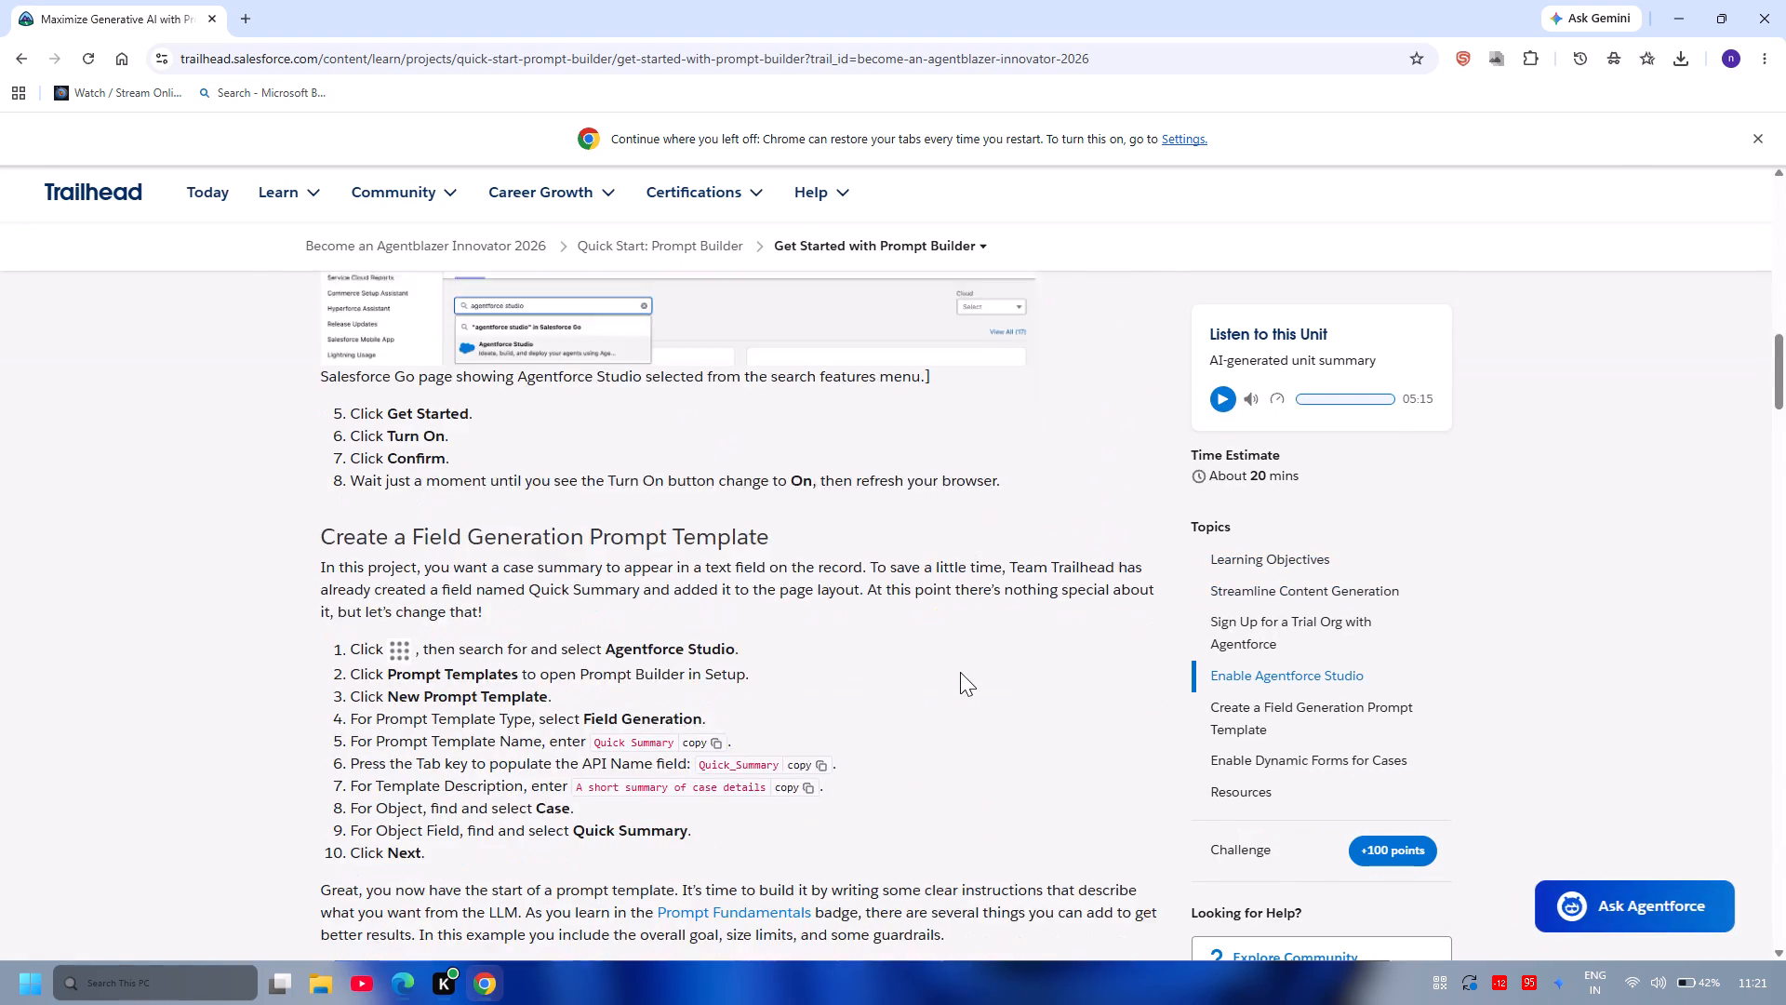
scroll(960, 672, up, 2)
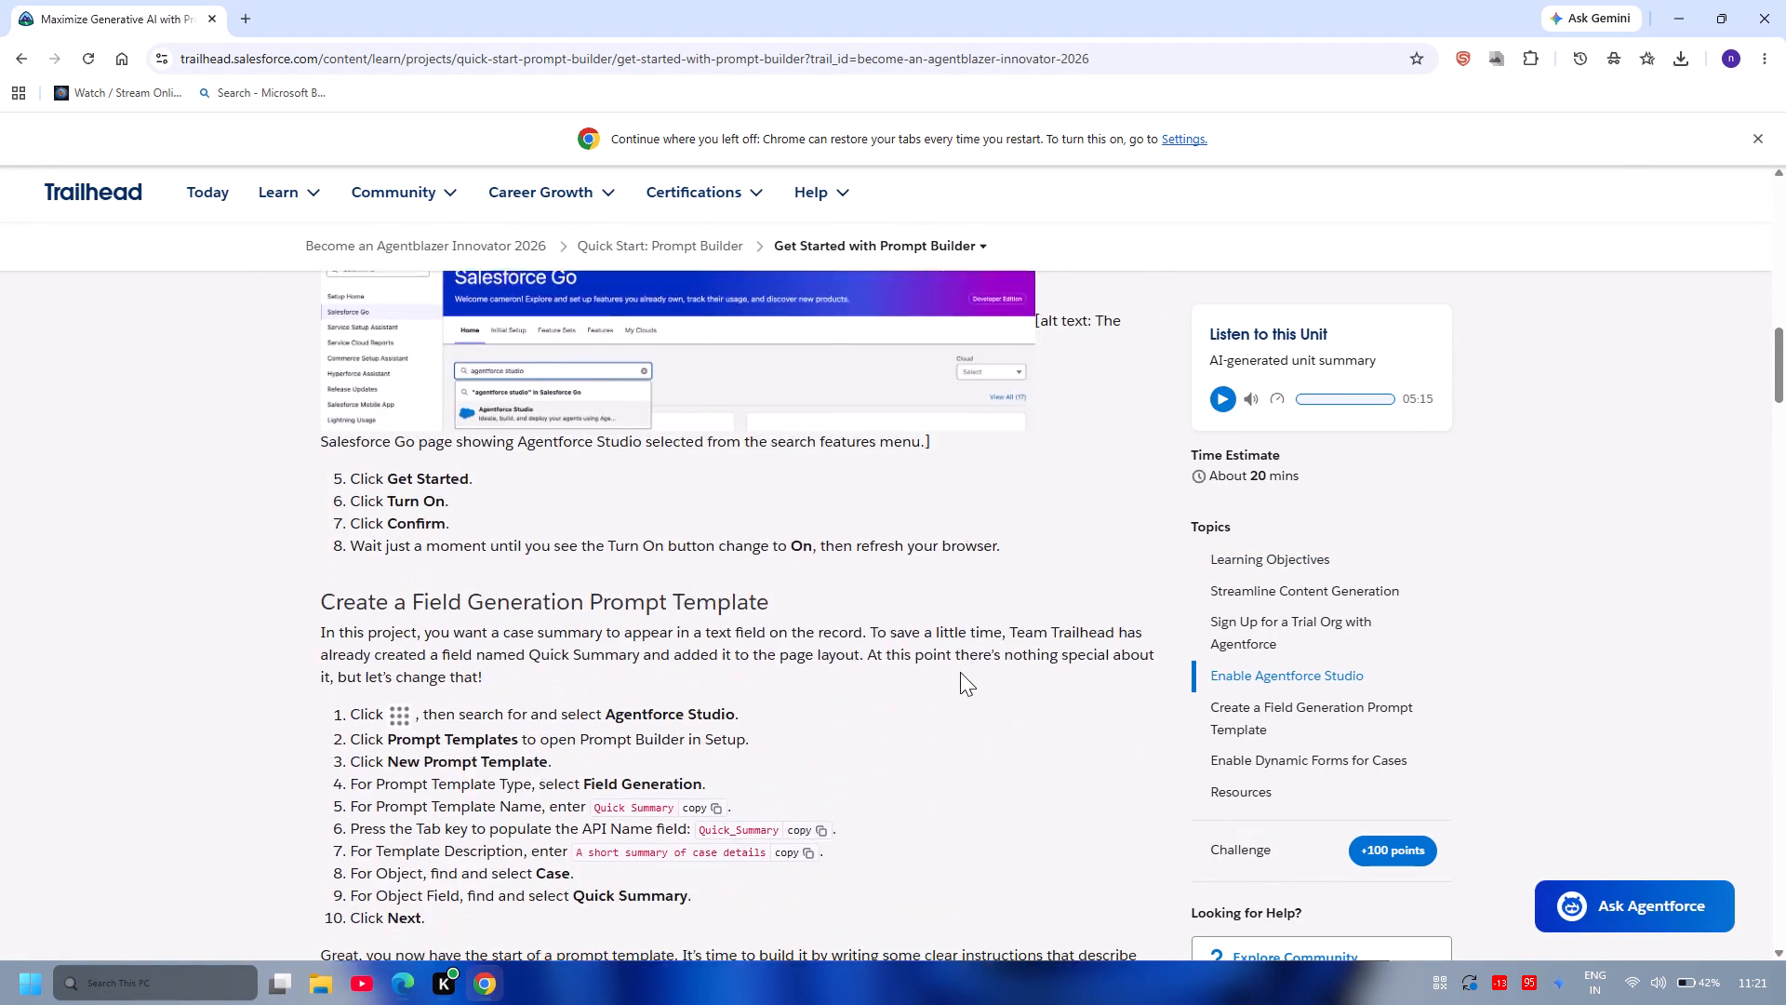
scroll(960, 672, down, 8)
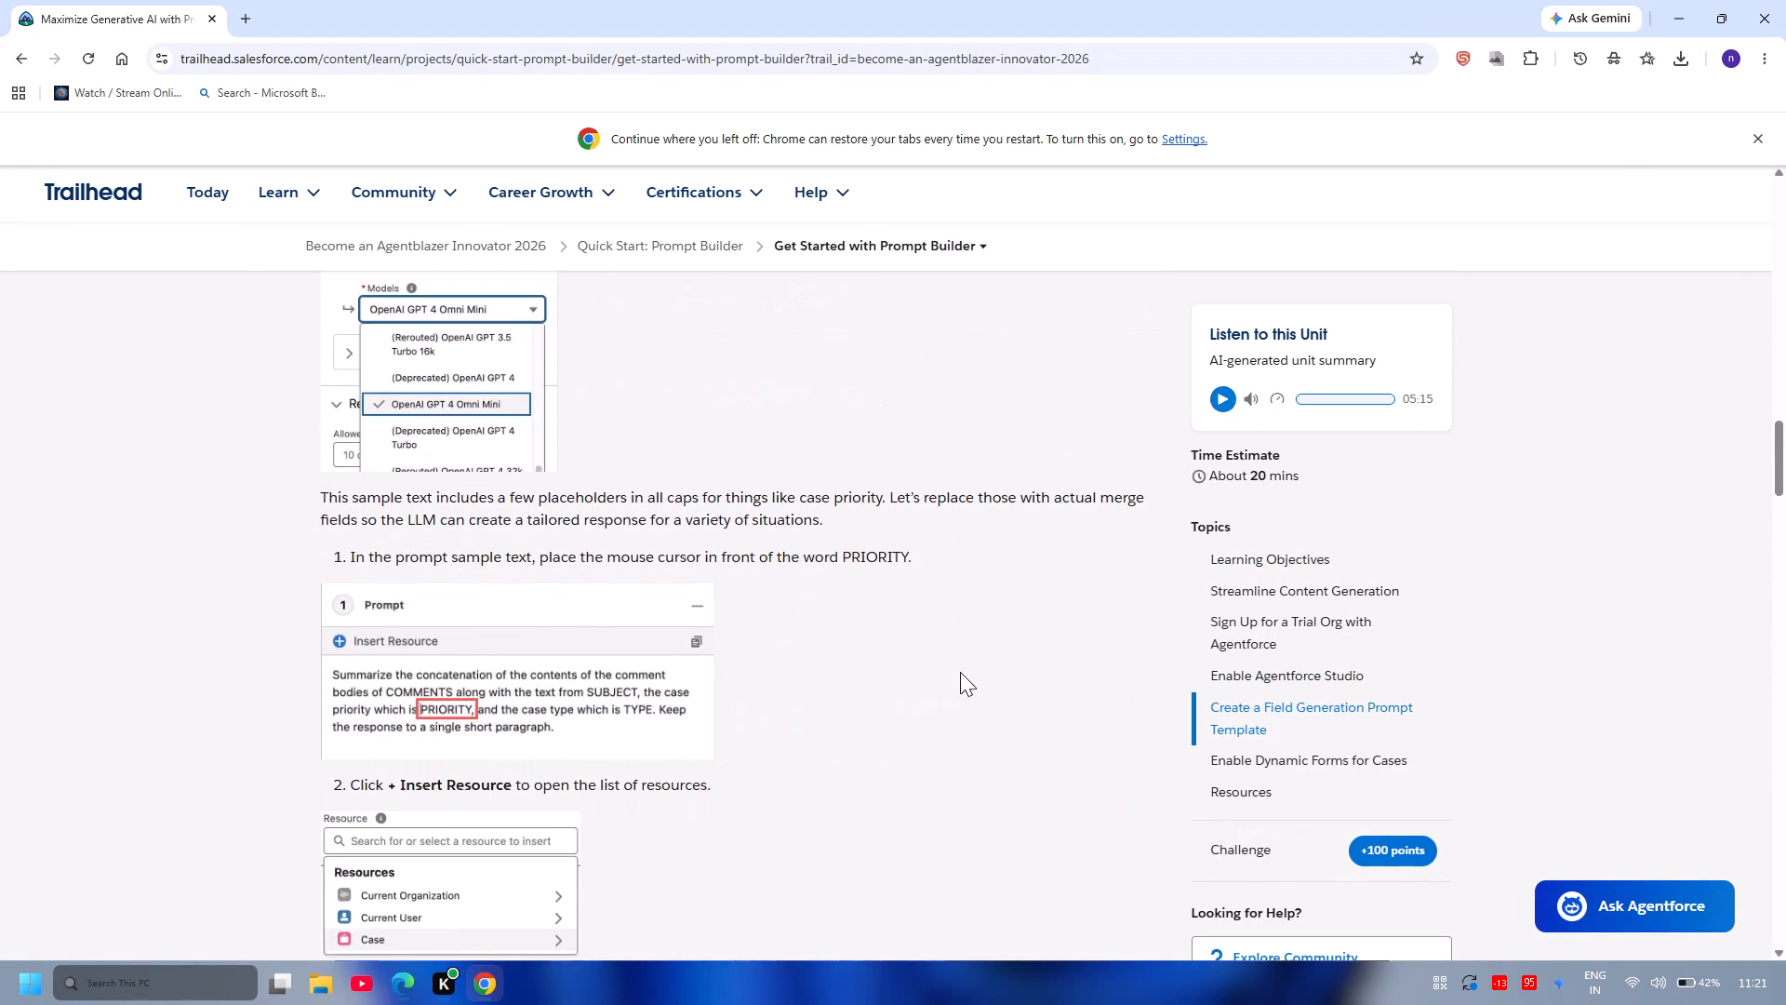
scroll(960, 672, down, 7)
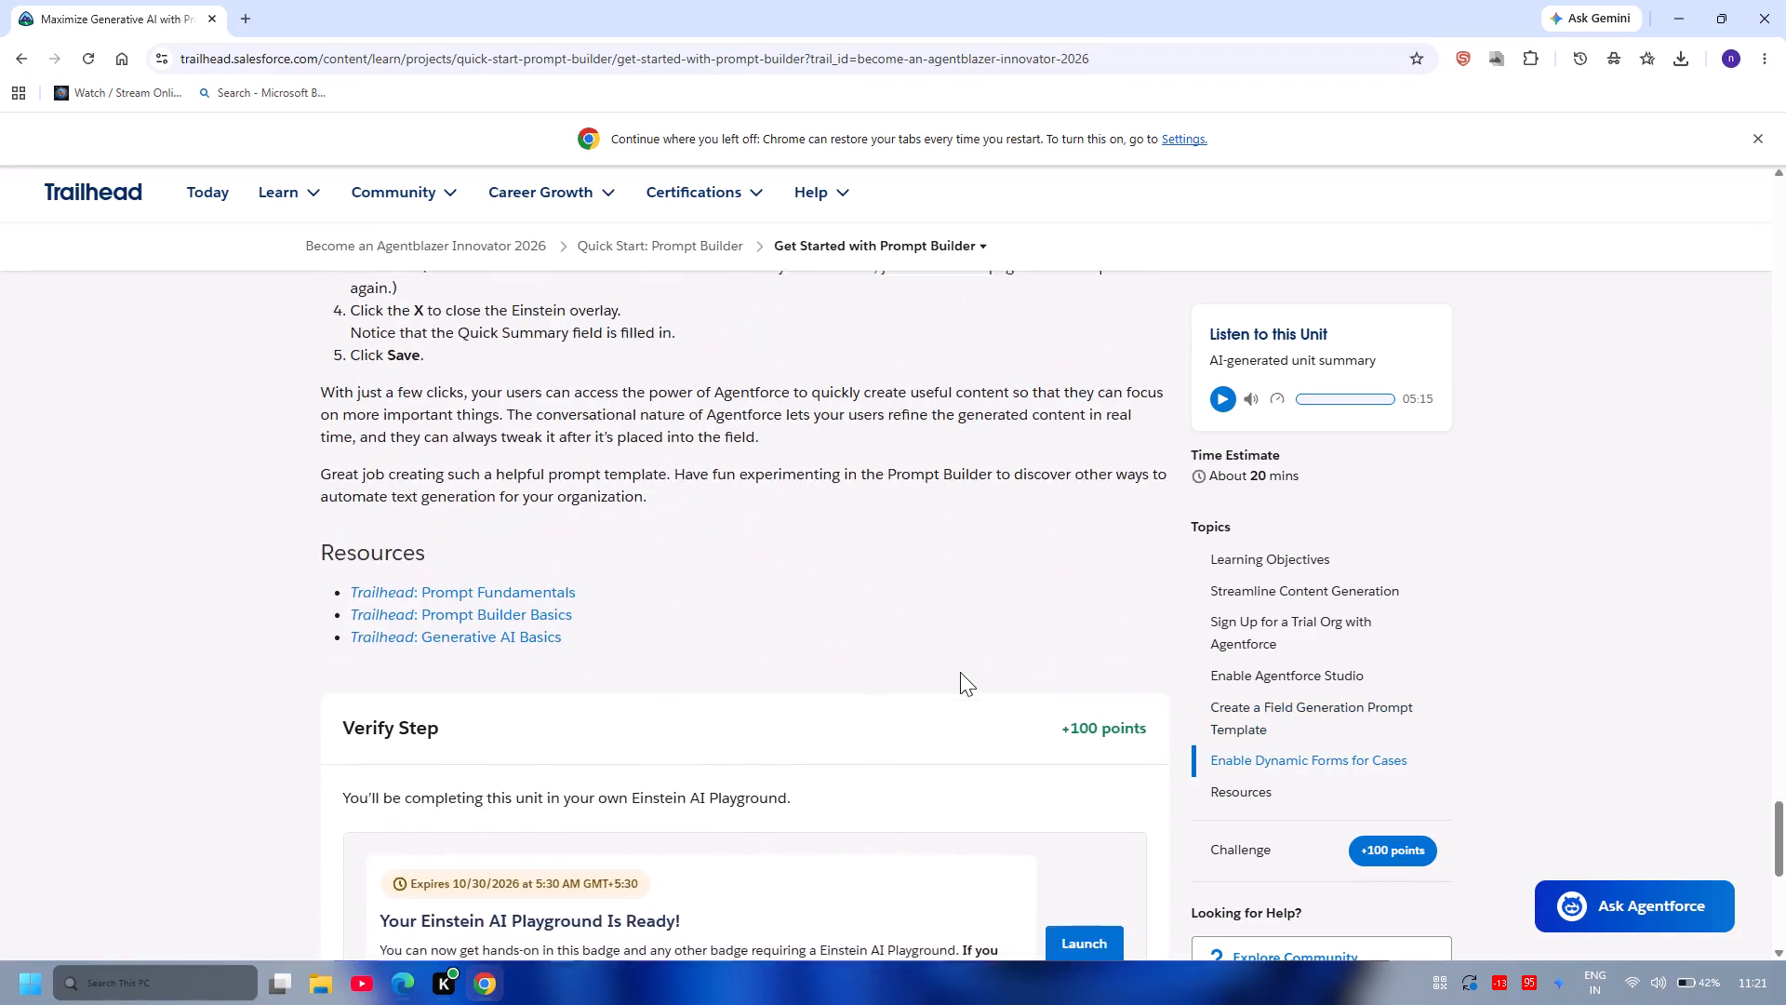
scroll(960, 672, up, 8)
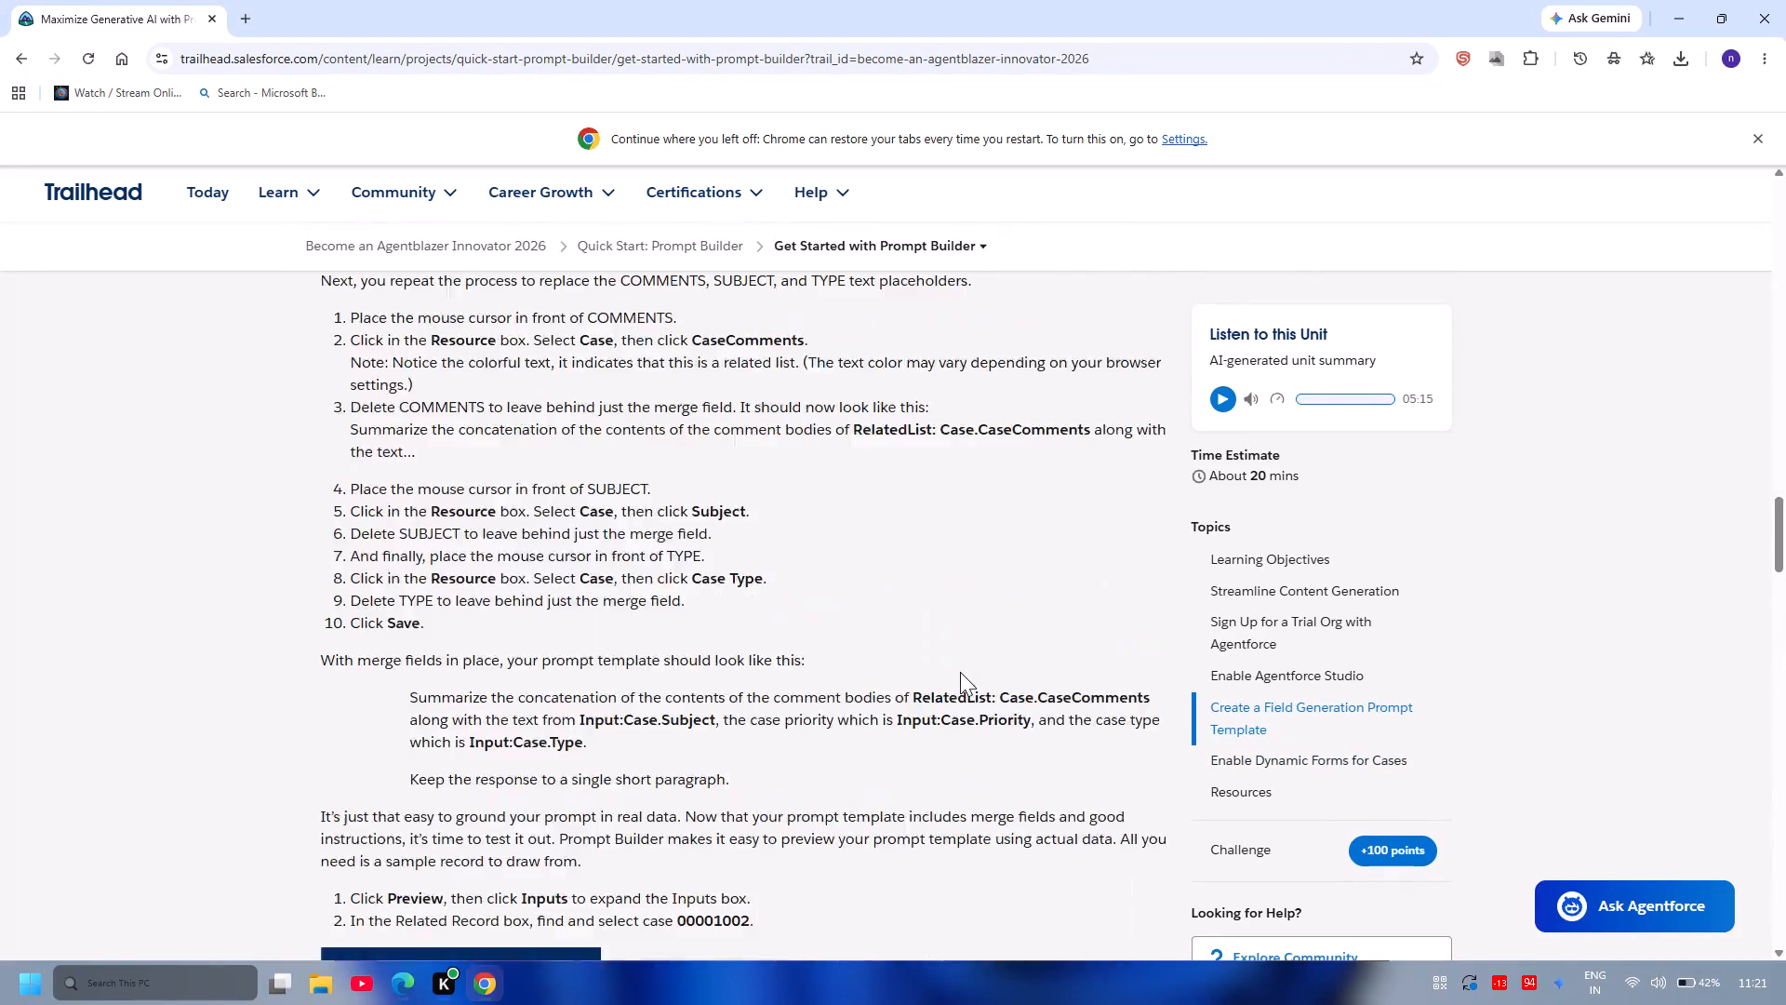
scroll(960, 672, up, 1)
scroll(960, 672, down, 6)
scroll(968, 749, down, 5)
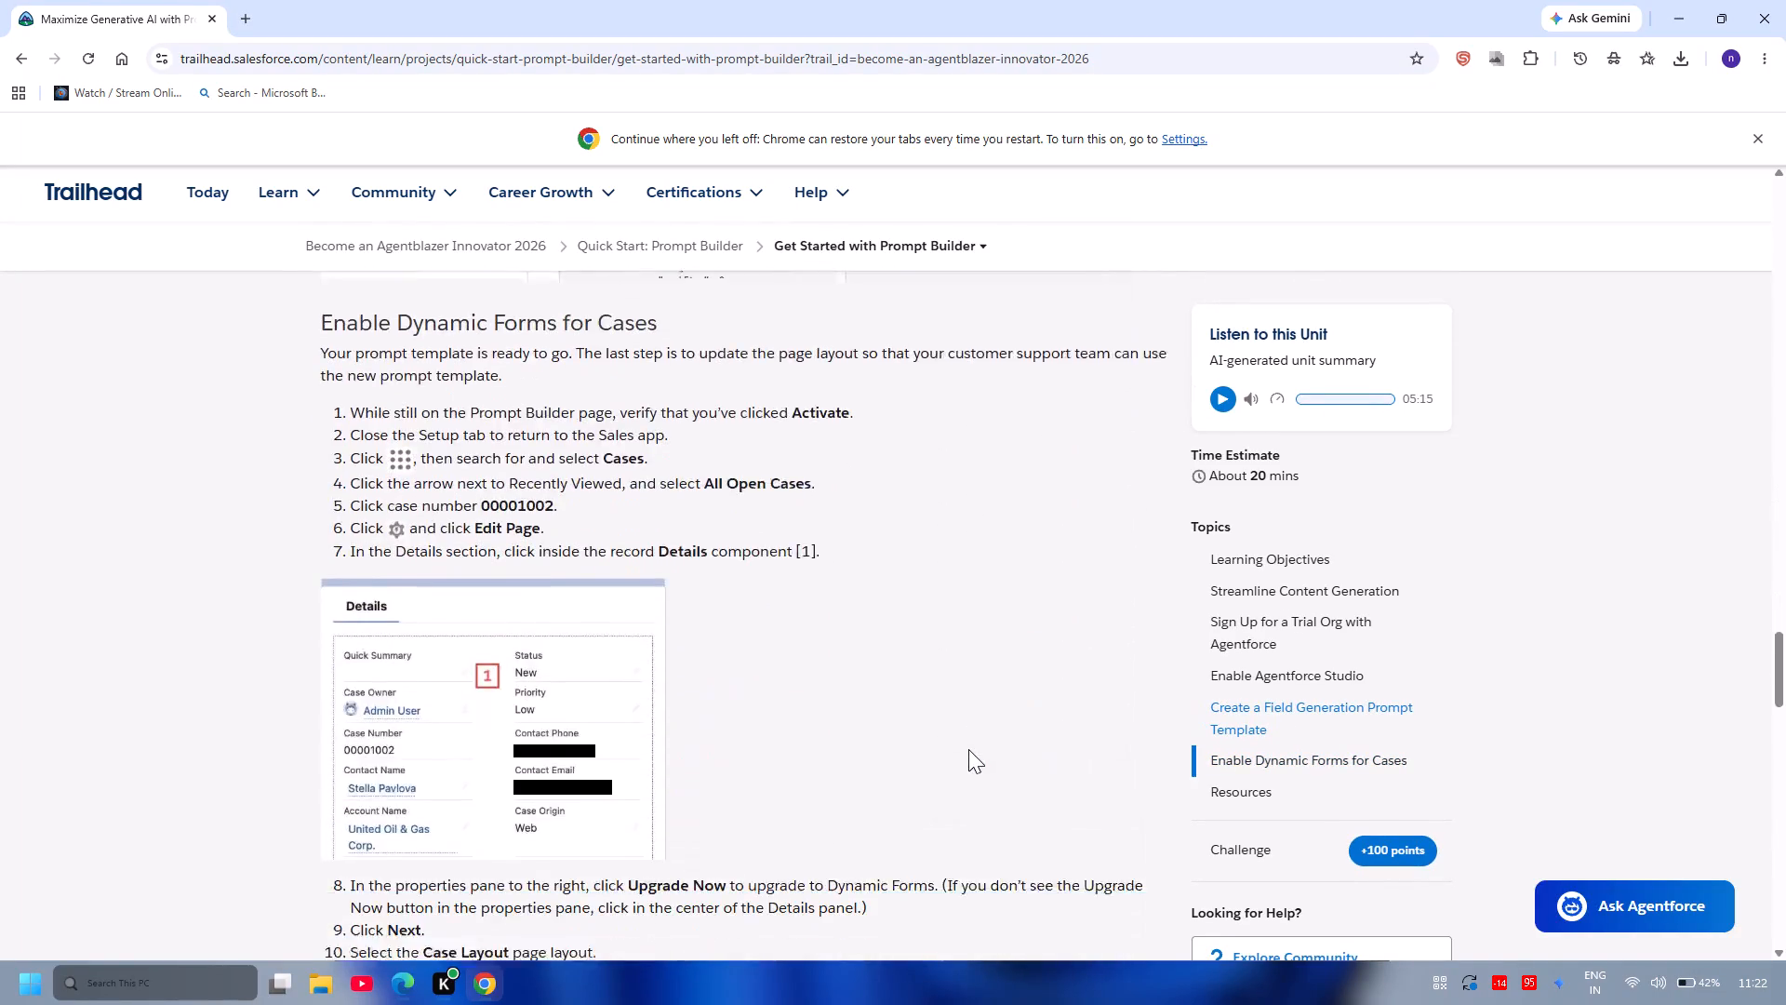
scroll(968, 749, down, 8)
scroll(968, 749, up, 1)
Launch the Einstein AI Playground from the unit's Verify Step section.
scroll(968, 749, down, 4)
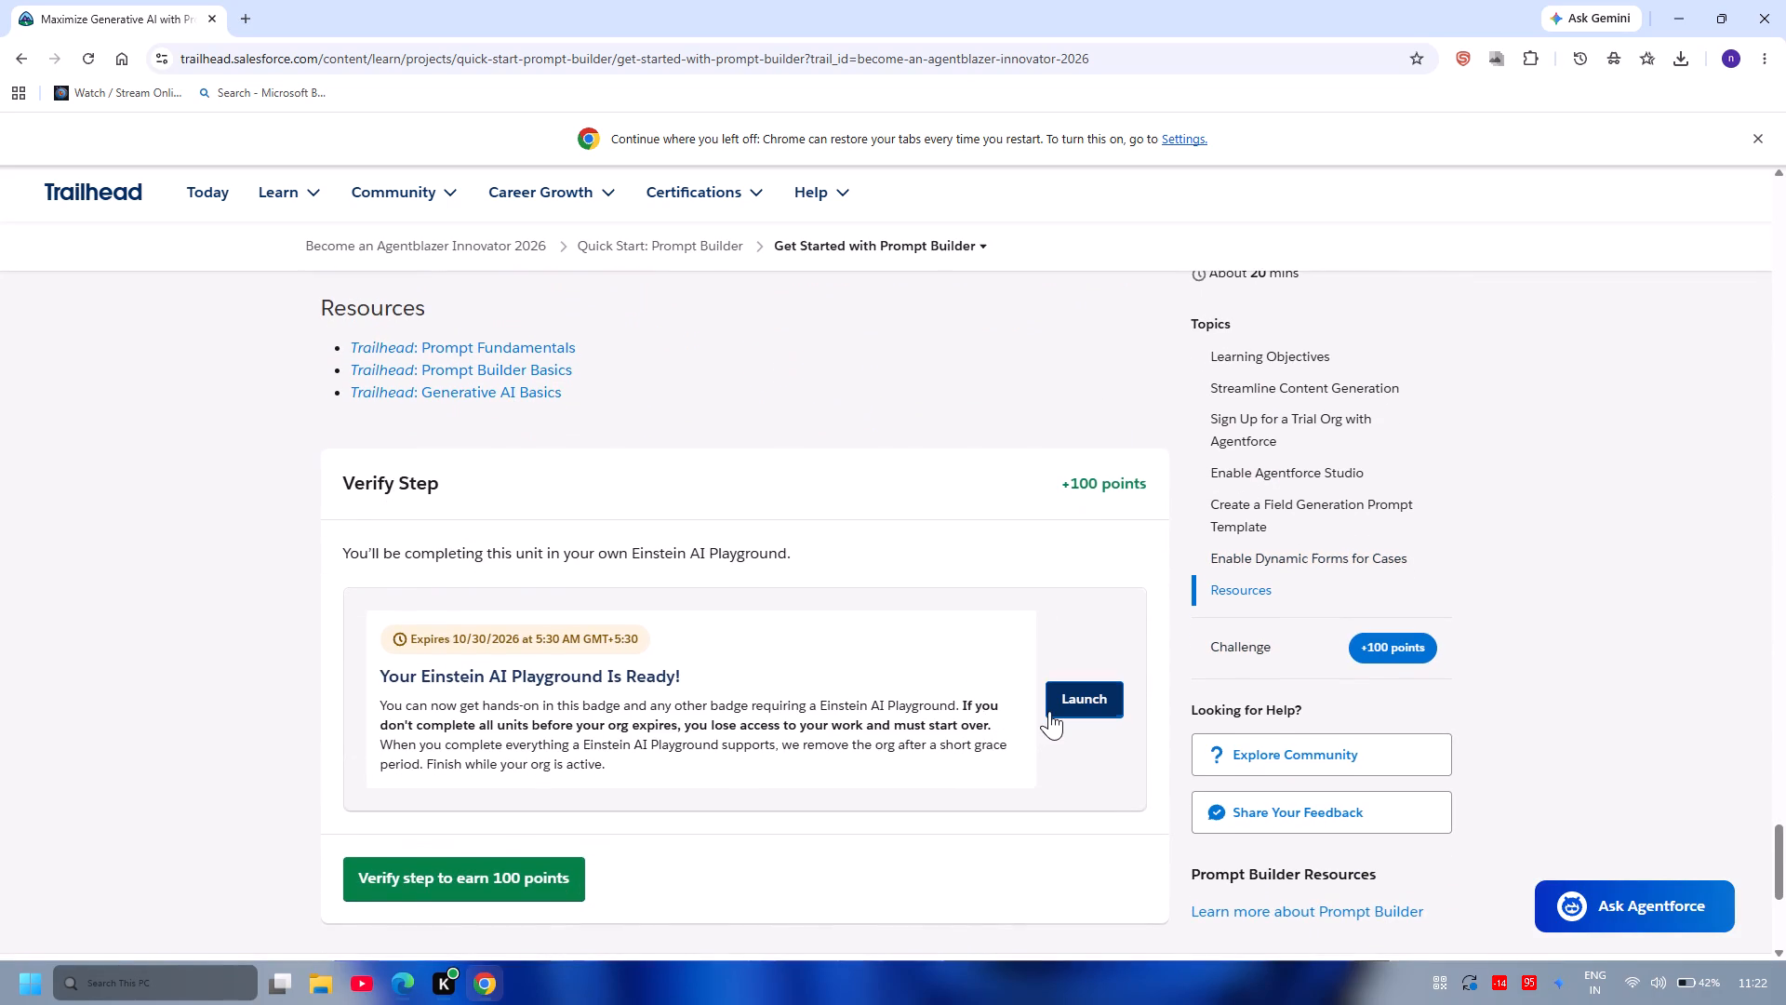
click(1049, 710)
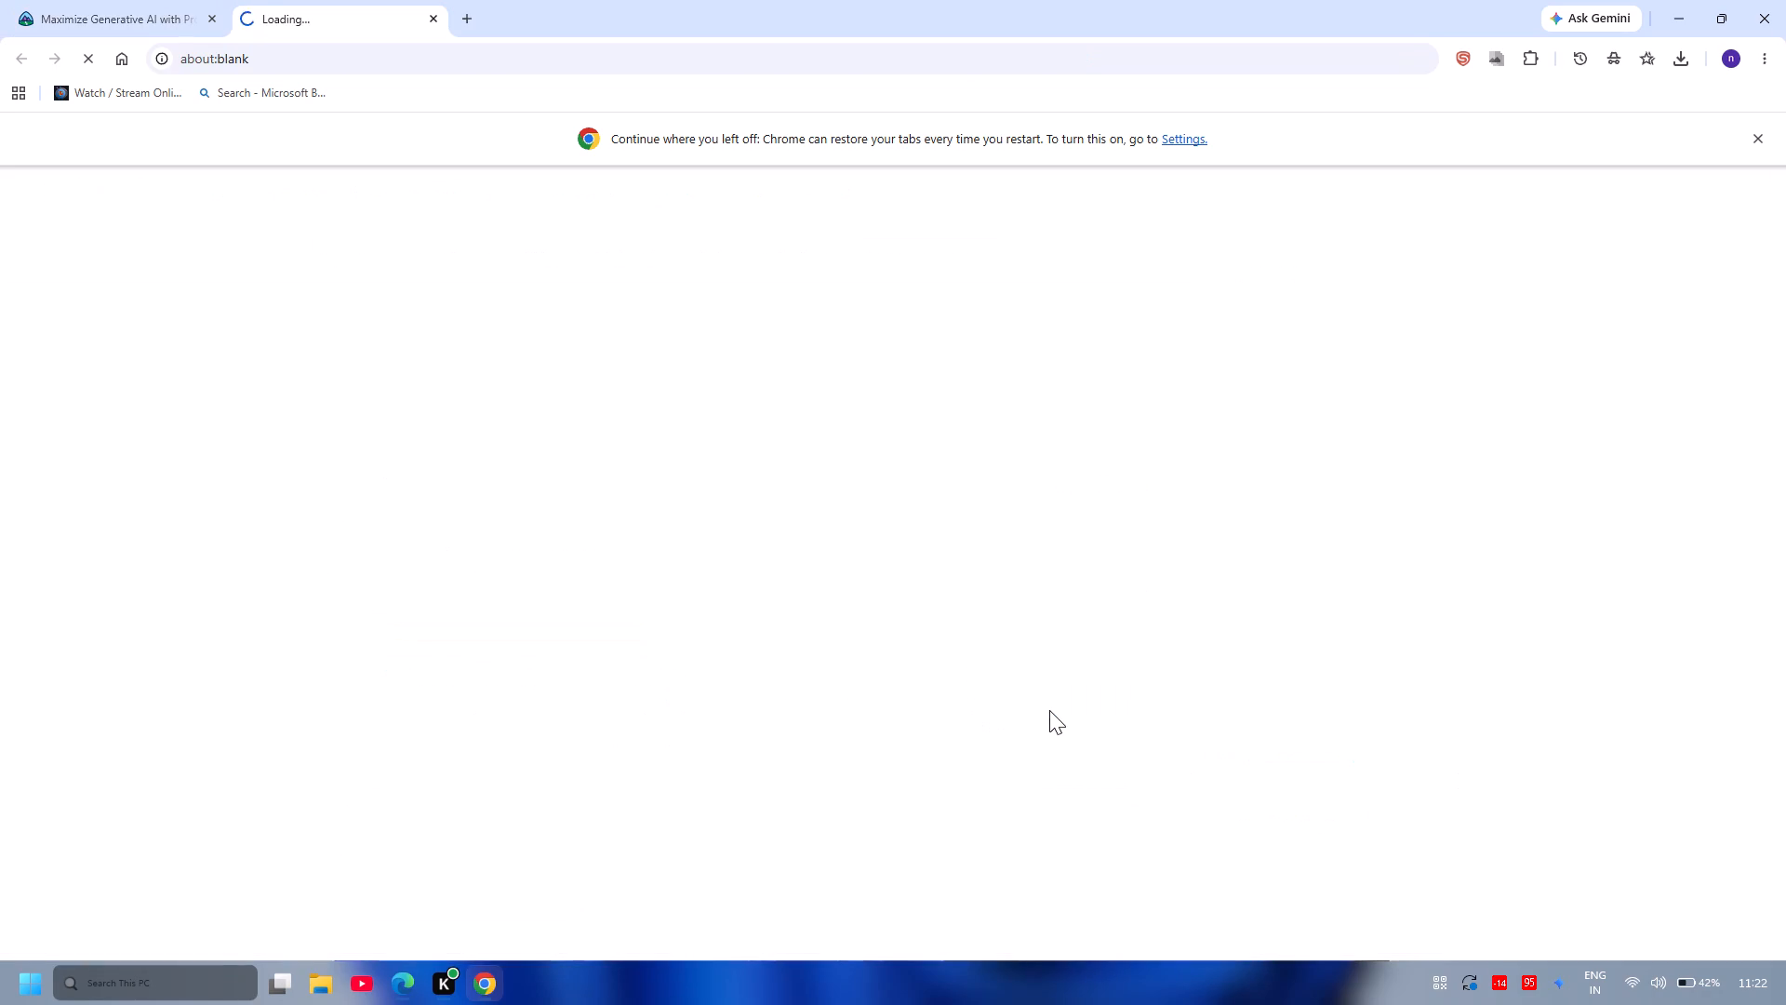
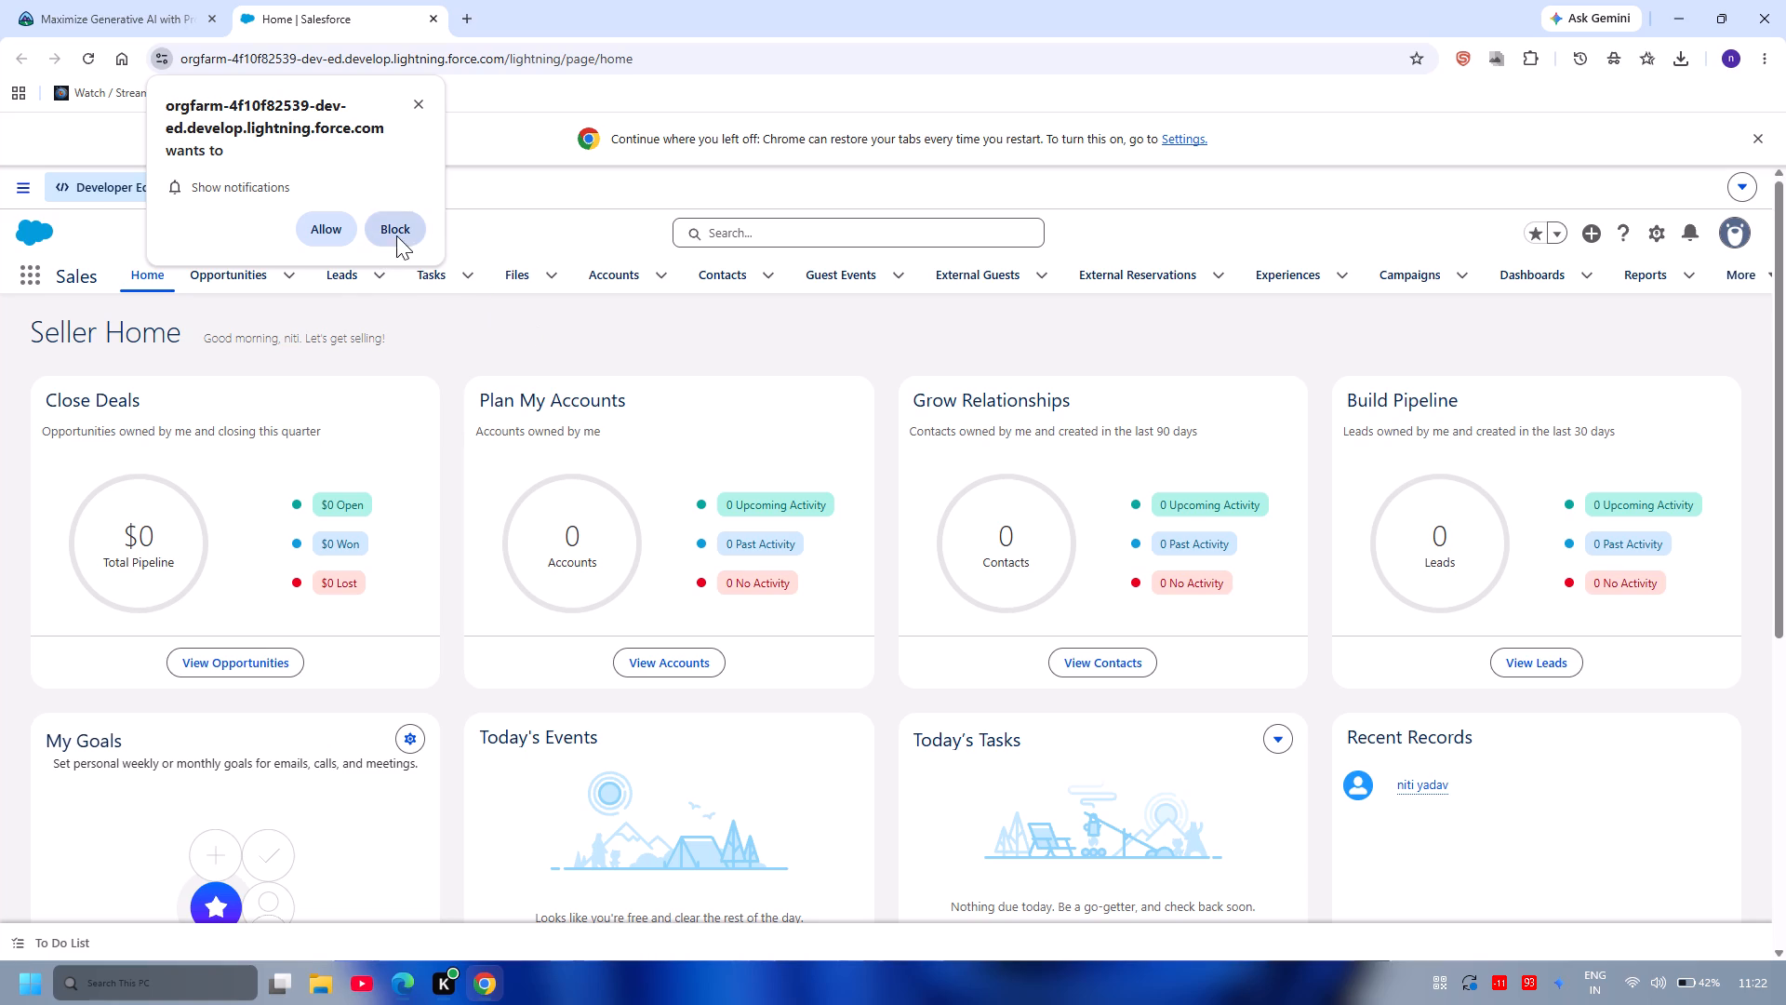
Dismiss the notification request and place the Trailhead unit in its own window side by side with the playground.
click(414, 107)
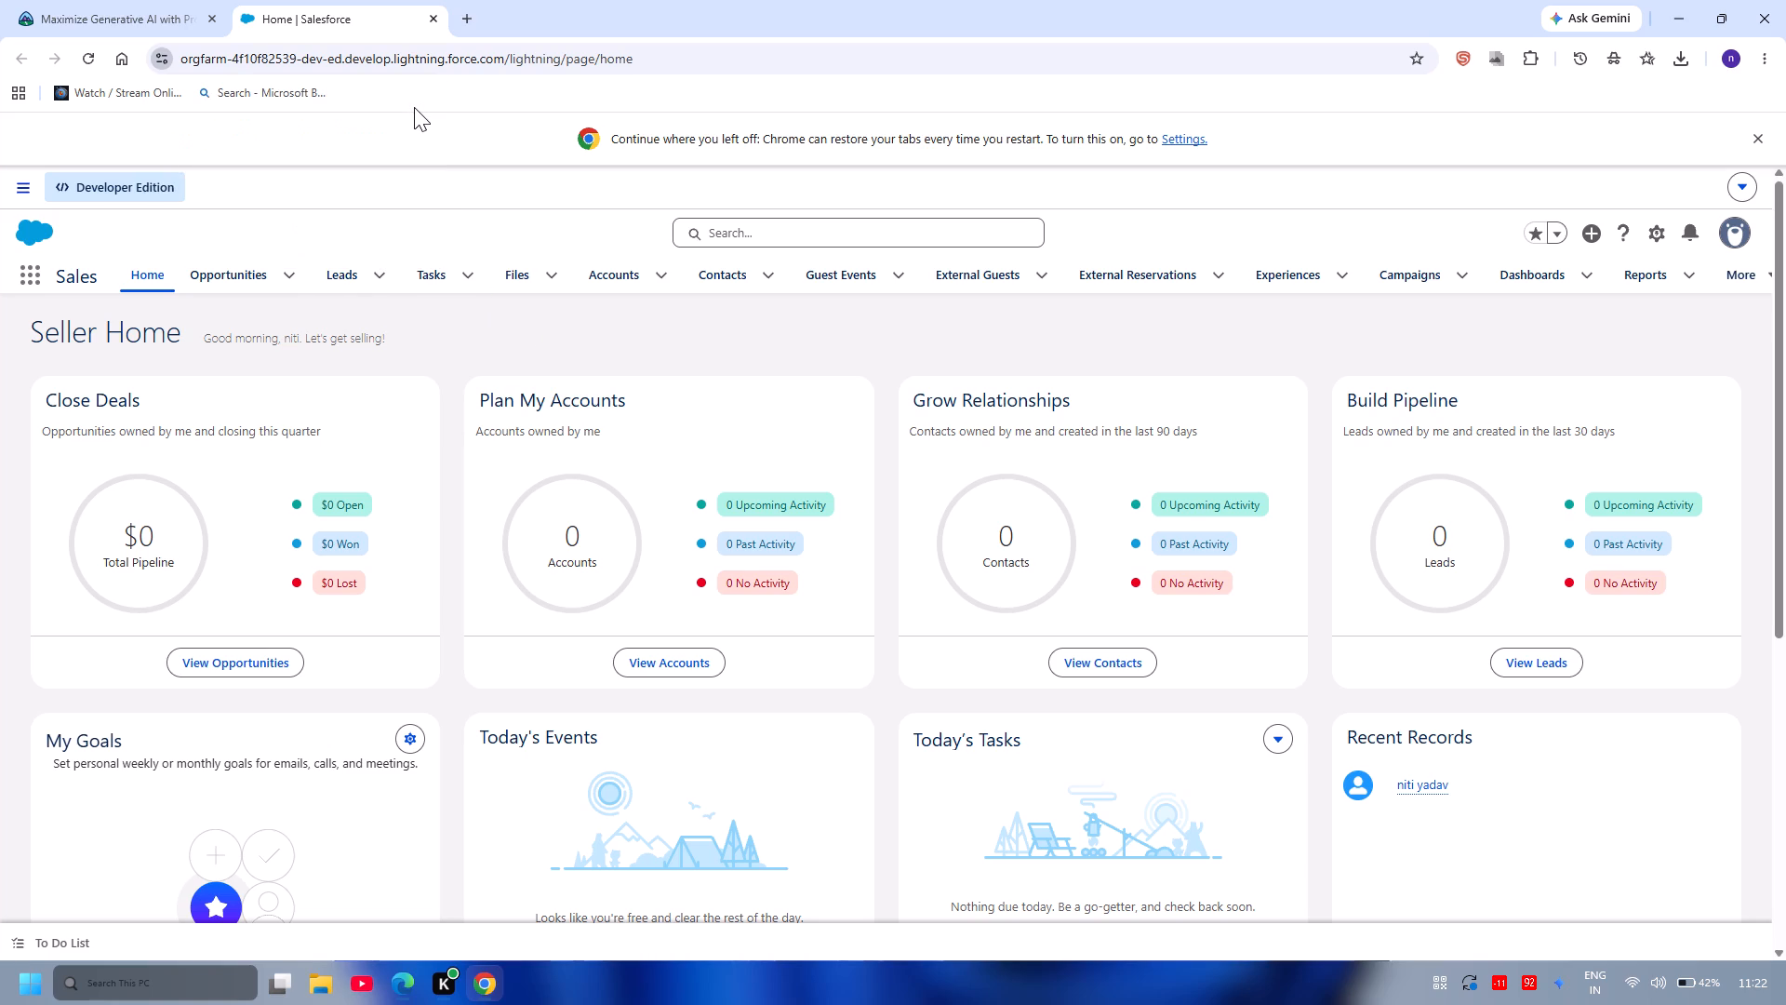
drag(147, 24, 182, 154)
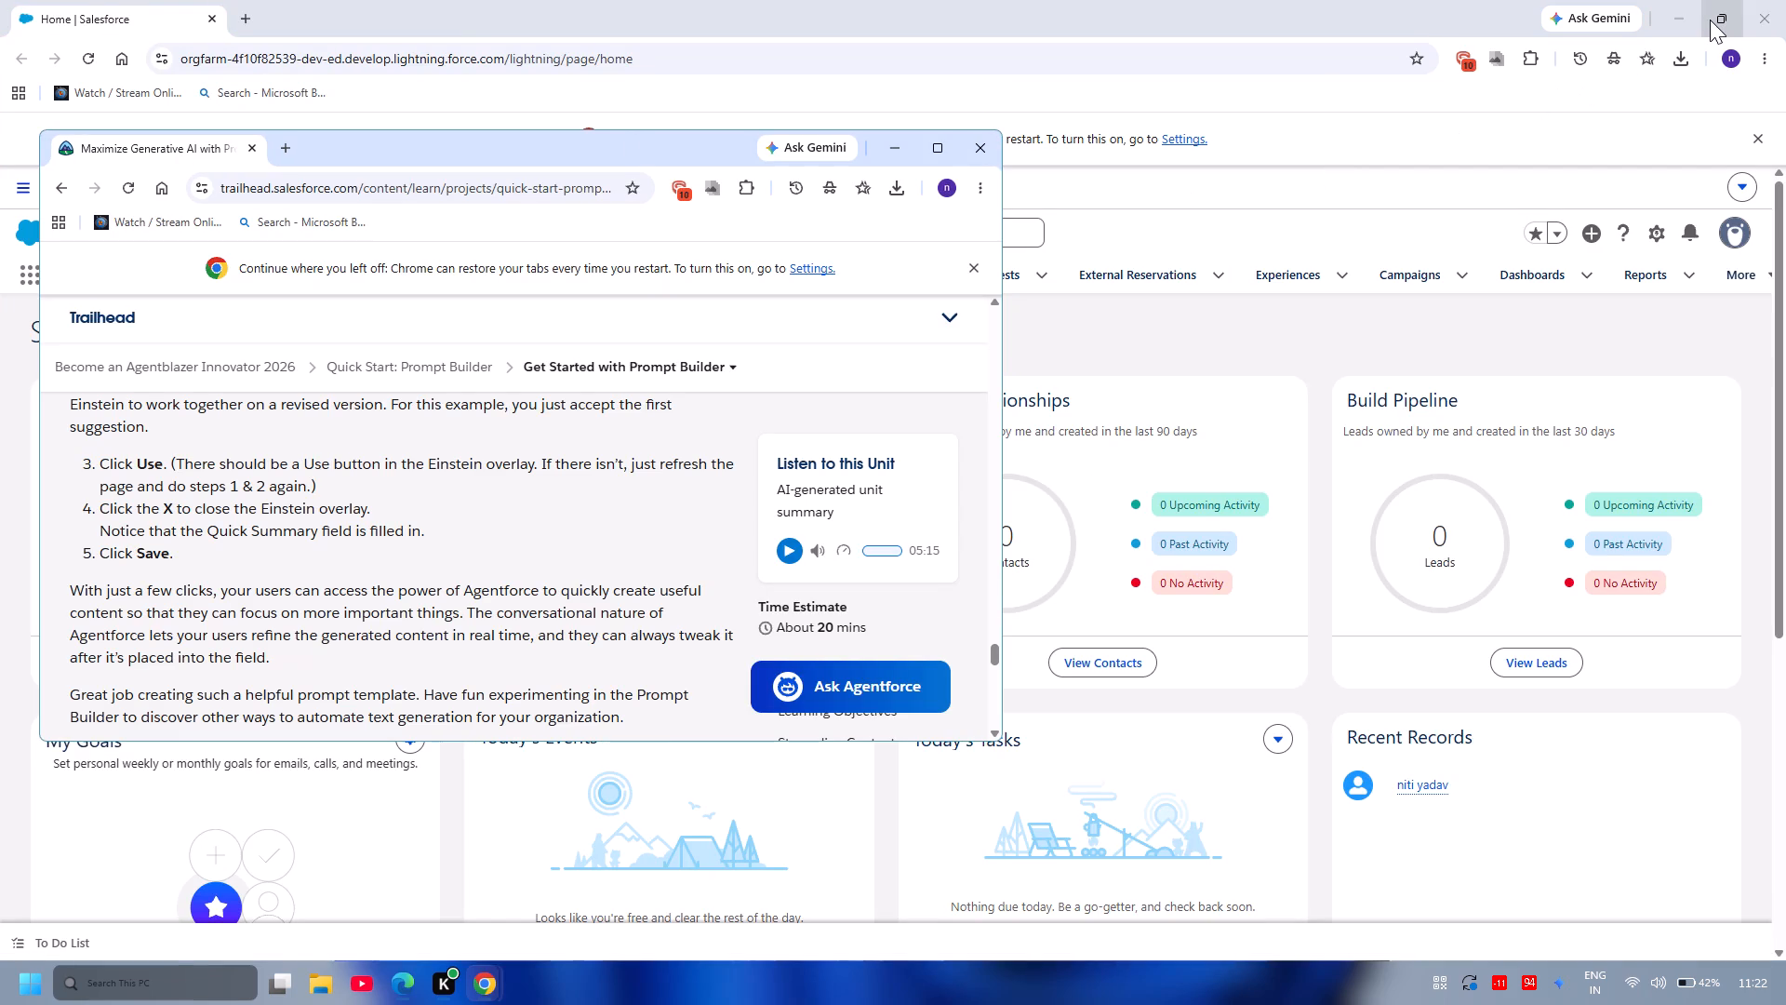
click(1522, 77)
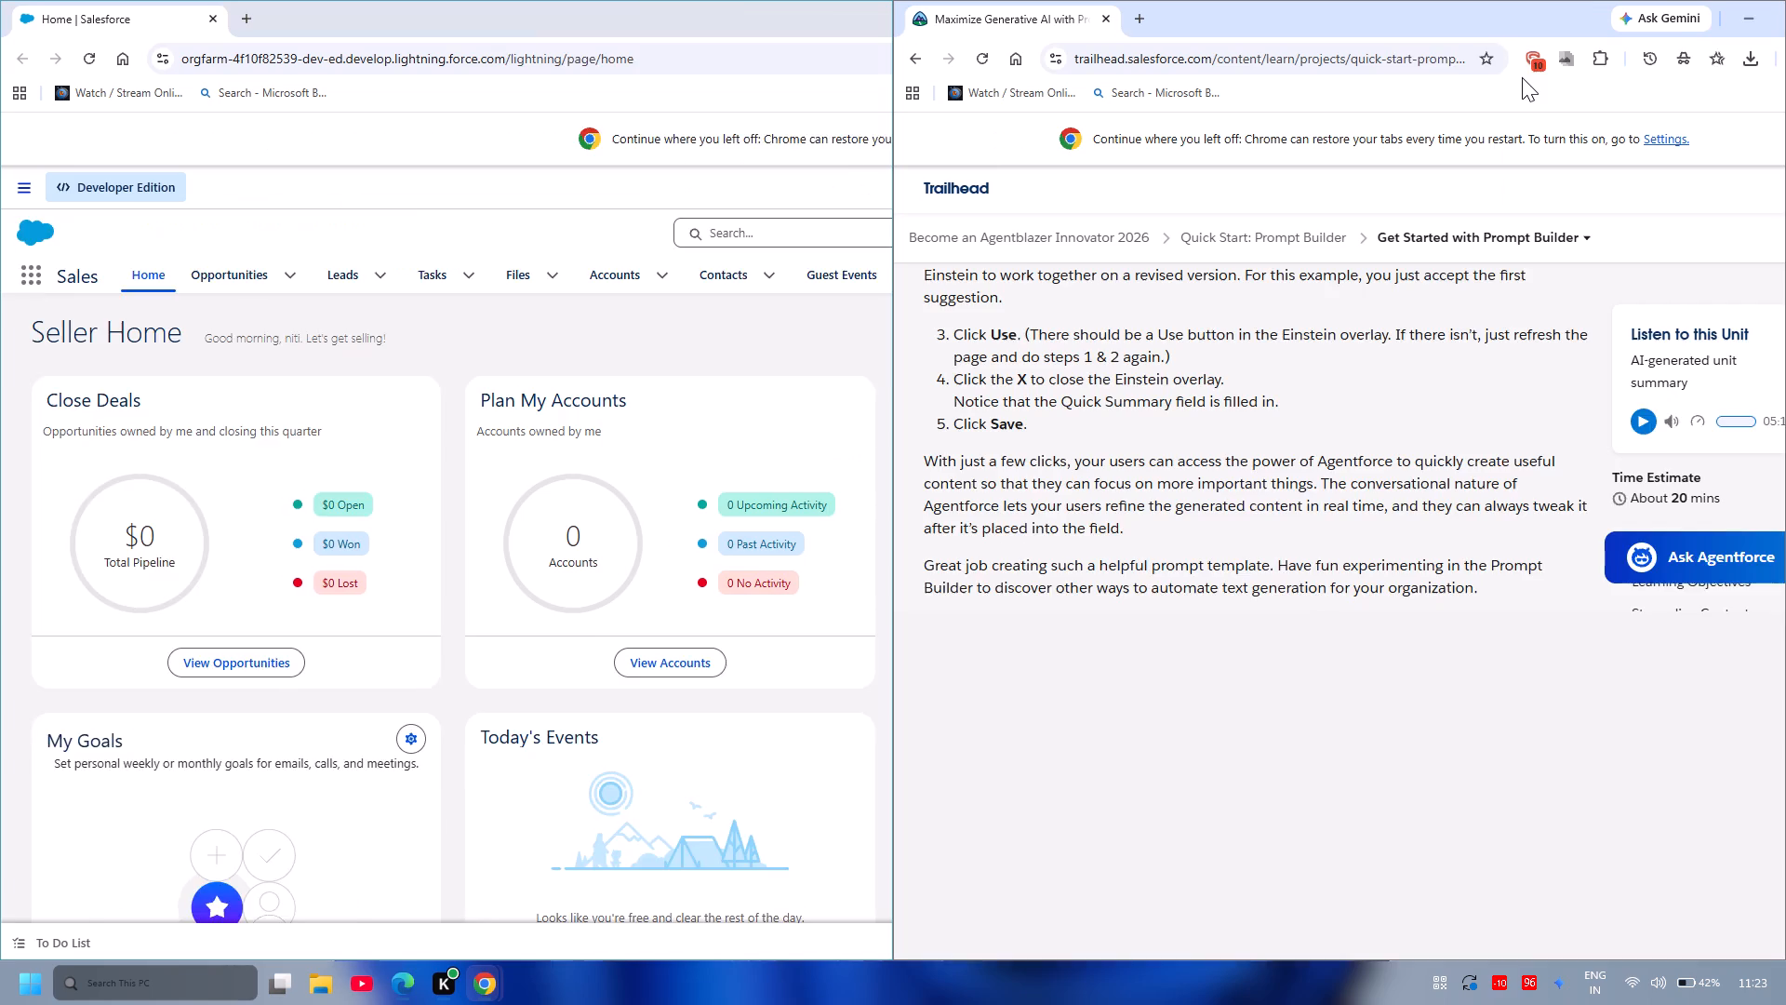
Look back through the unit's instructions, from the Verify Step section up to the trial org sign-up and Enable Agentforce Studio sections.
scroll(1342, 505, up, 7)
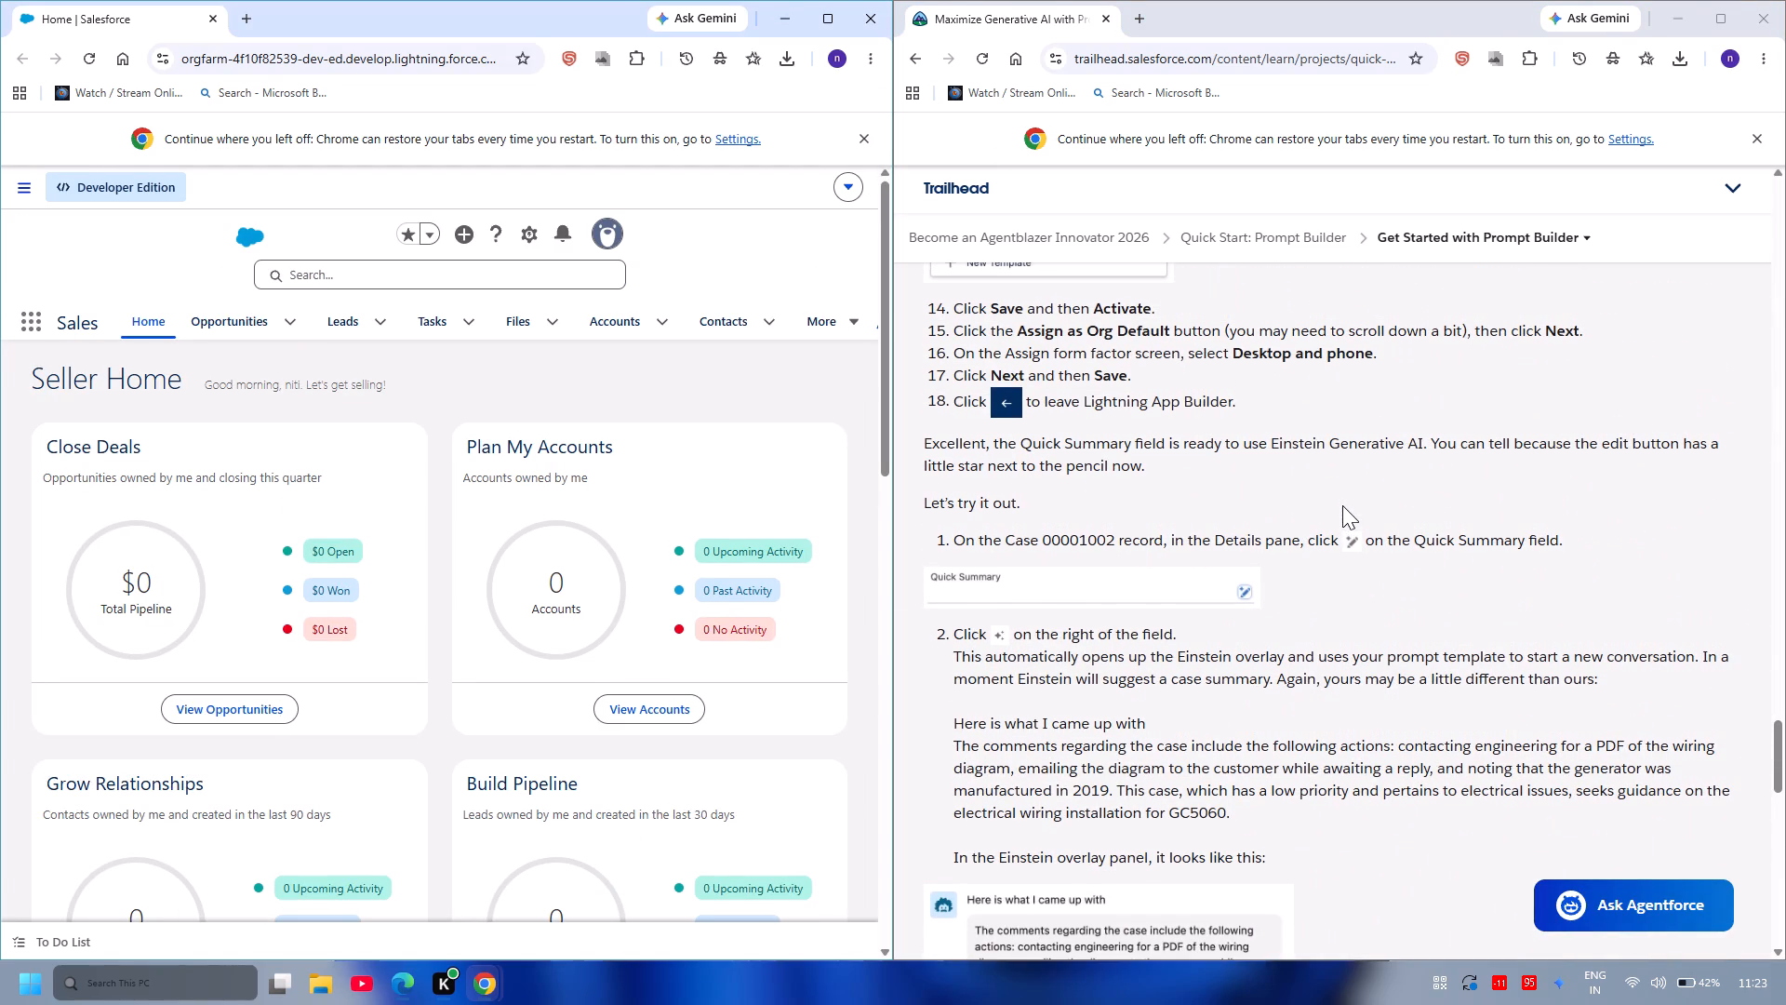
scroll(1342, 505, down, 5)
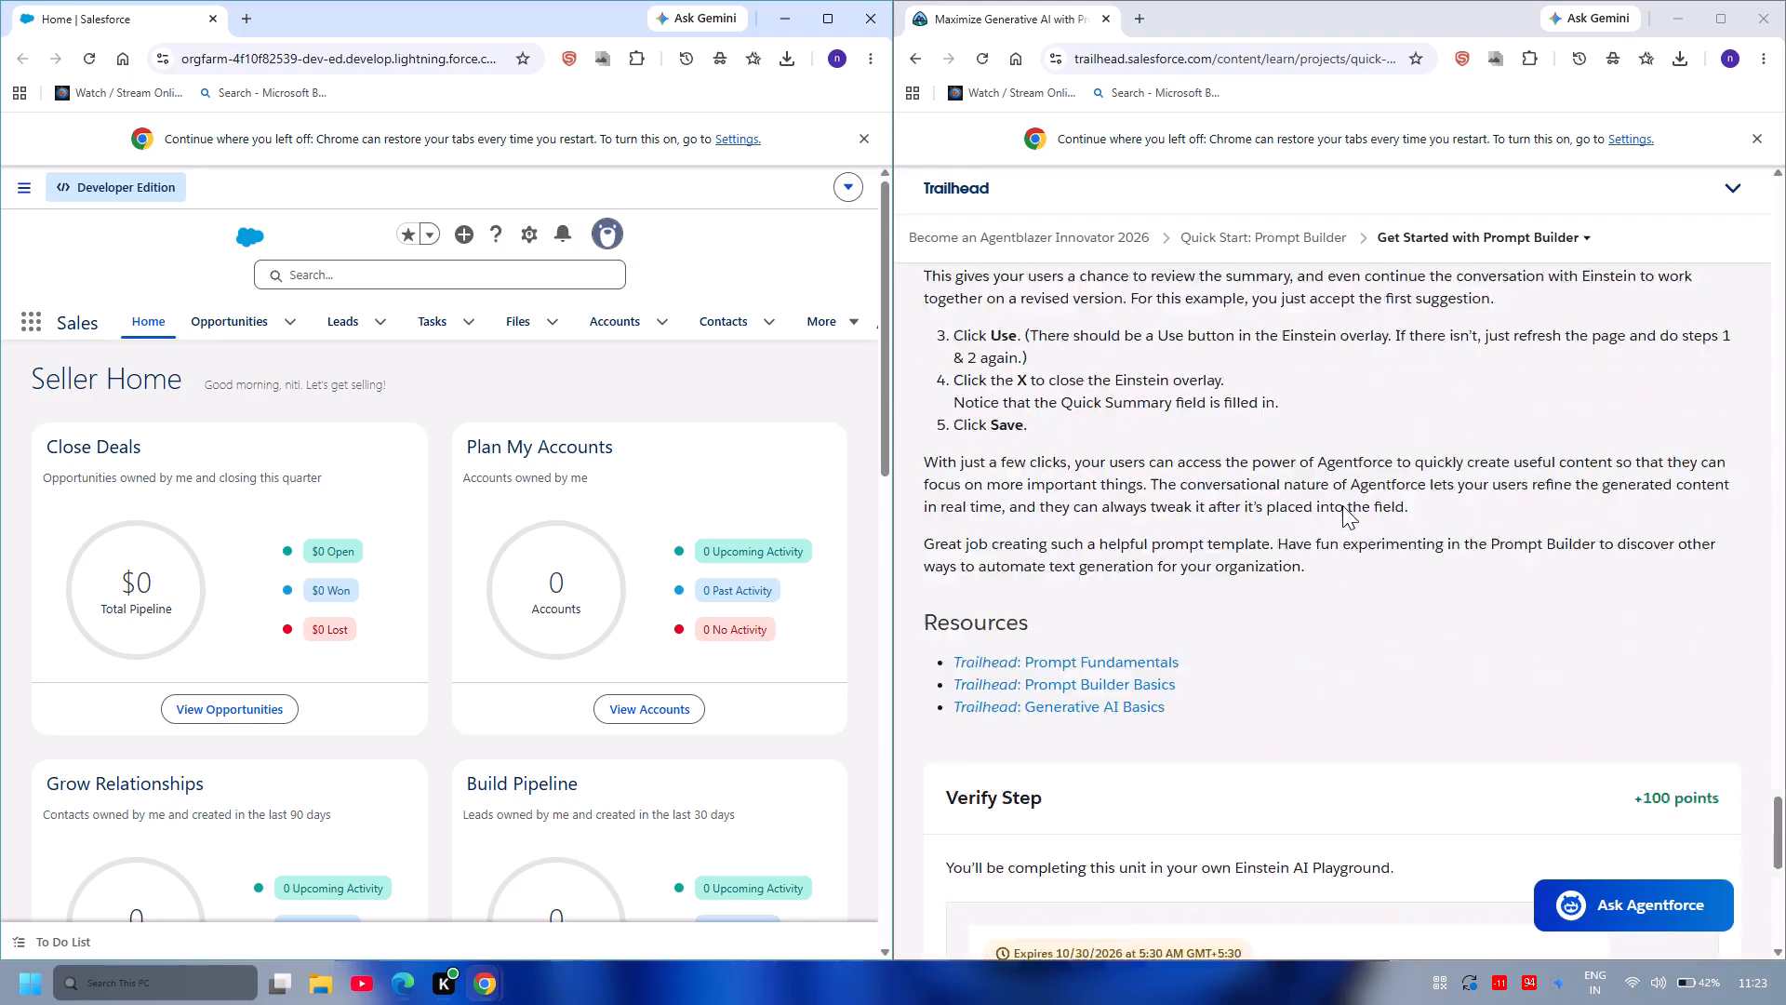
scroll(1342, 505, down, 1)
scroll(1342, 505, up, 2)
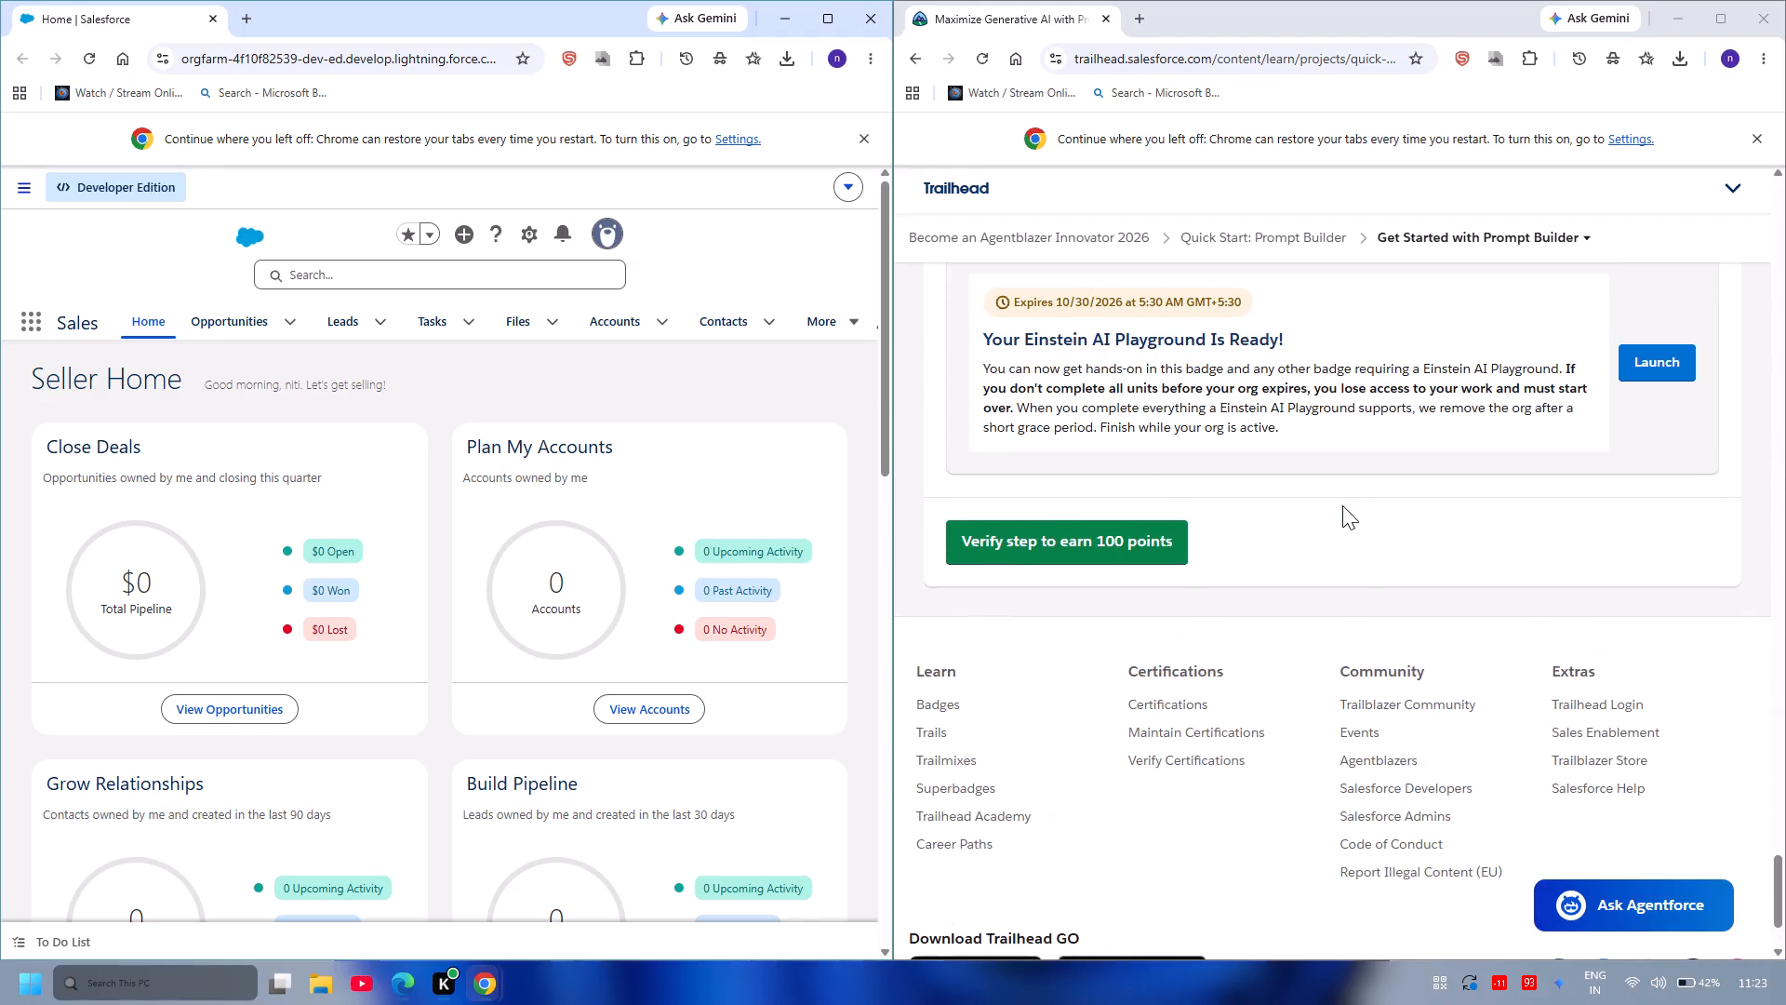
scroll(1342, 505, up, 12)
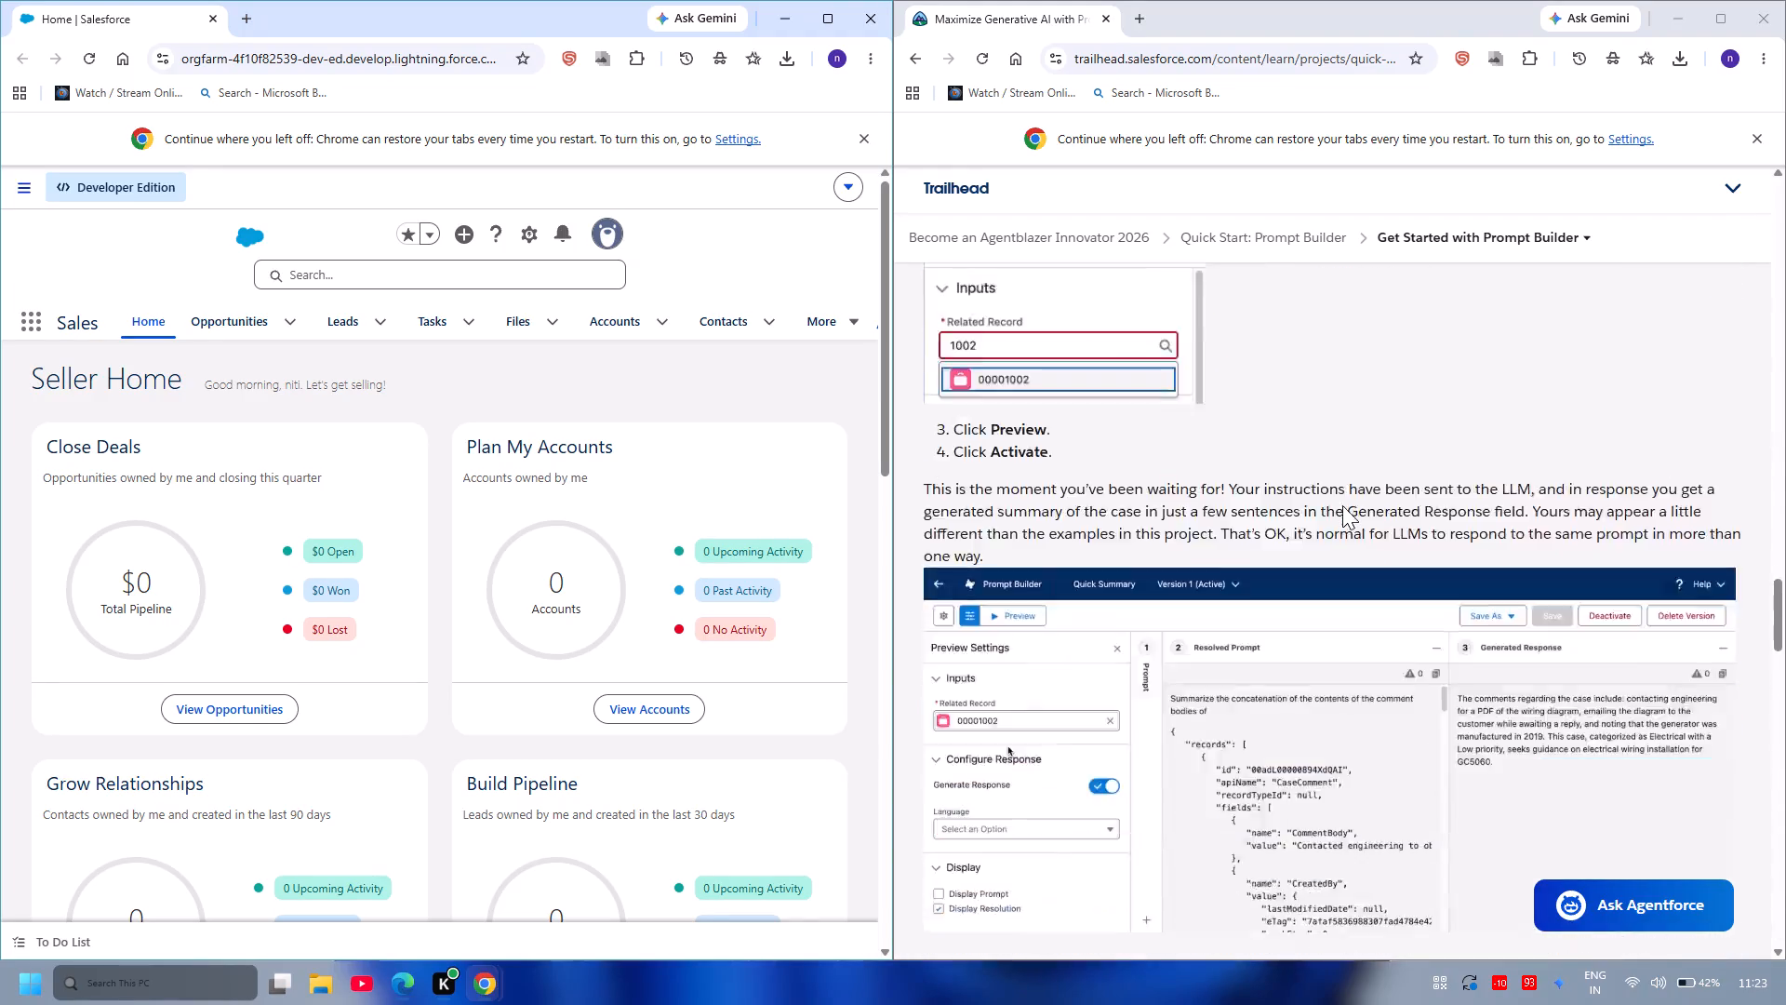
scroll(1342, 505, up, 3)
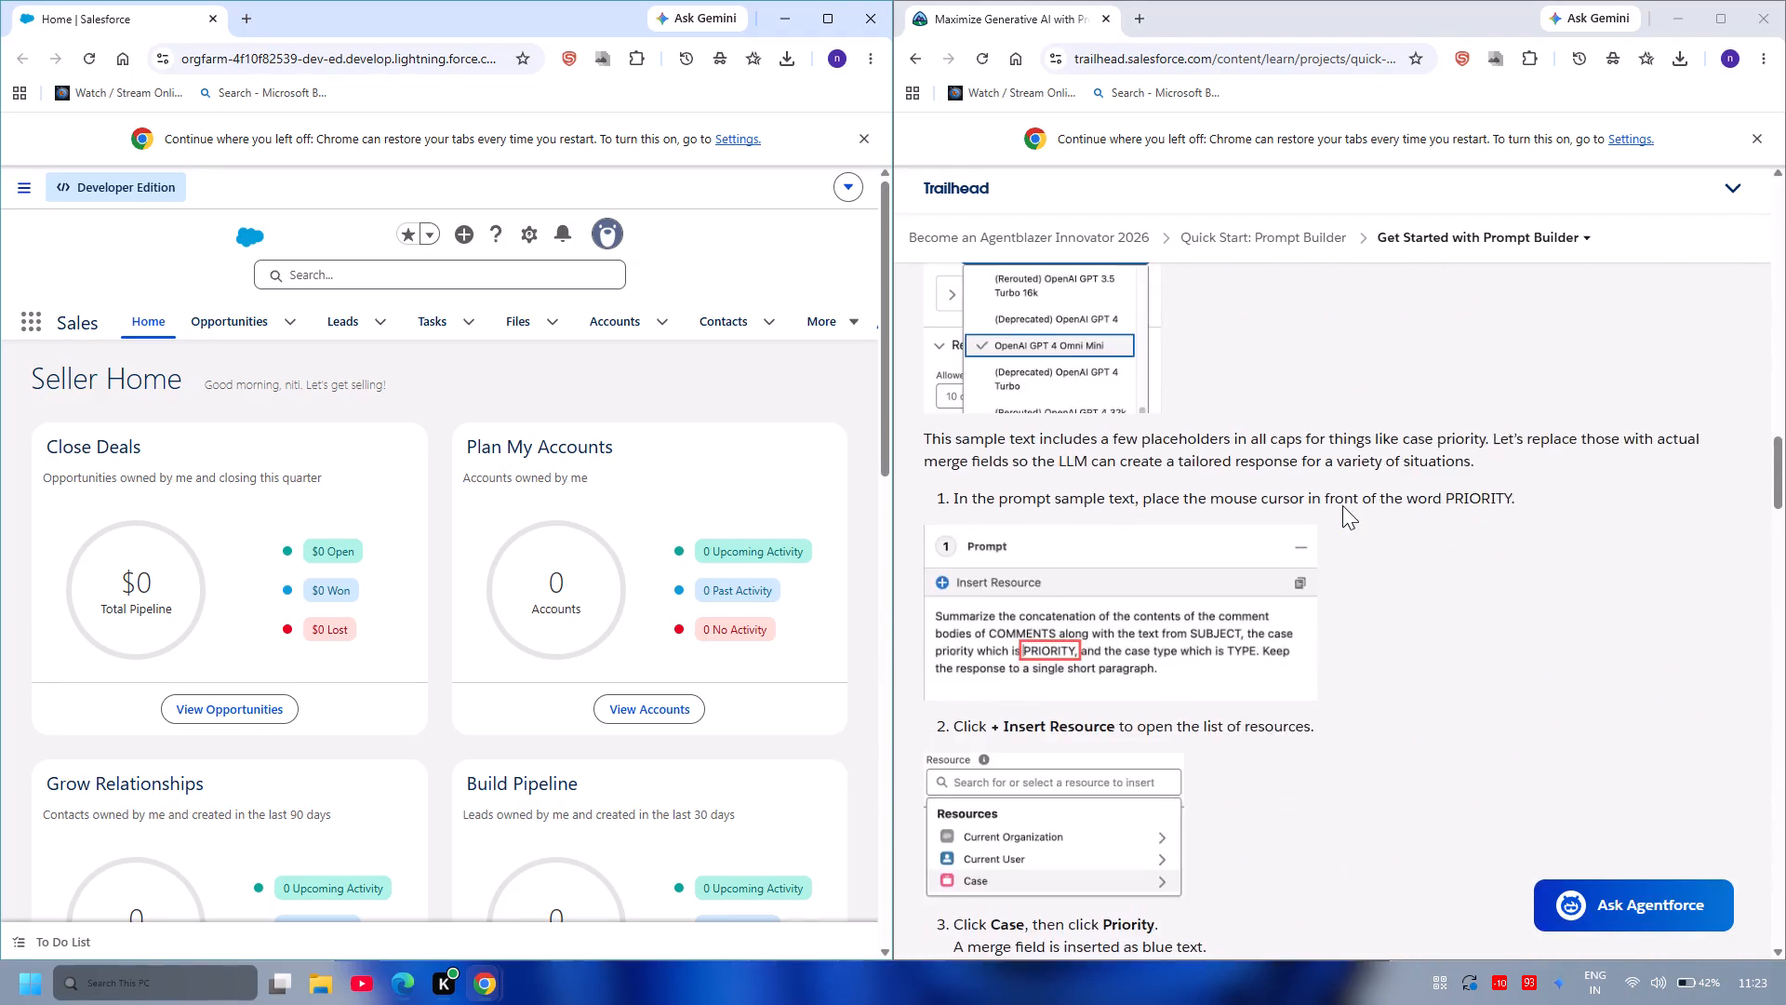
scroll(1342, 505, up, 4)
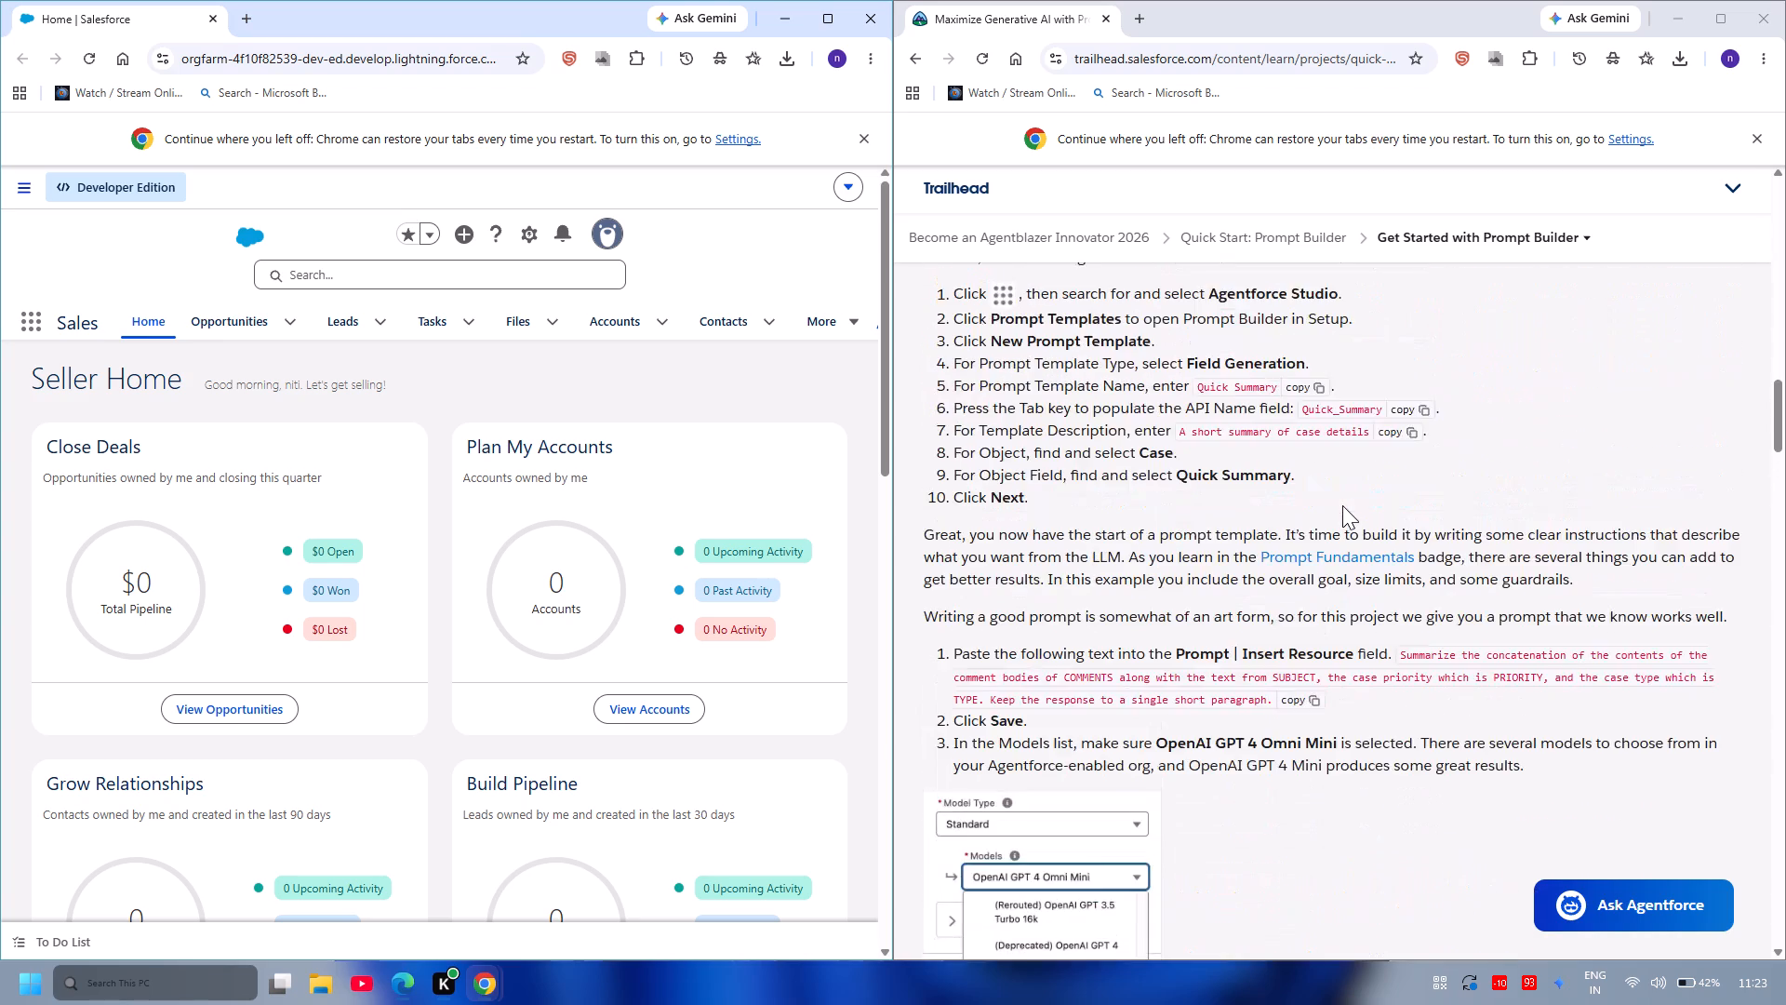
scroll(1342, 505, up, 5)
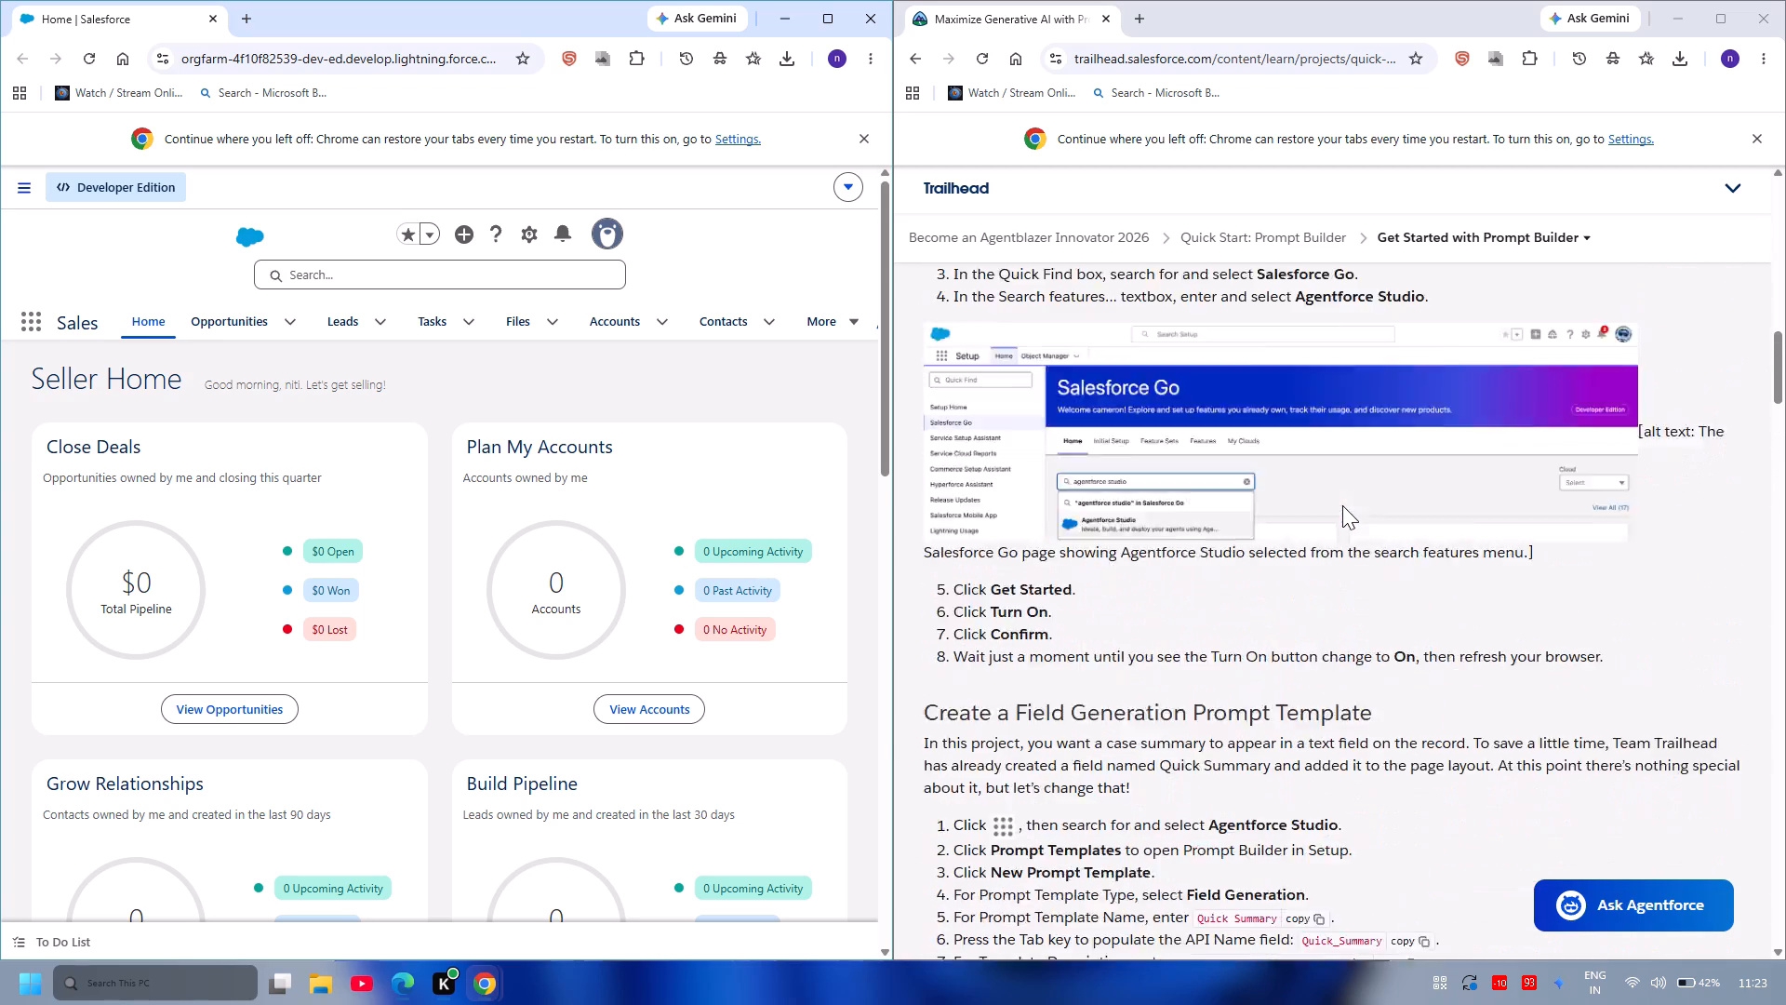
scroll(1342, 505, up, 3)
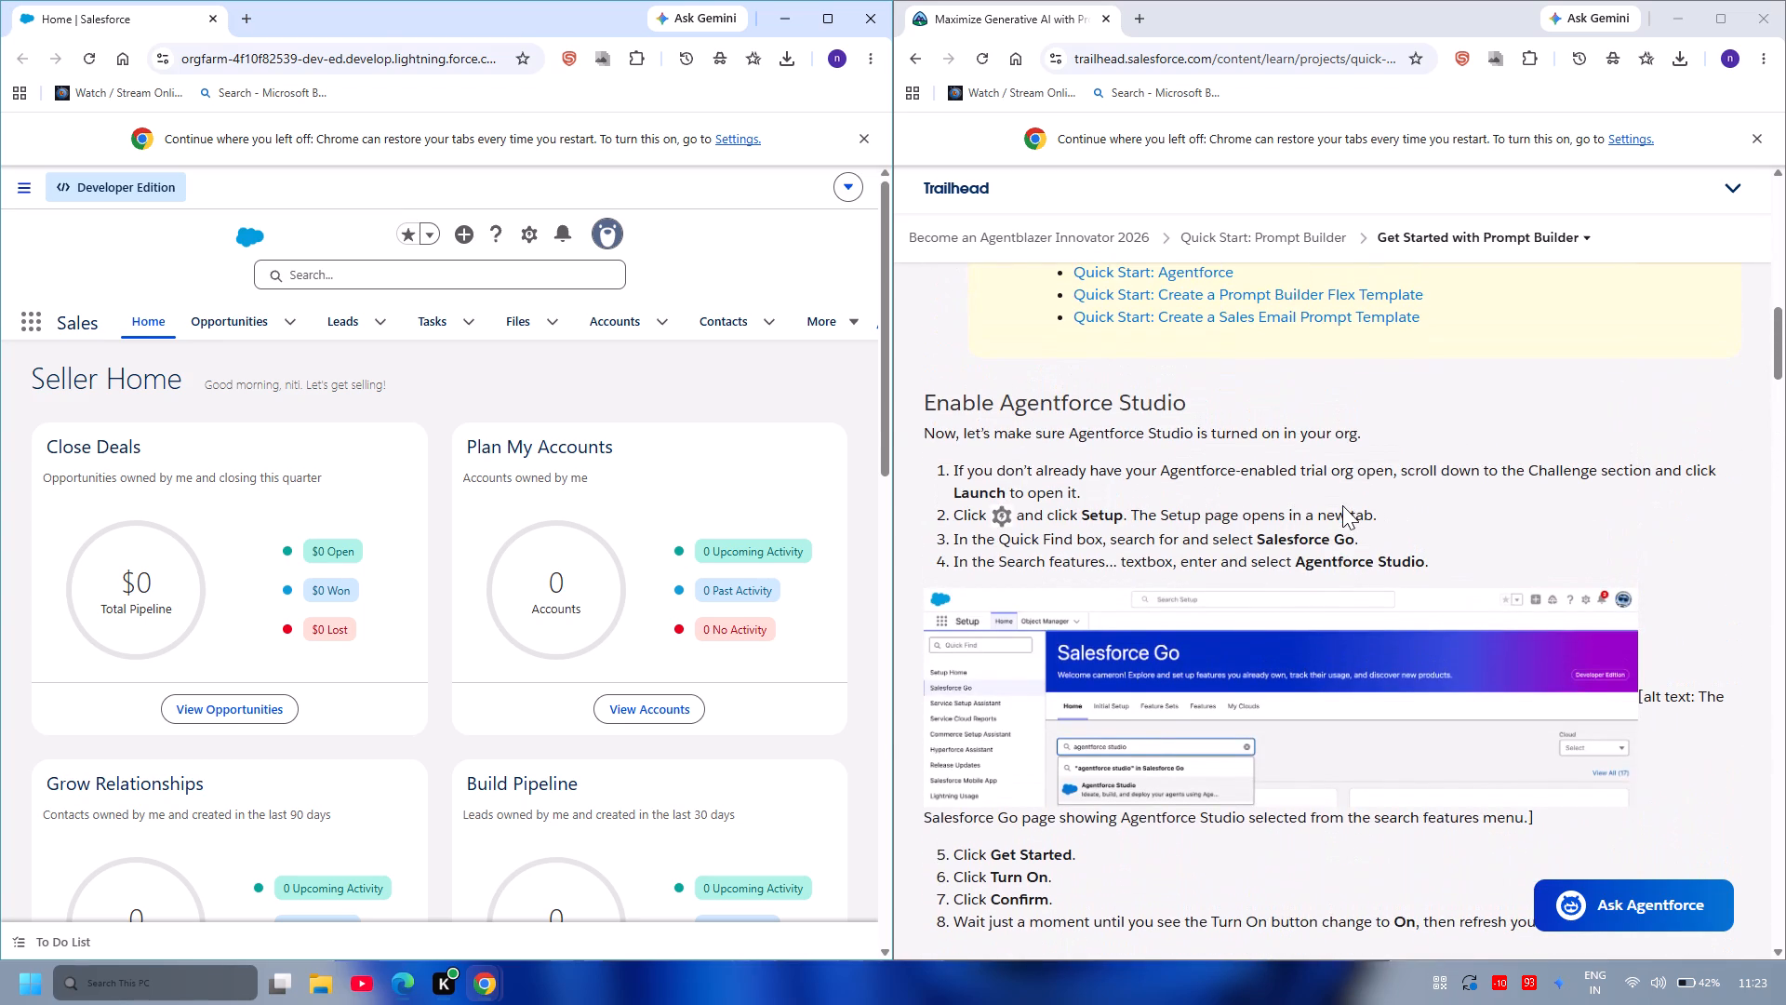
scroll(1342, 505, up, 6)
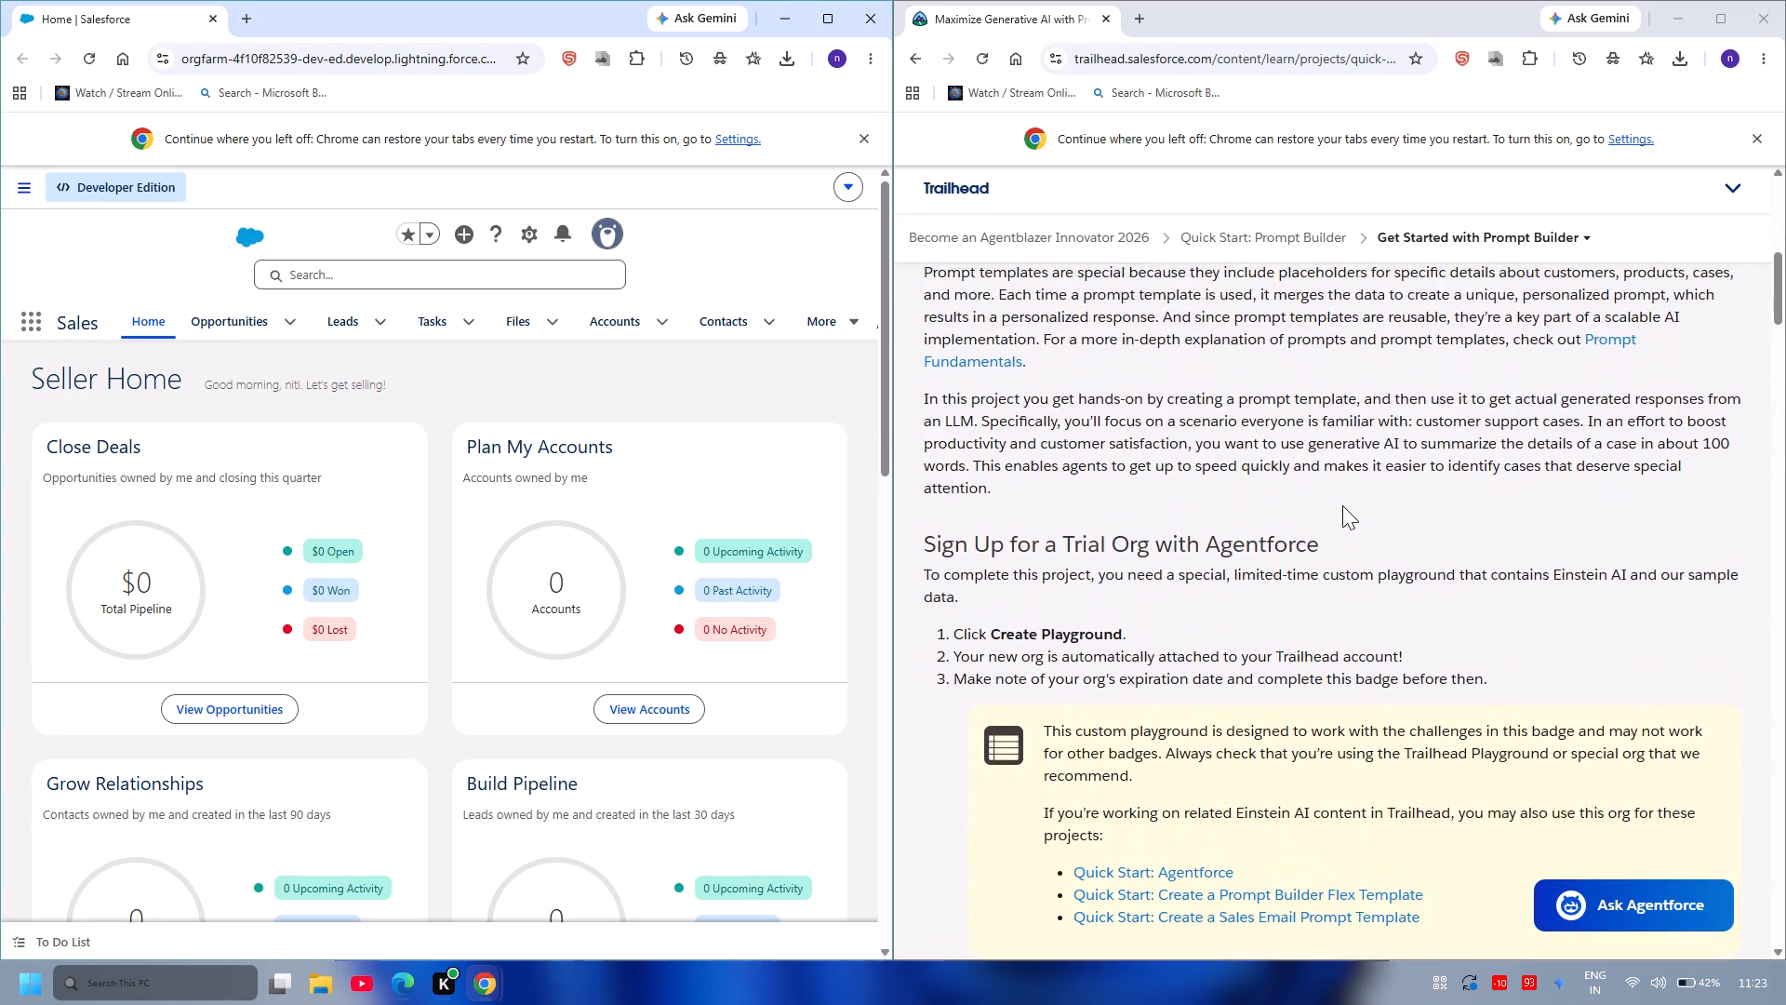
scroll(1342, 505, up, 2)
scroll(1342, 505, down, 4)
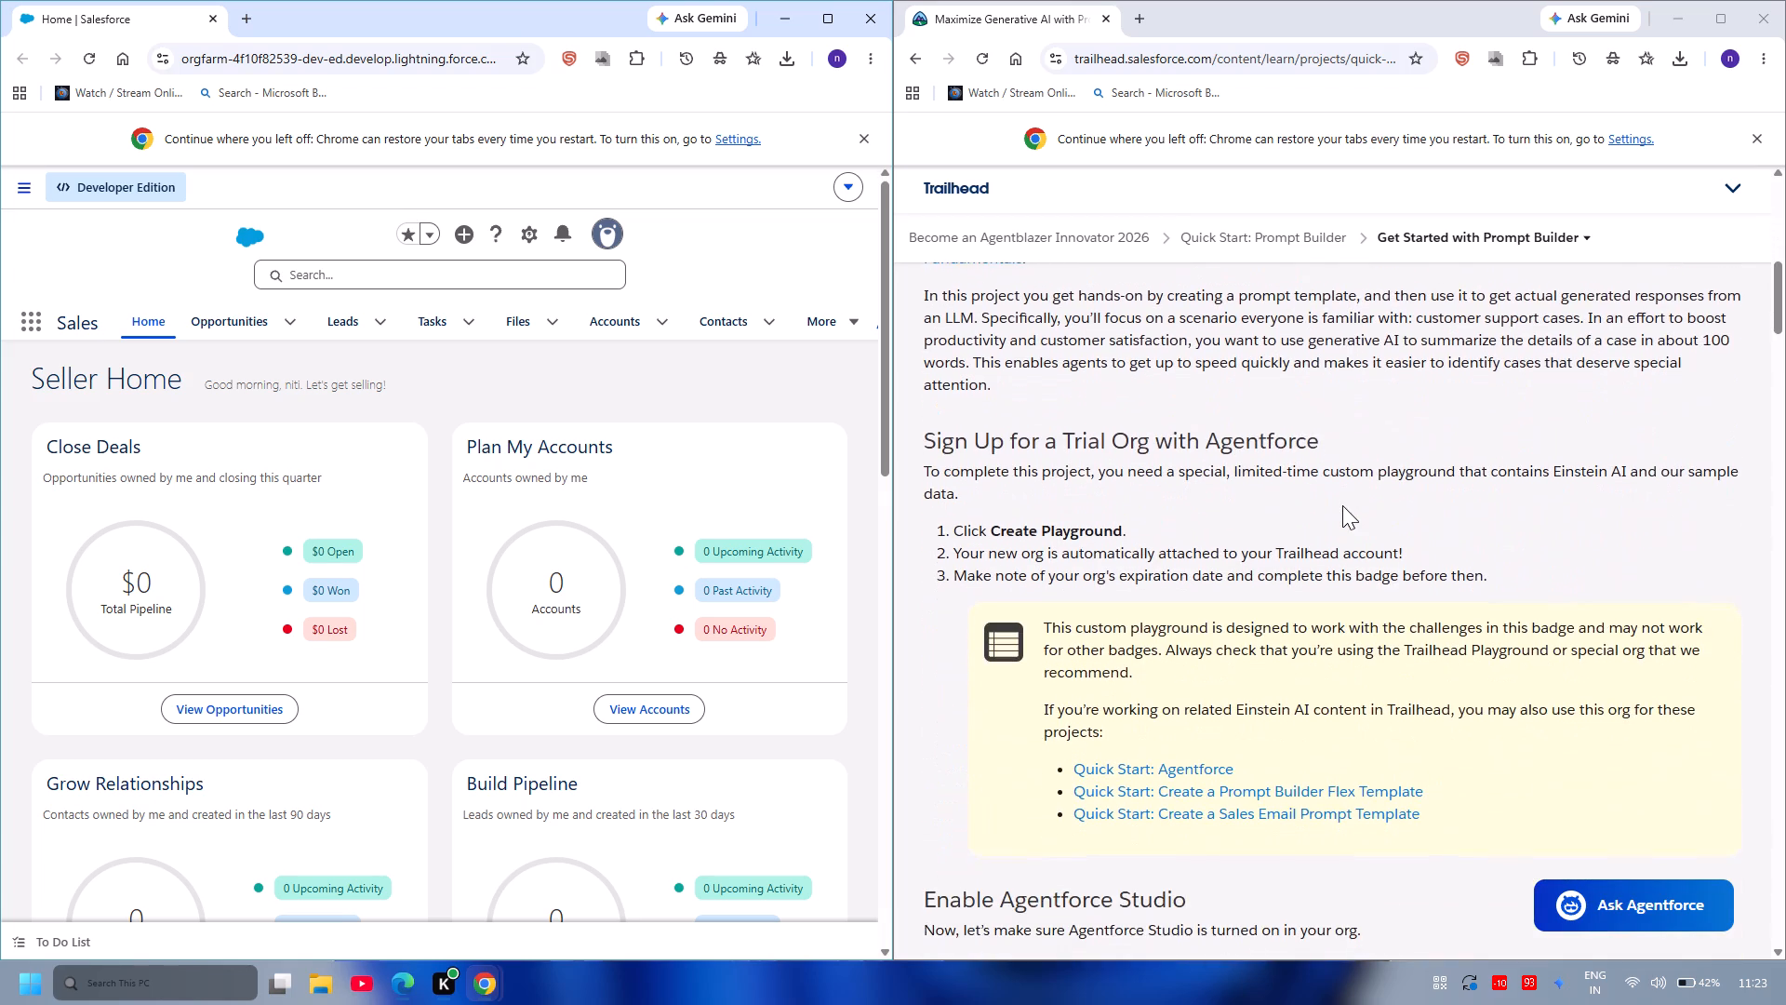
scroll(1342, 505, down, 3)
scroll(1342, 505, up, 1)
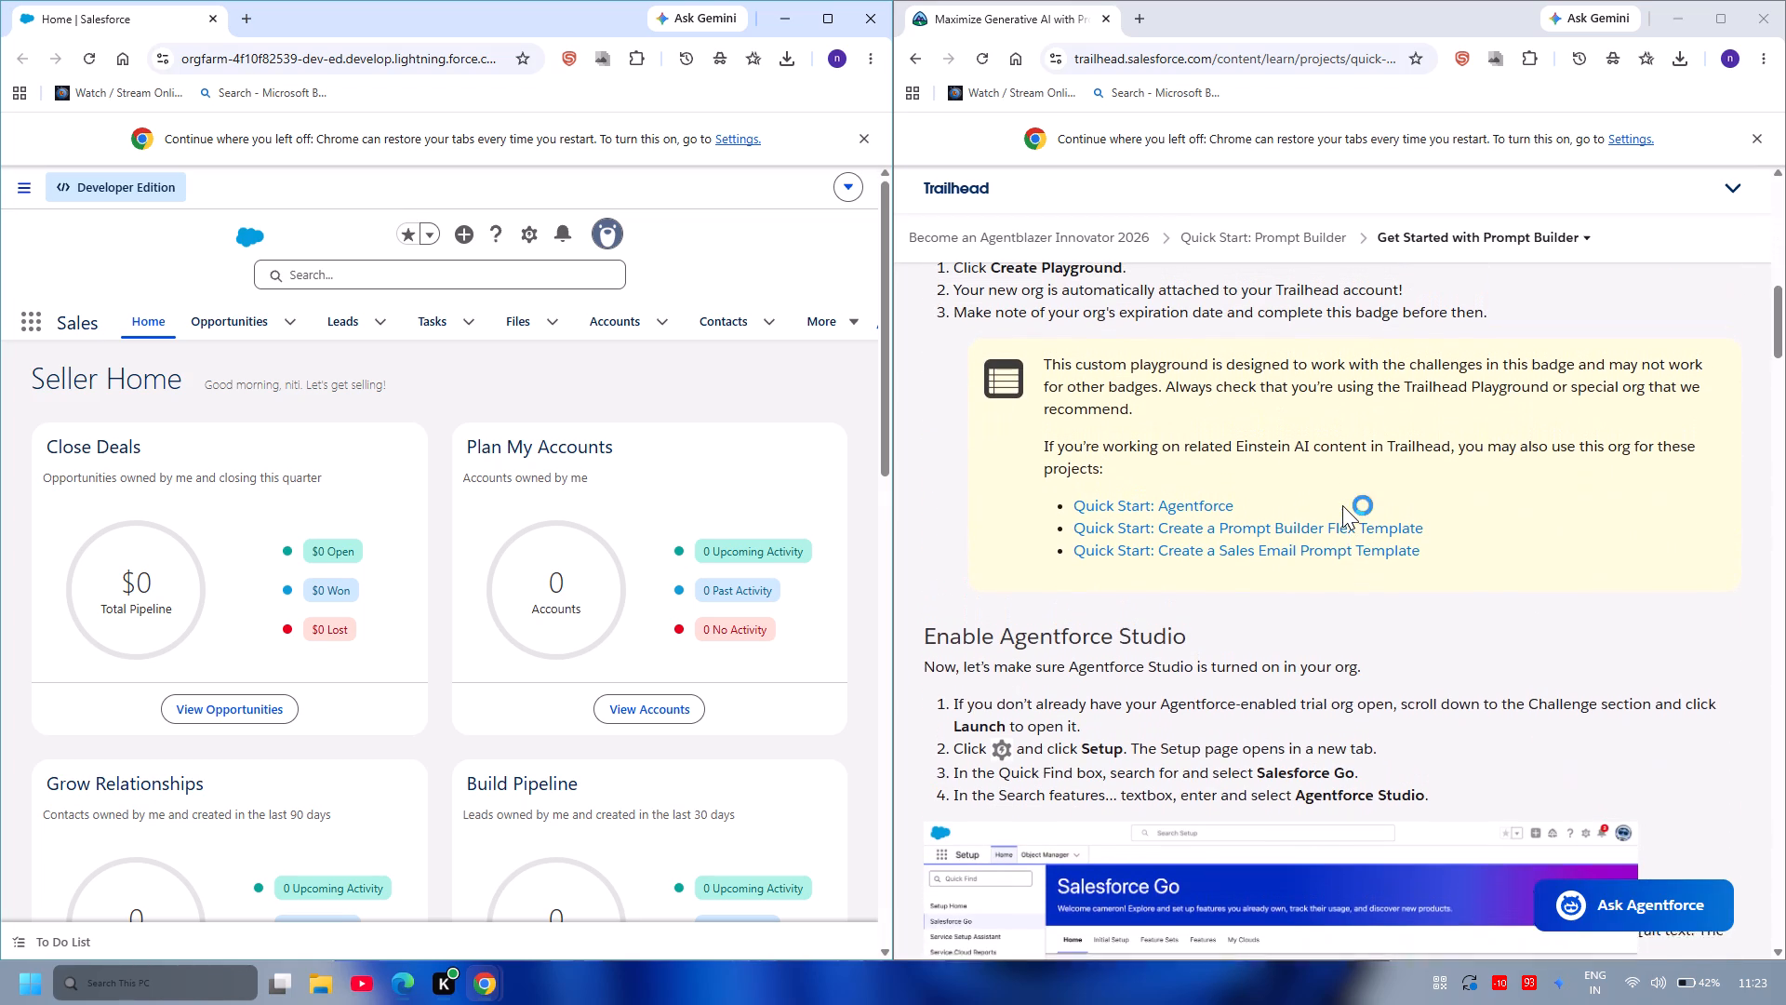
scroll(1342, 505, up, 1)
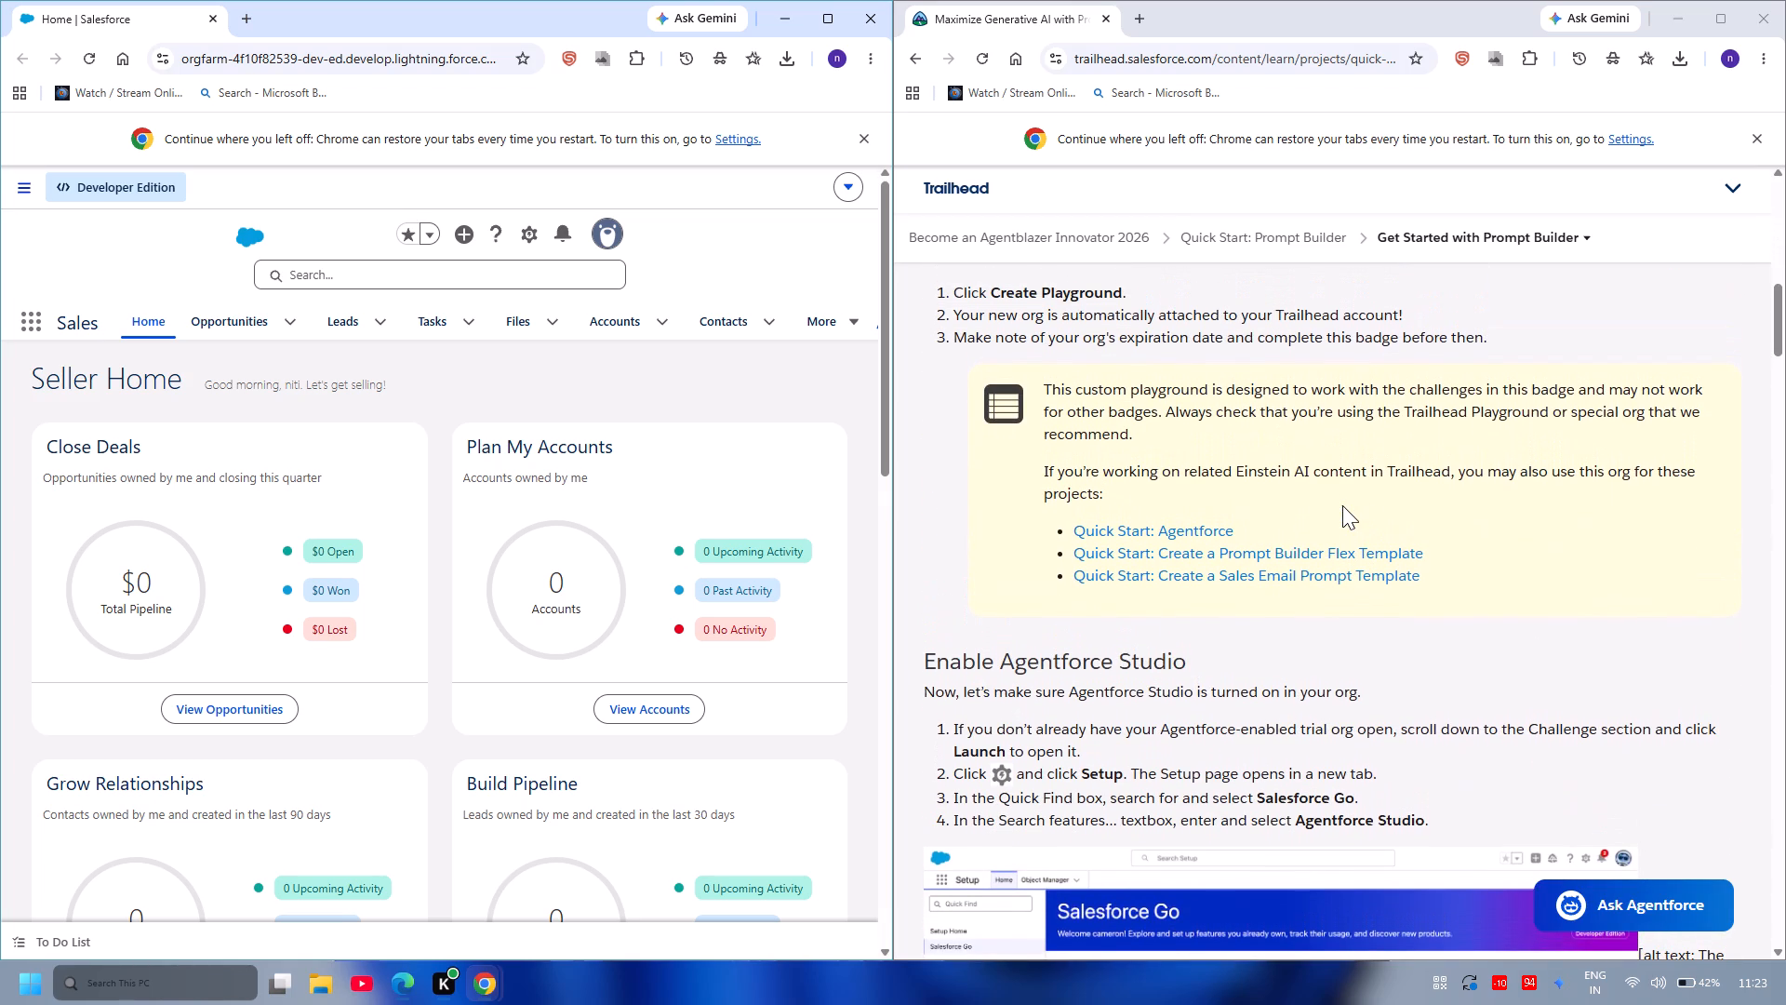
scroll(1342, 505, down, 3)
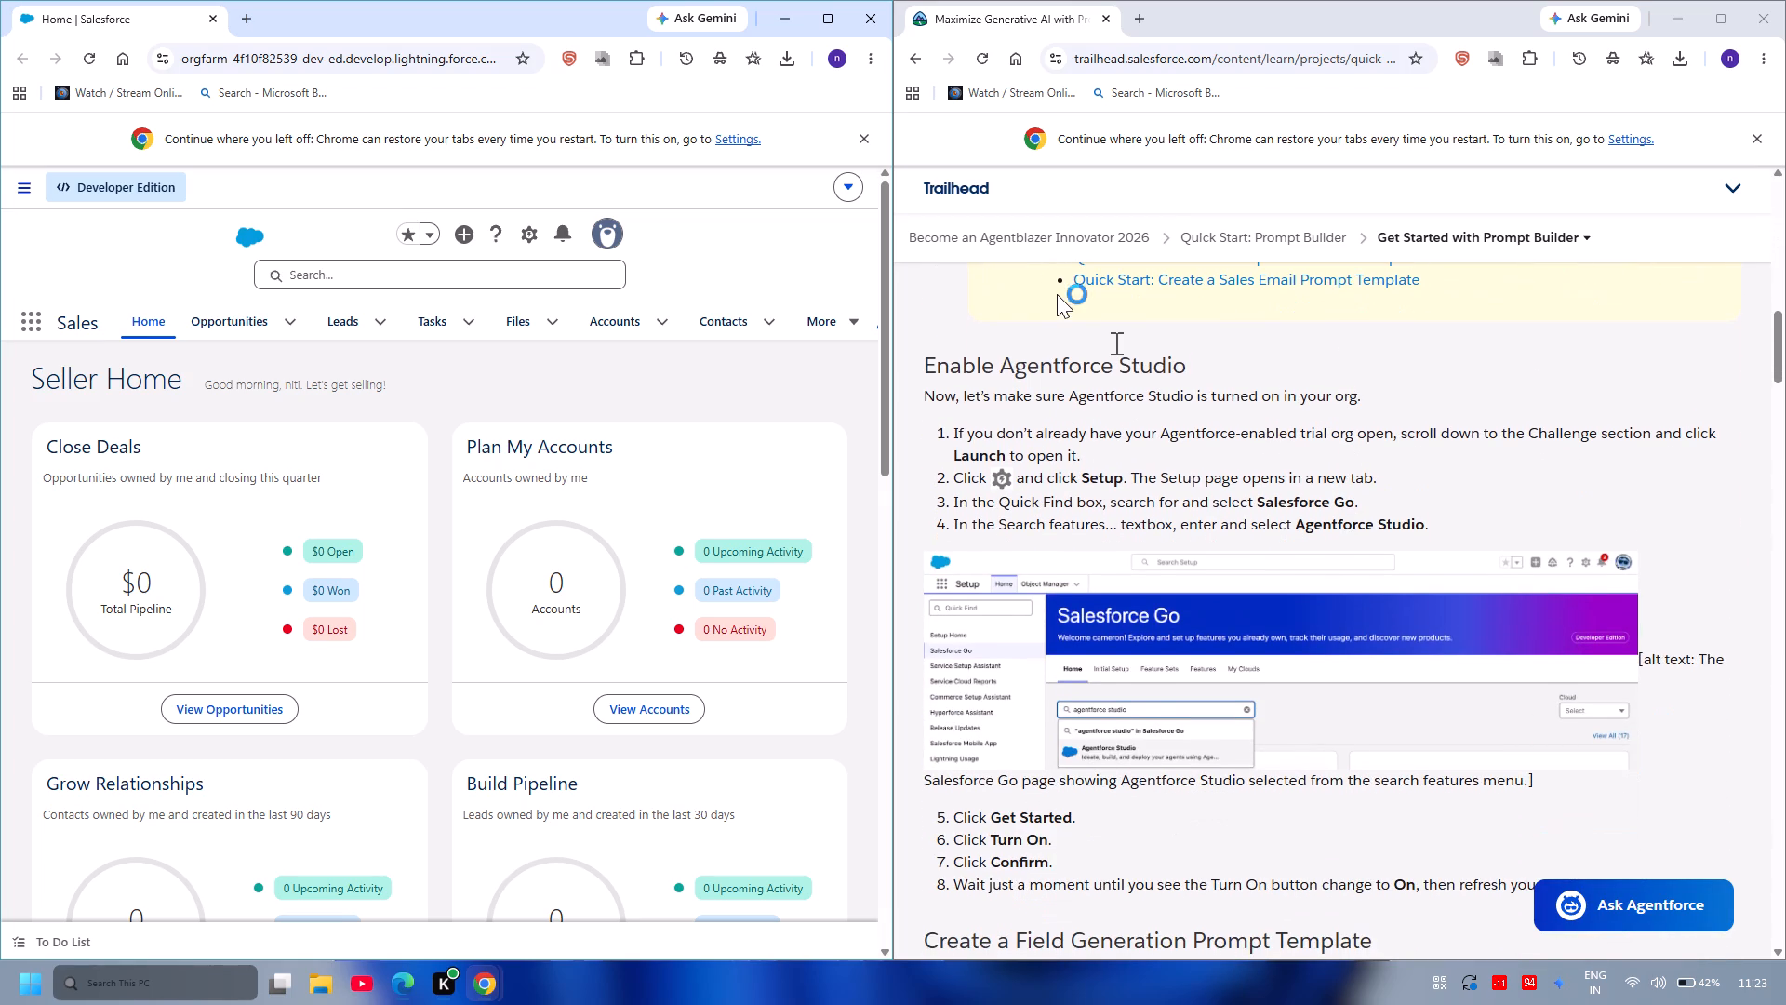
Open Salesforce Go in the playground's Setup and search the org's features for agentforce.
click(524, 229)
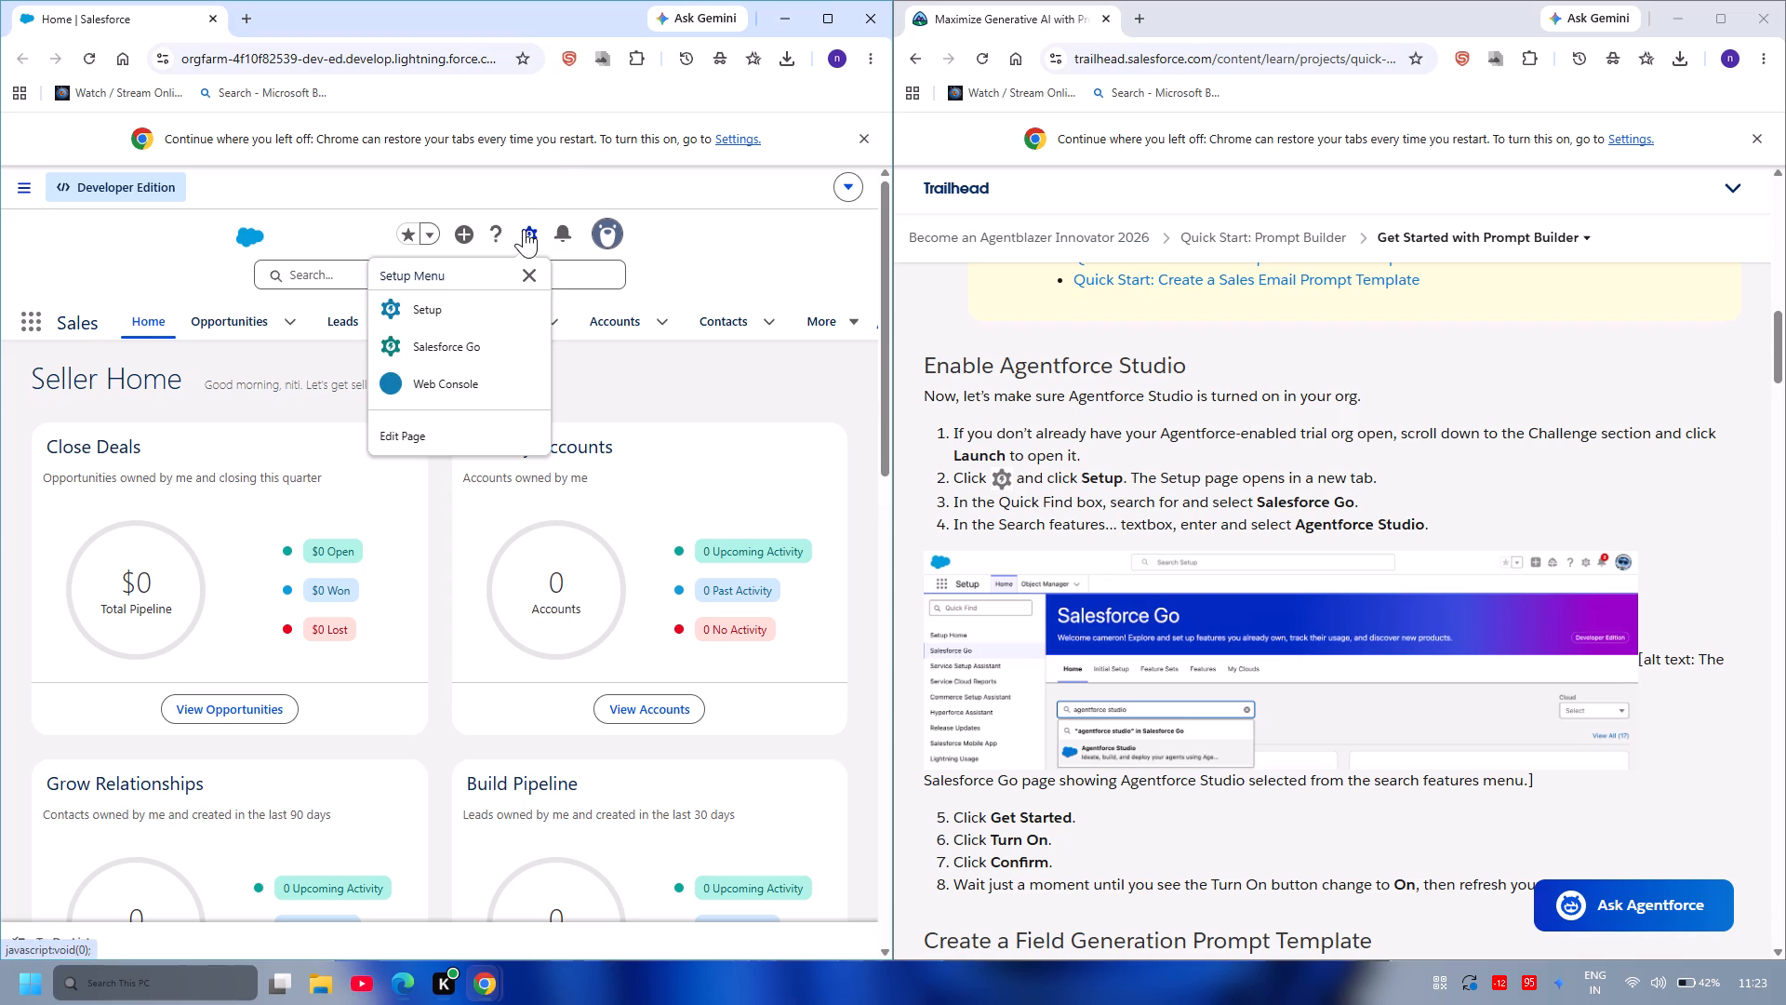
click(466, 305)
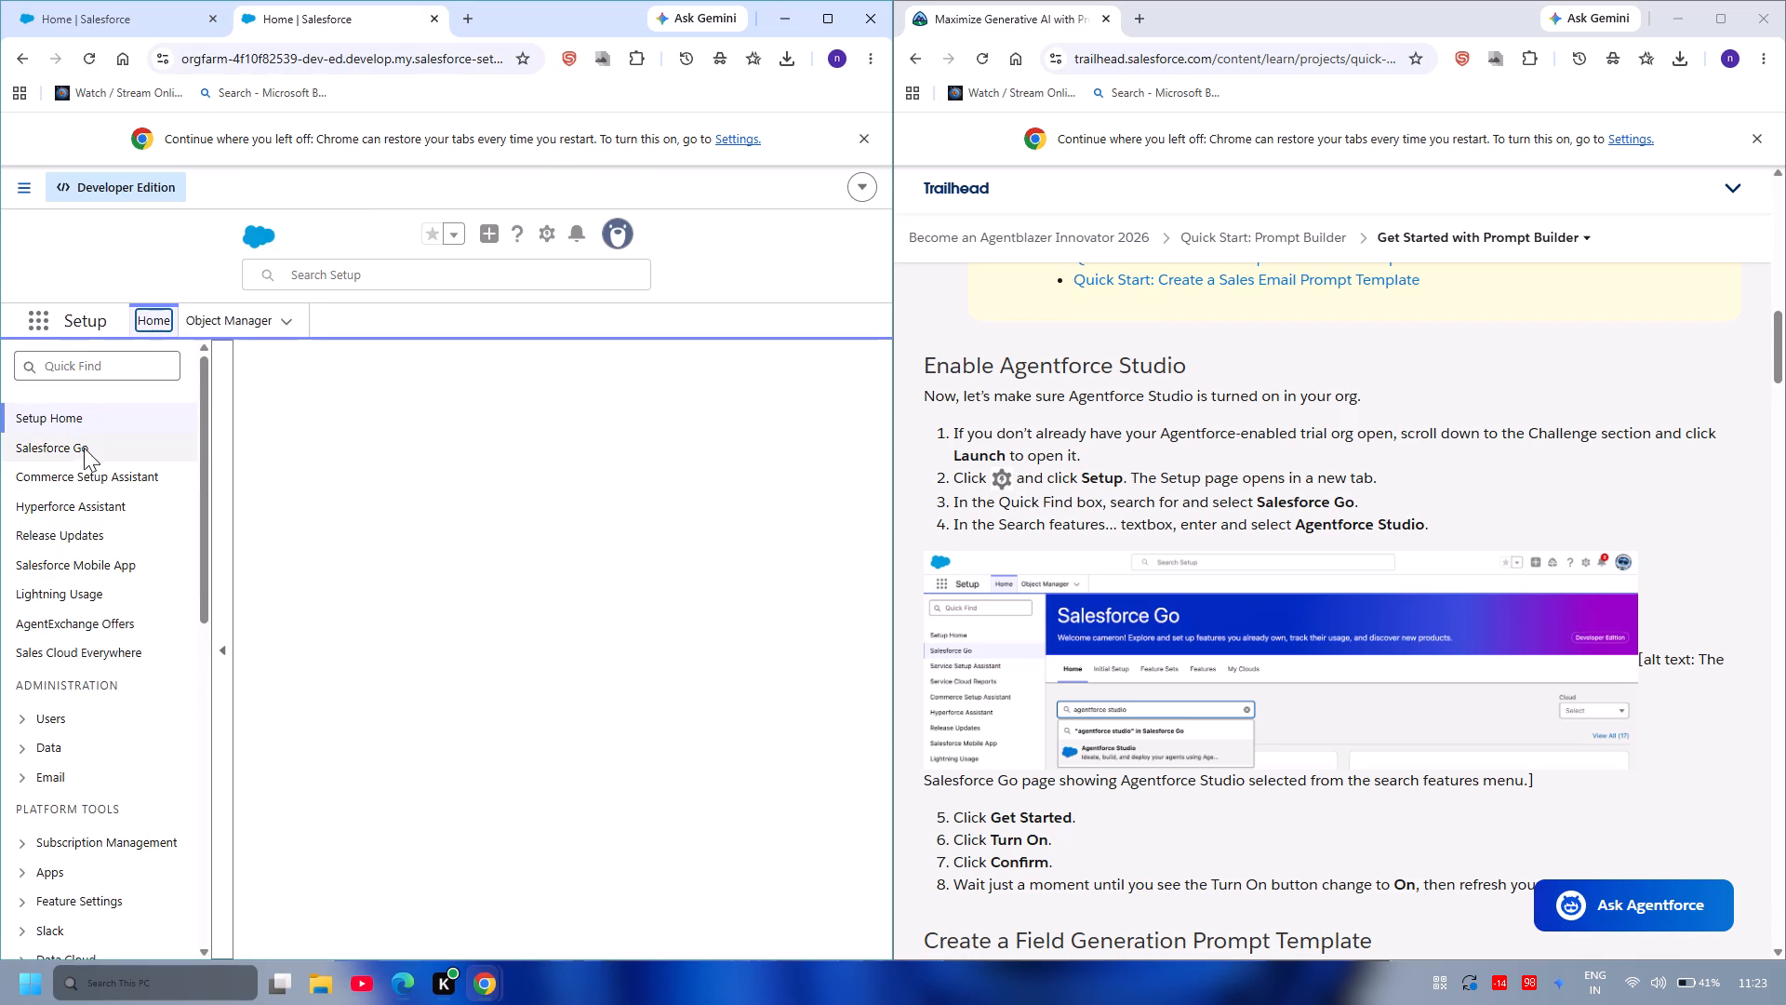
click(84, 448)
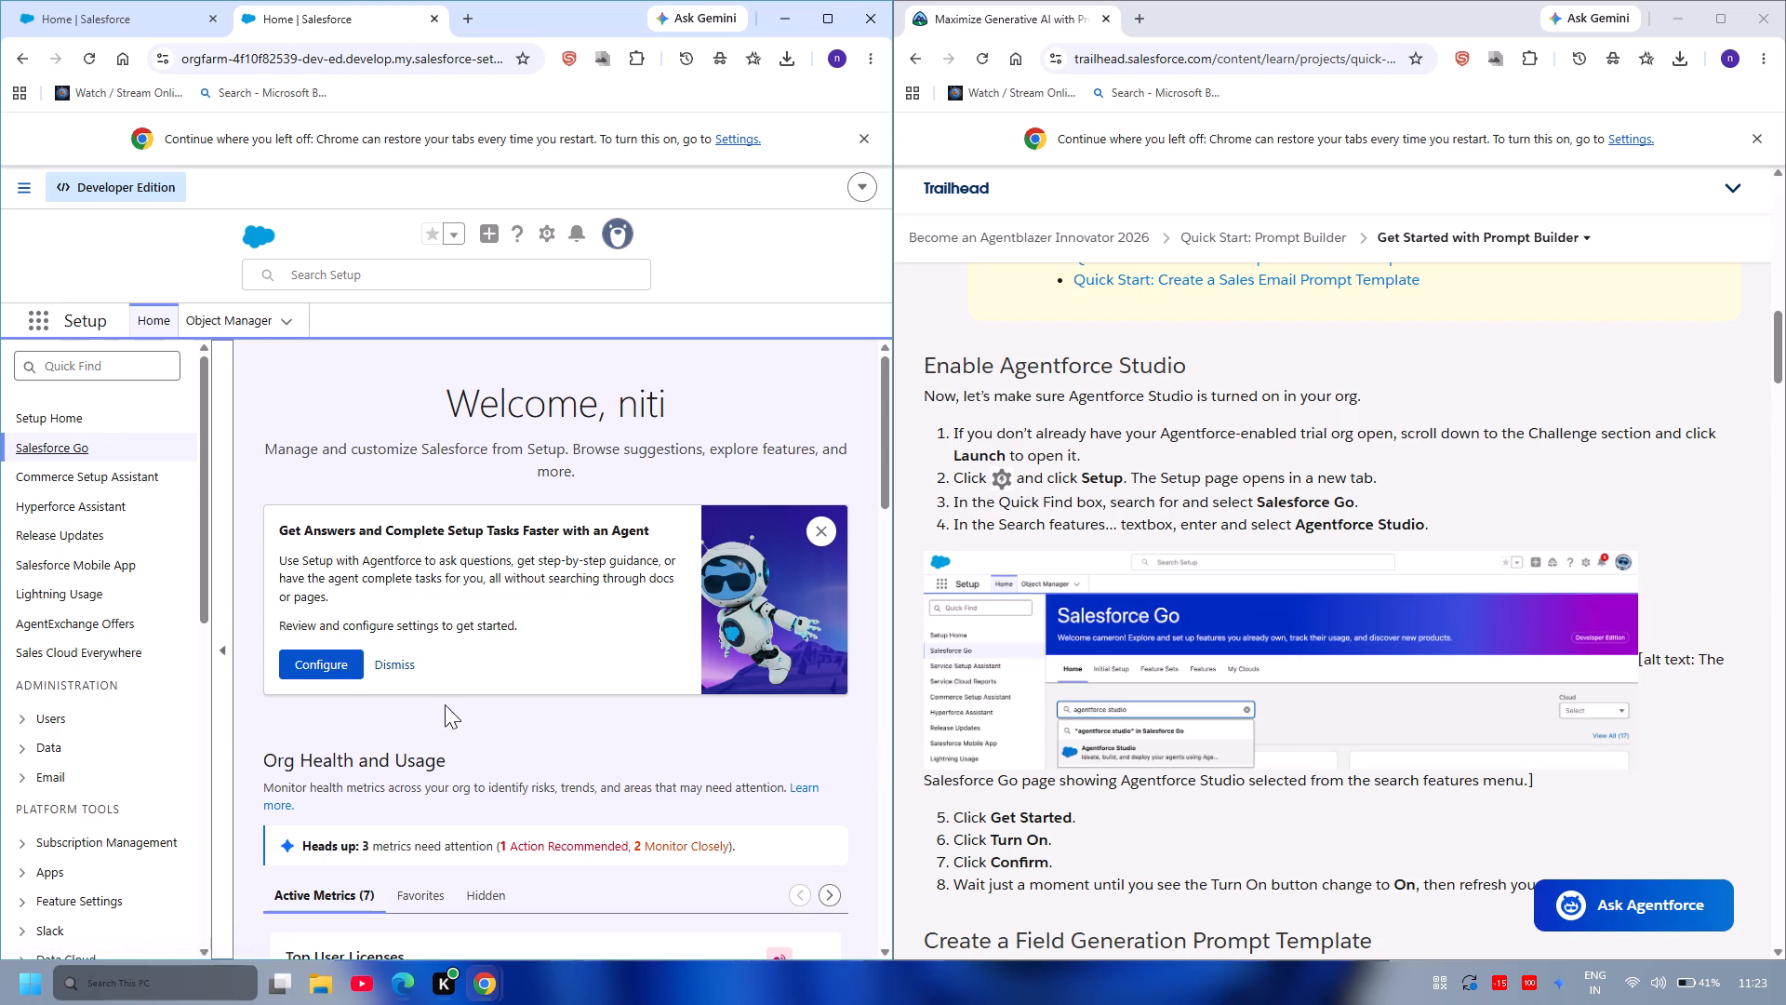
scroll(445, 704, down, 1)
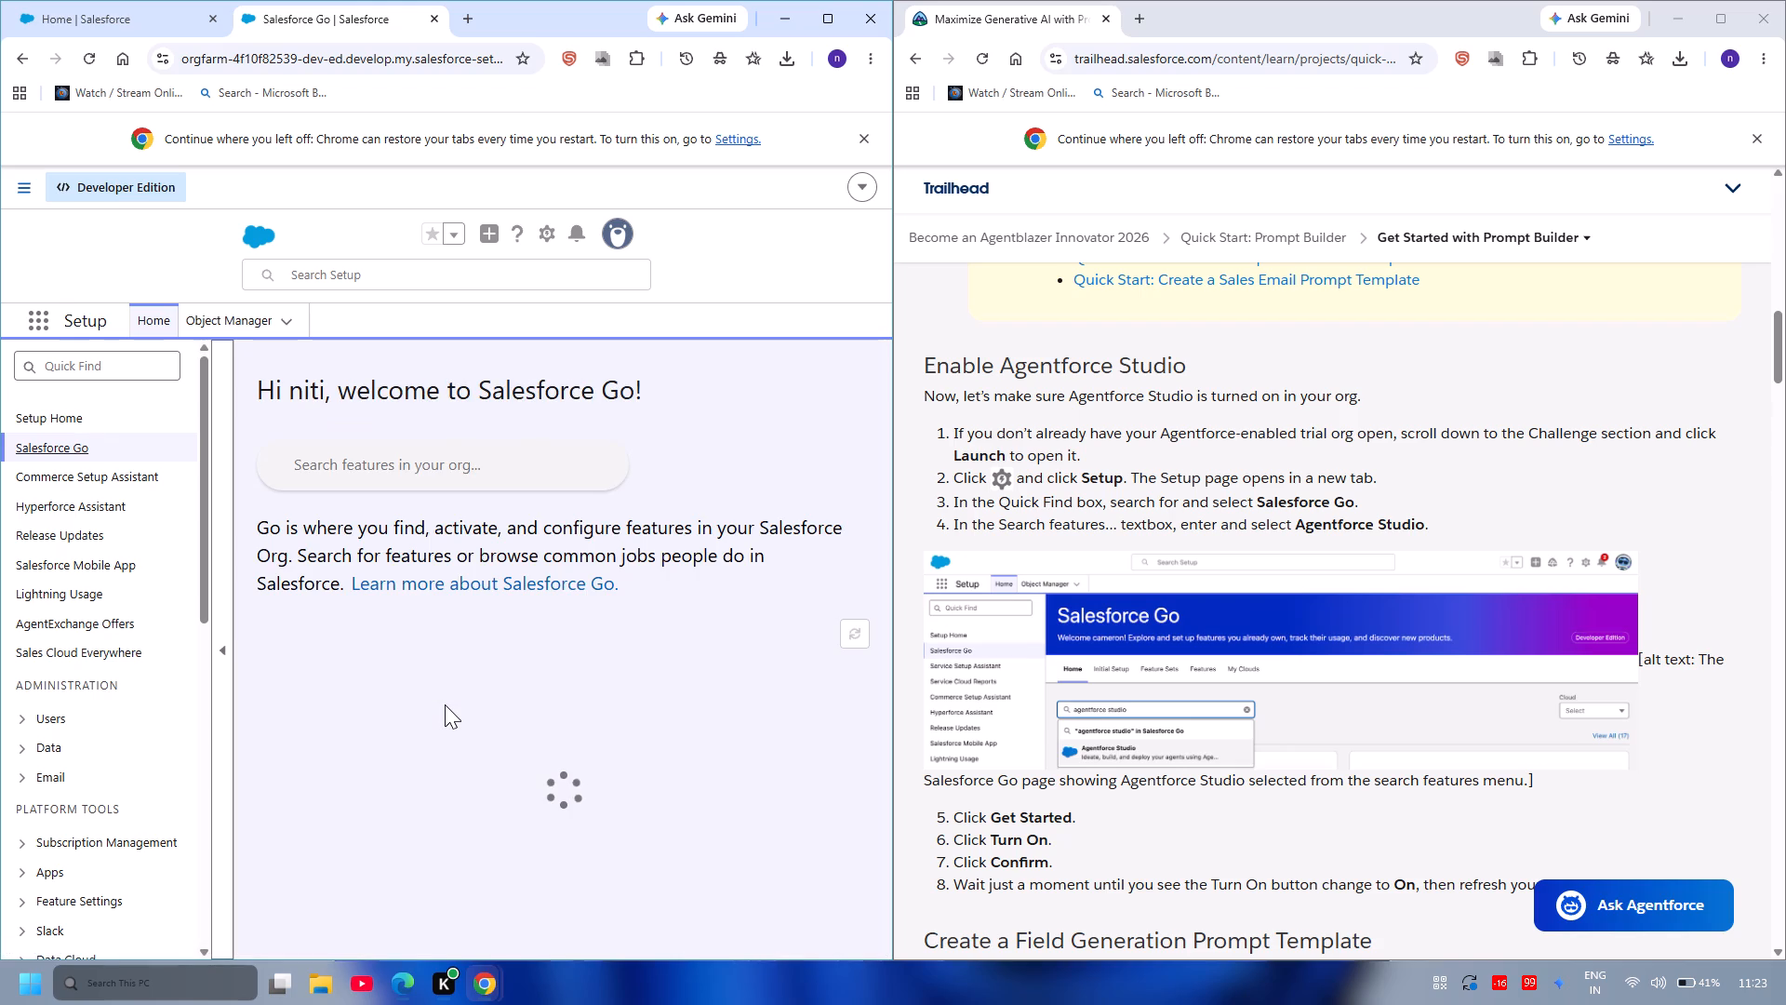
scroll(1211, 566, down, 1)
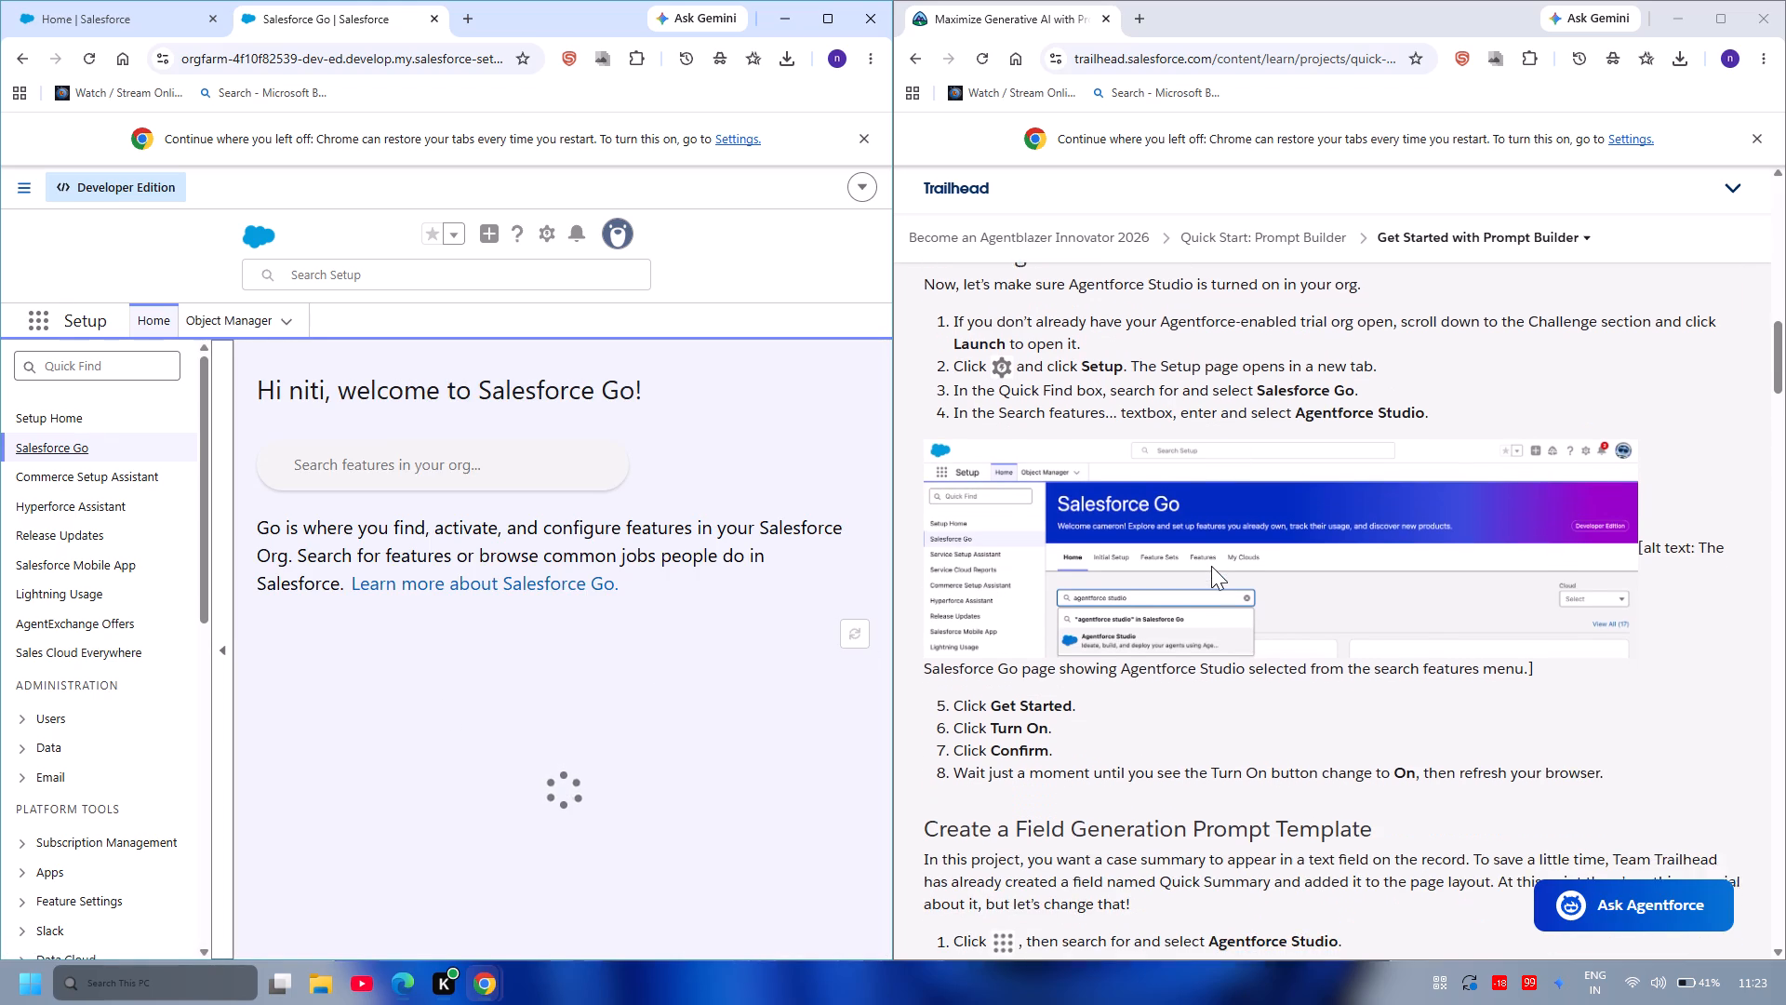
scroll(1211, 566, down, 1)
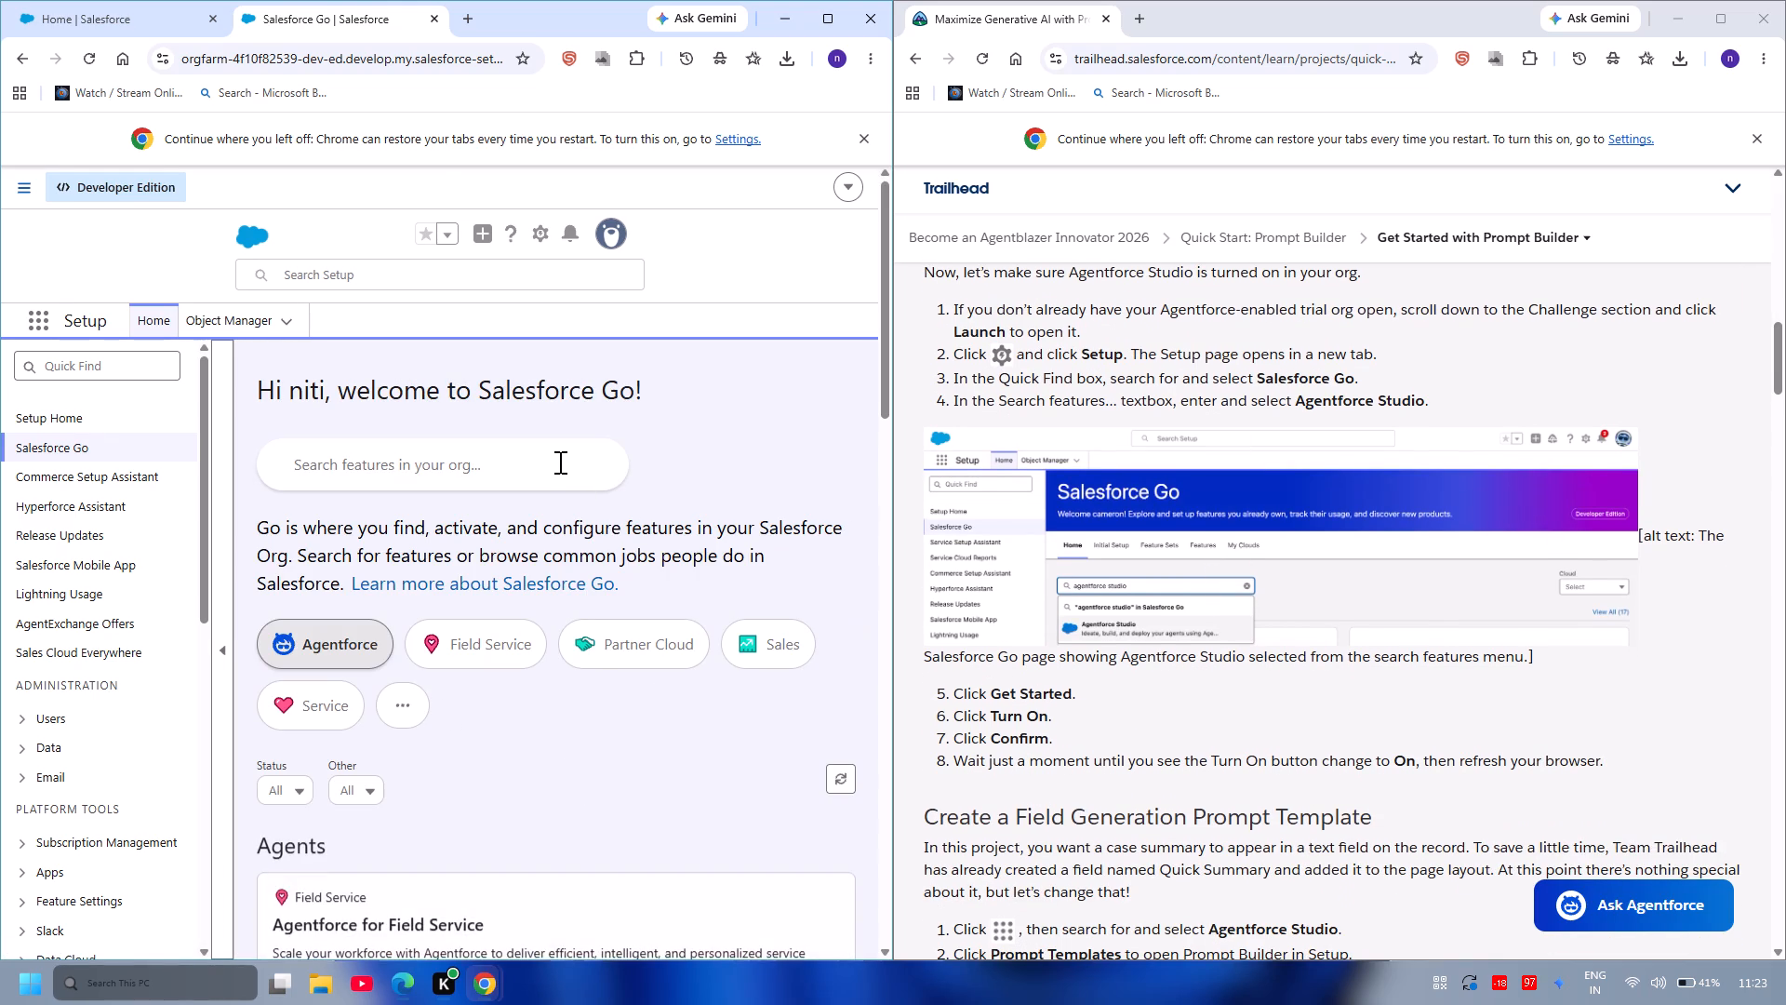
click(558, 460)
text(agentforce)
key(space)
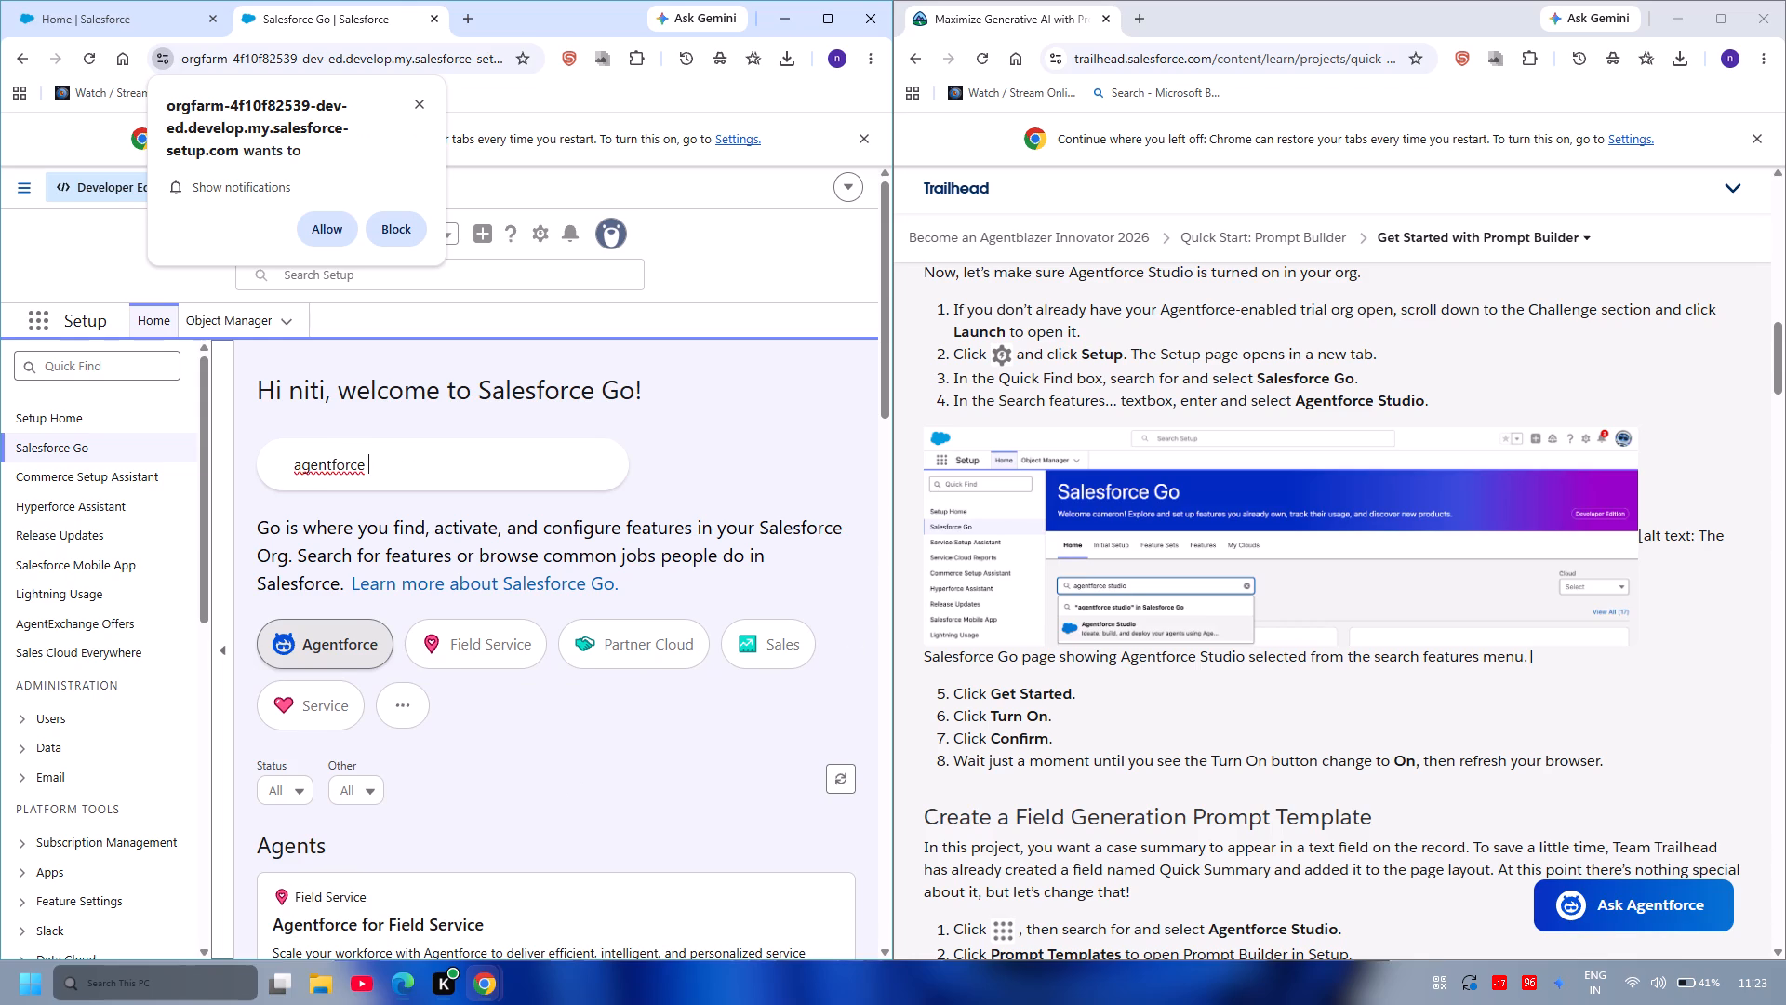
Search the Salesforce Go features for agentforce studio and open the Agentforce Studio feature's details to check whether it is turned on.
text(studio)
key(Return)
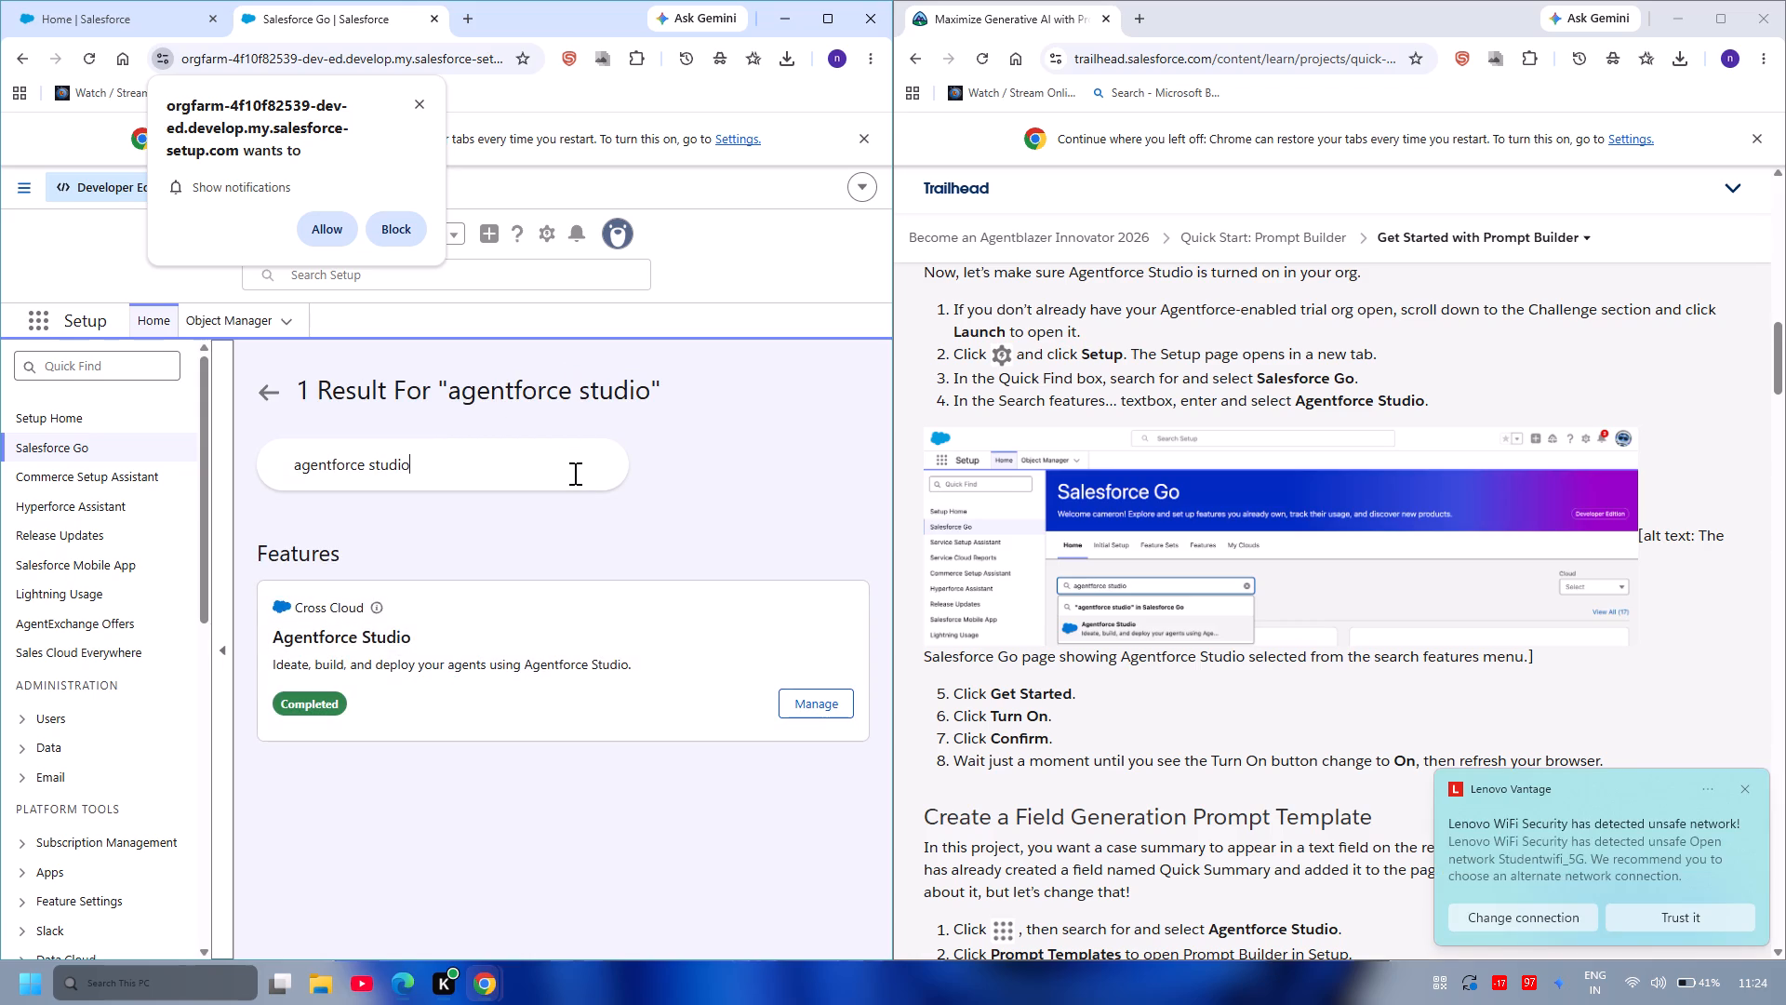
scroll(573, 473, down, 2)
click(810, 695)
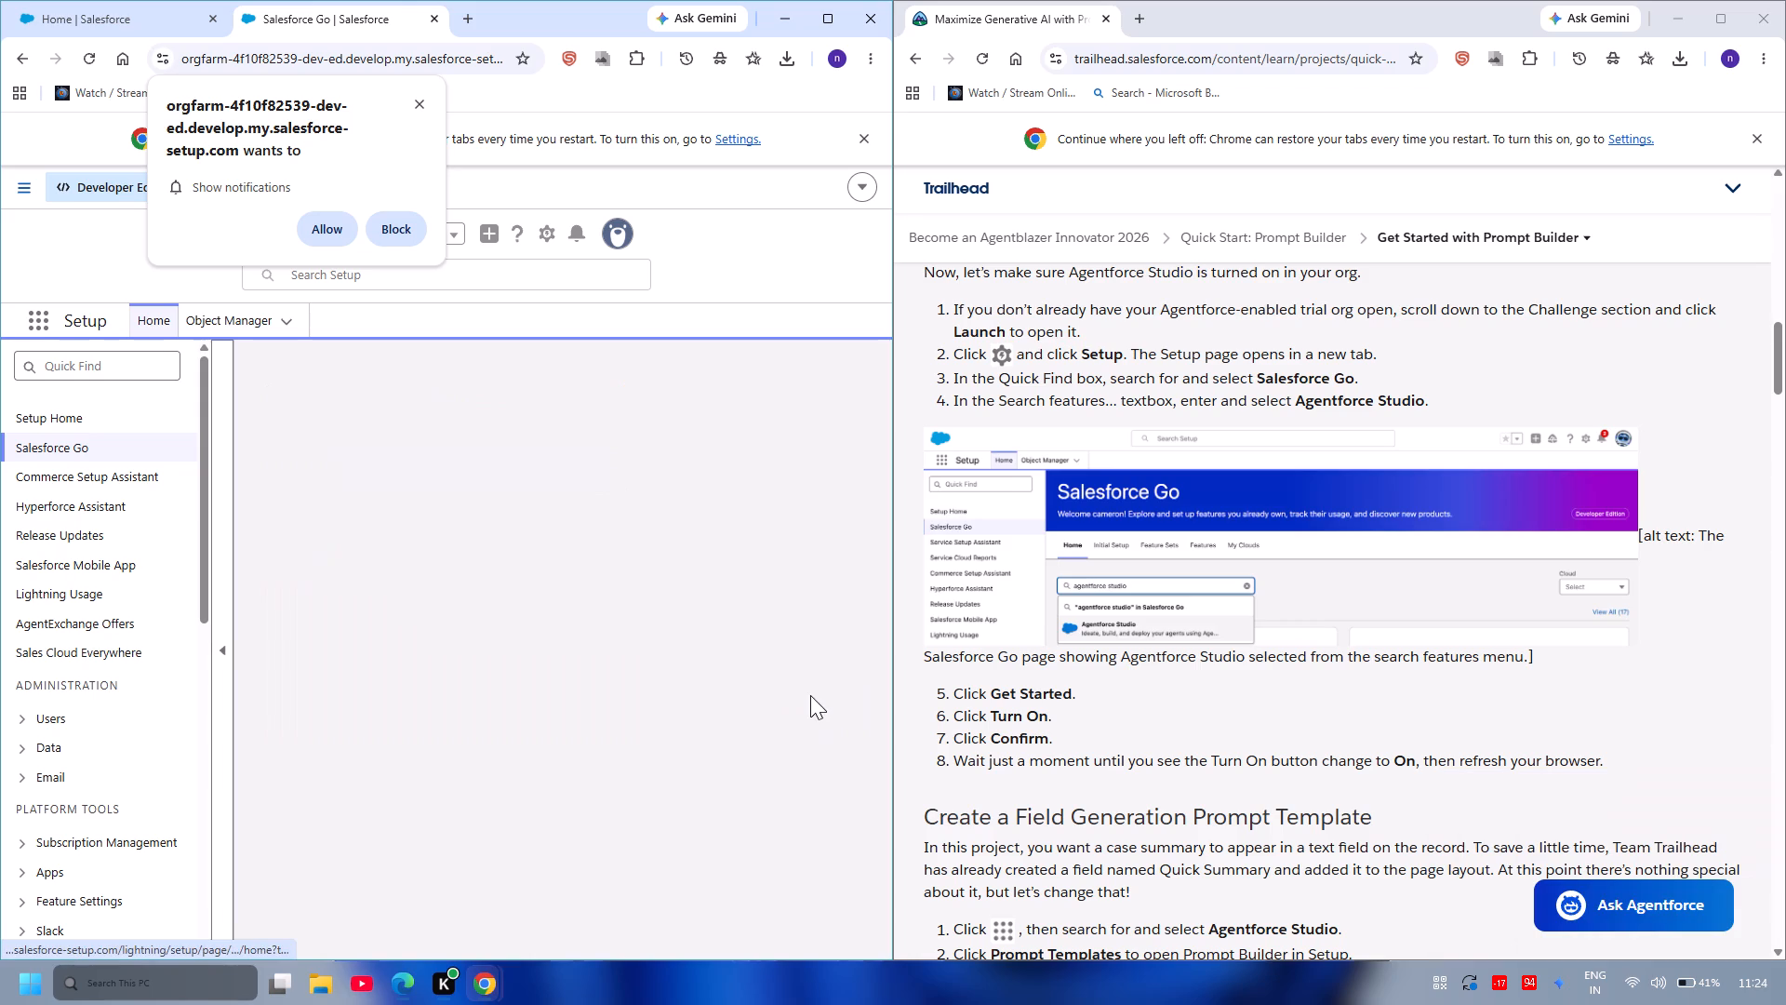
scroll(1226, 678, down, 3)
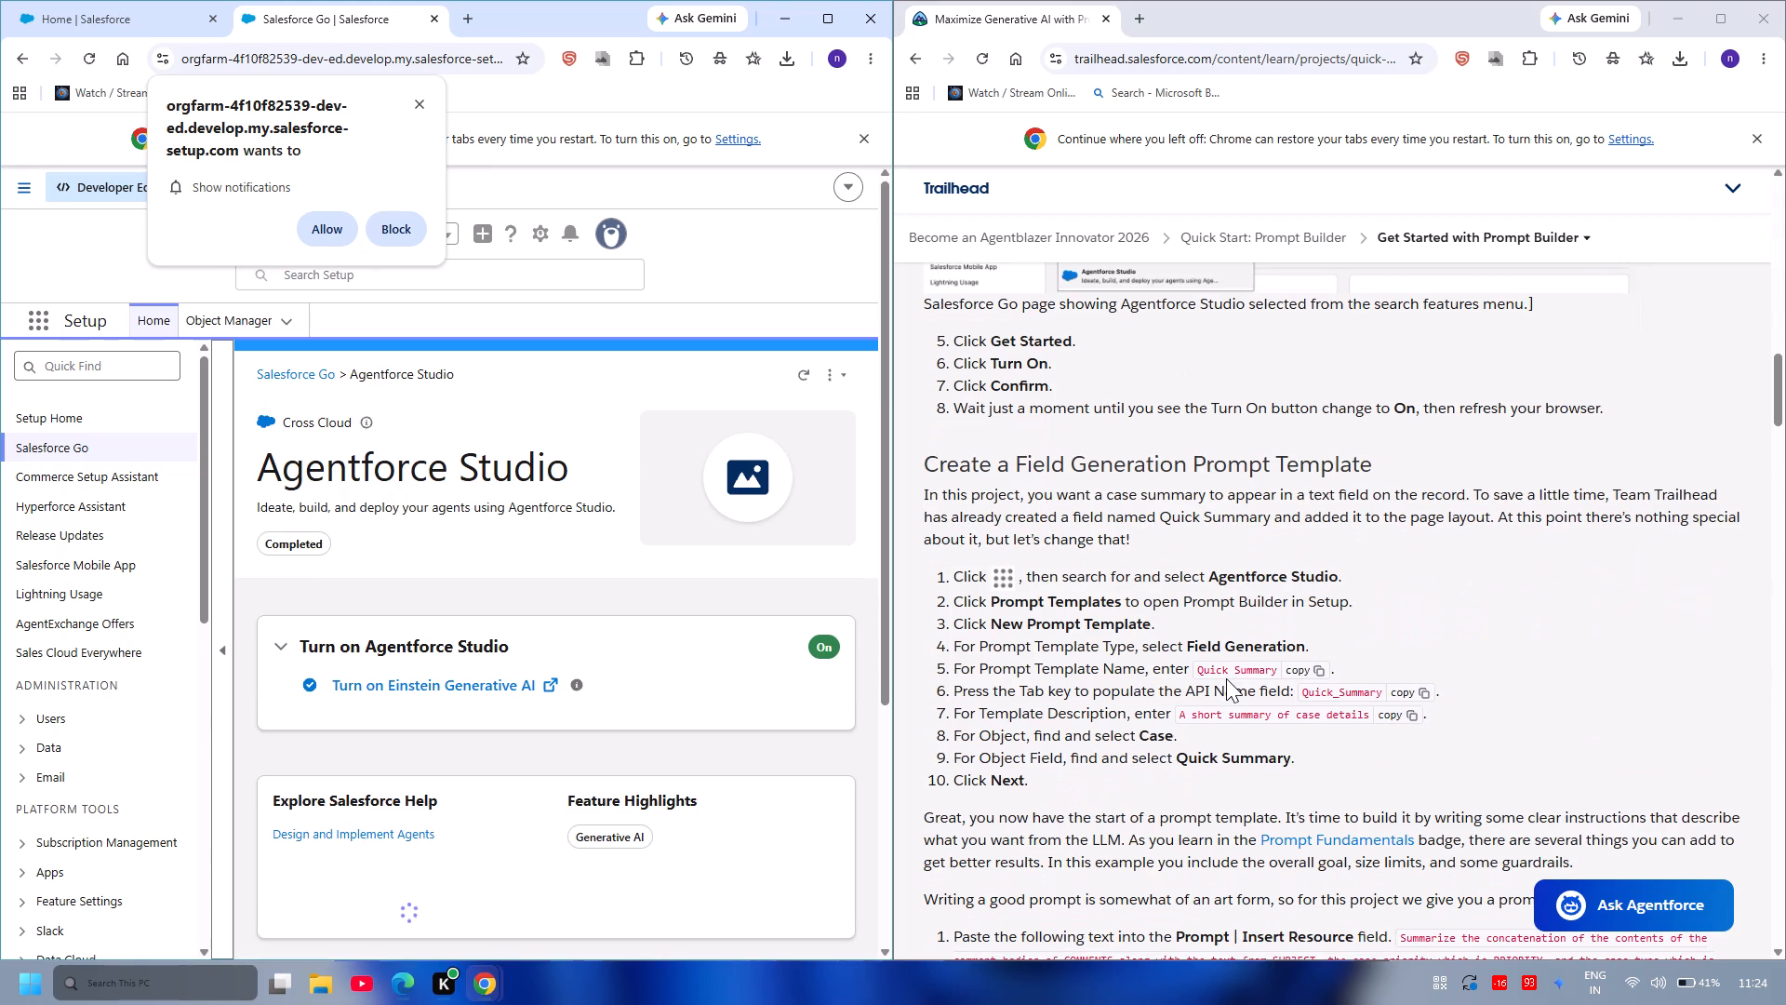
scroll(834, 797, down, 1)
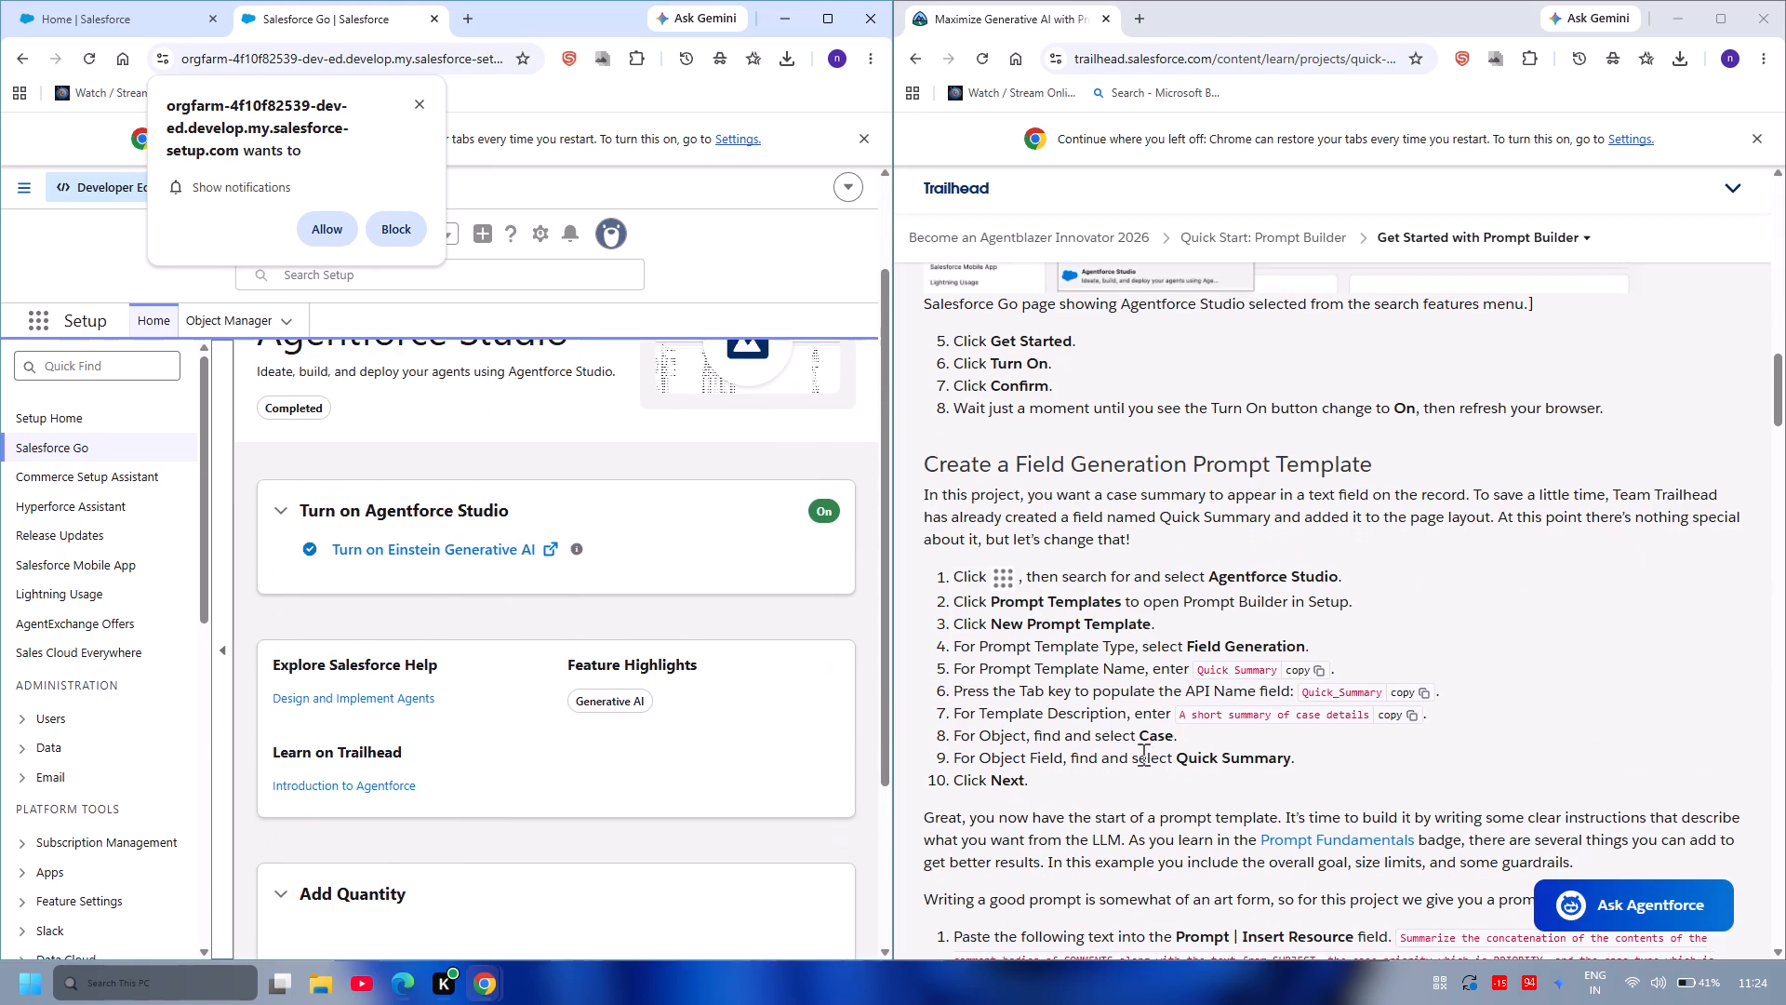
Search the org's apps for "age" to open the Agentforce Studio app.
click(43, 330)
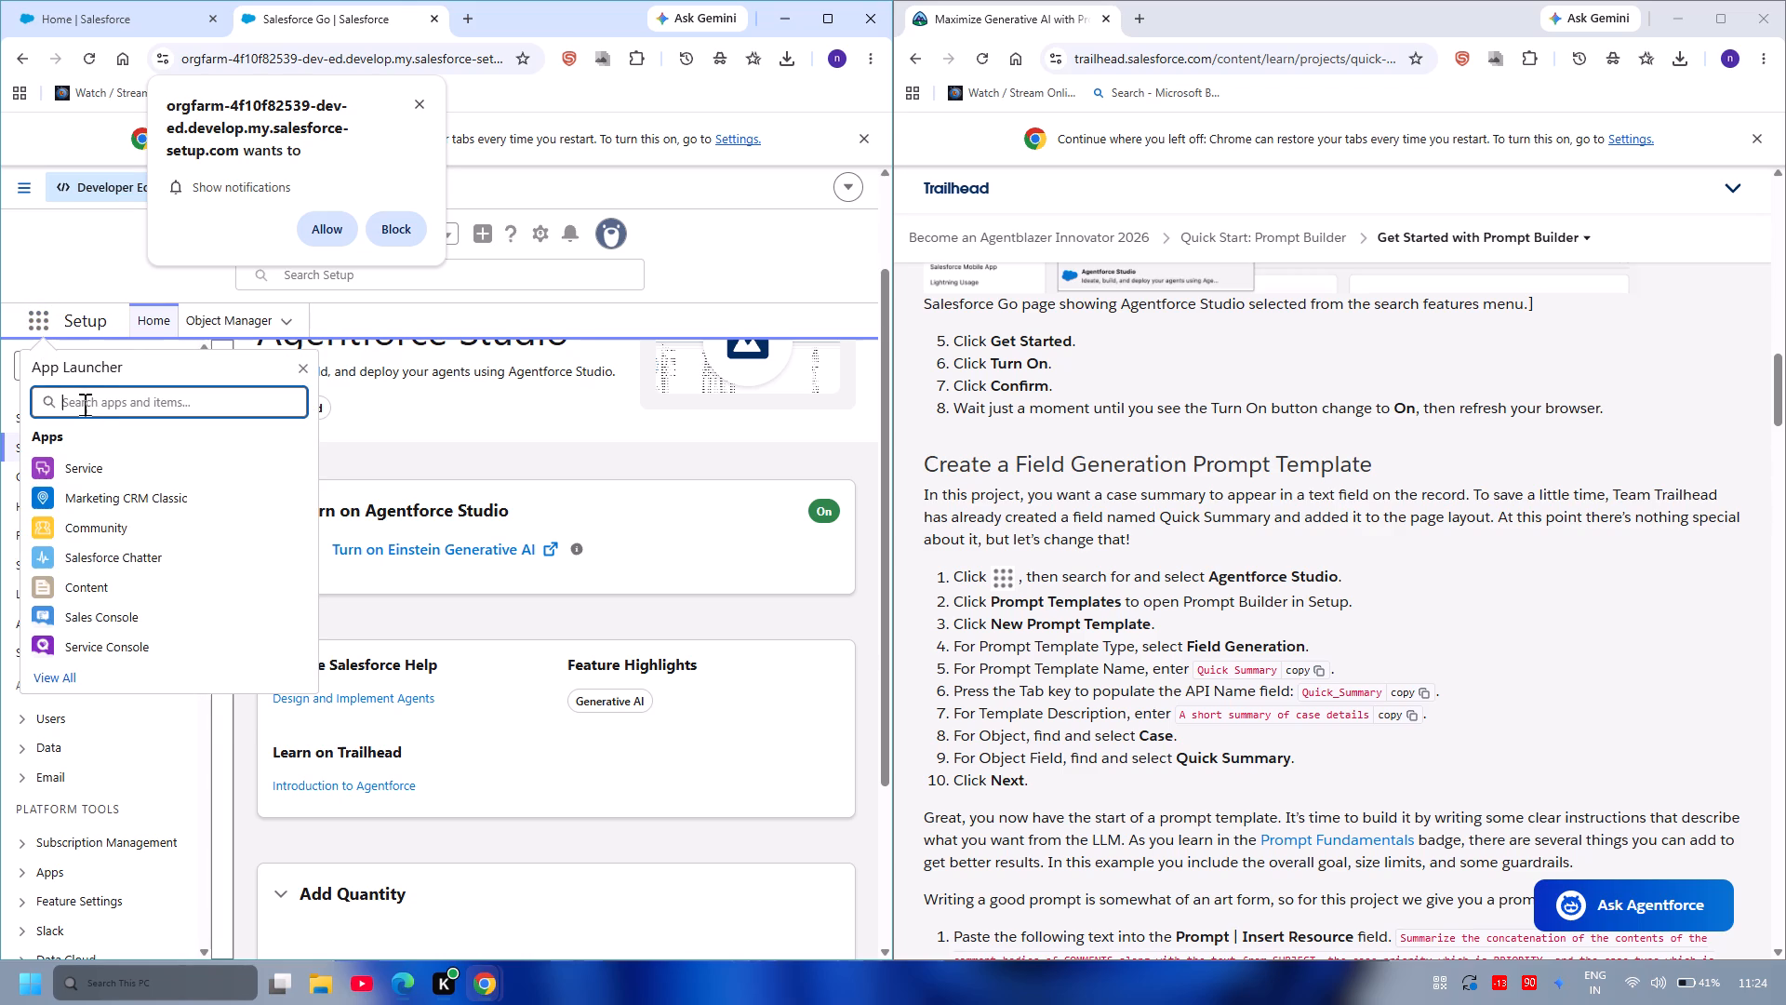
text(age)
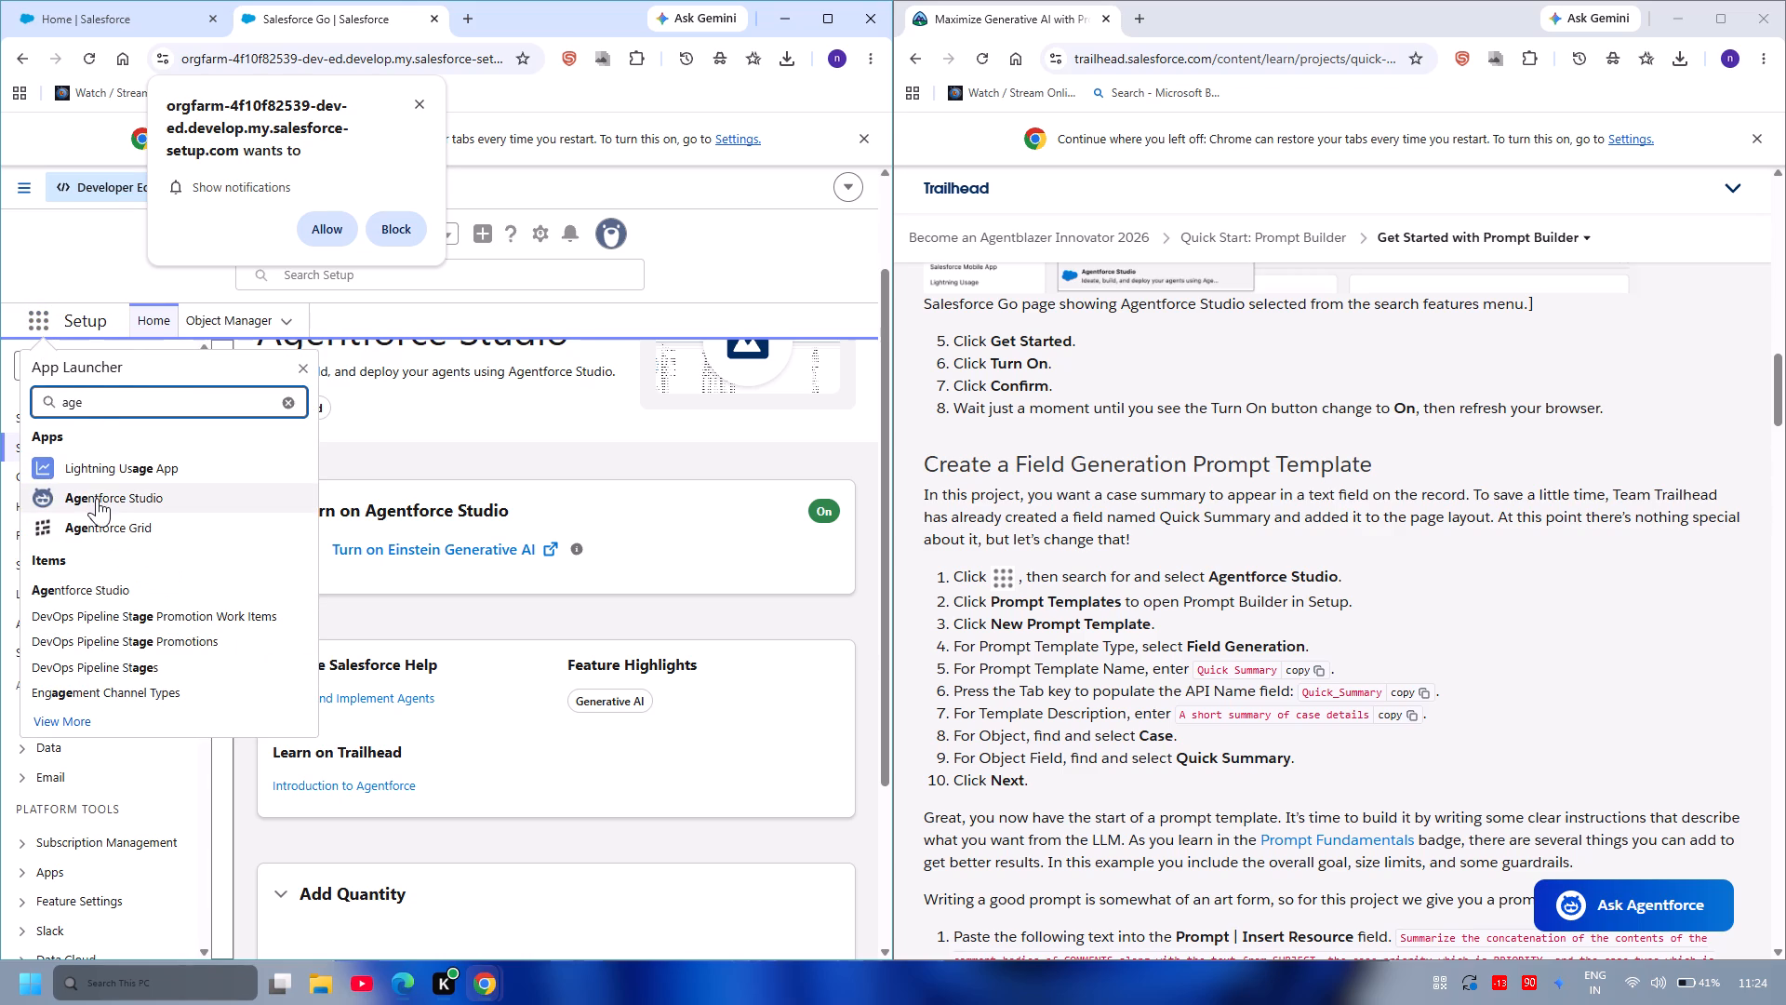
Open the Agentforce Studio app in the playground.
click(98, 500)
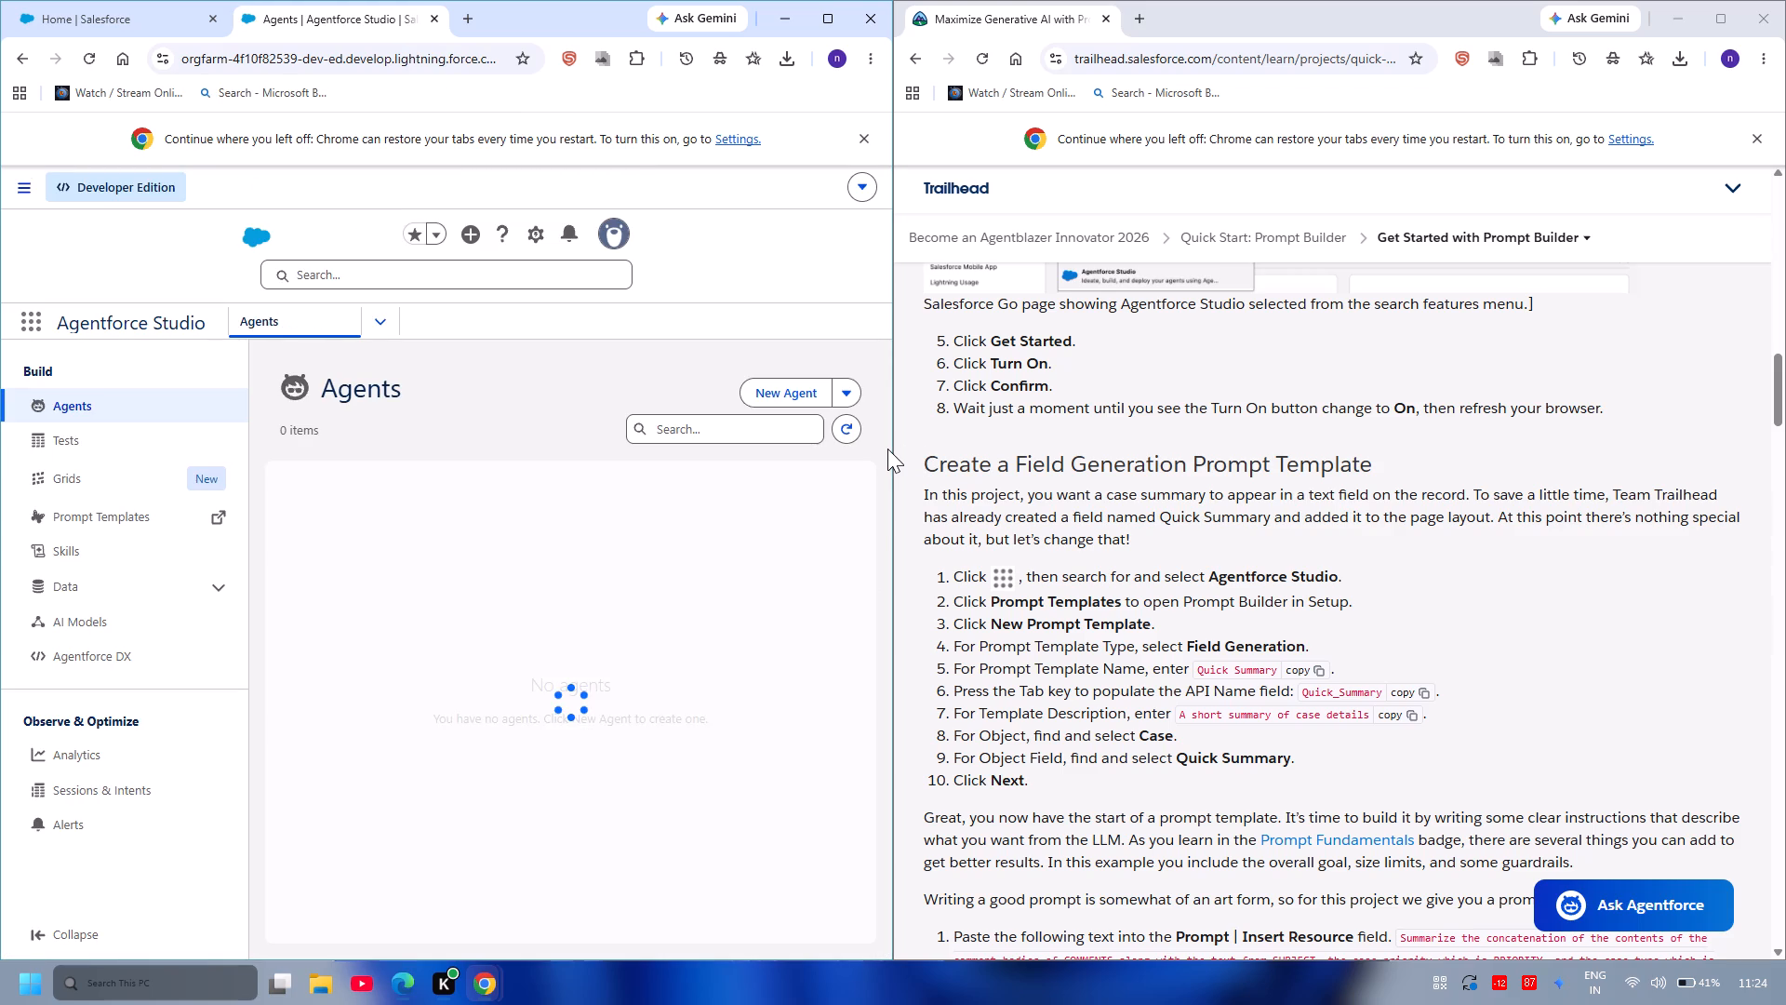
Widen the playground window to about two thirds of the screen, keeping the Trailhead instructions beside it.
drag(892, 449, 1165, 466)
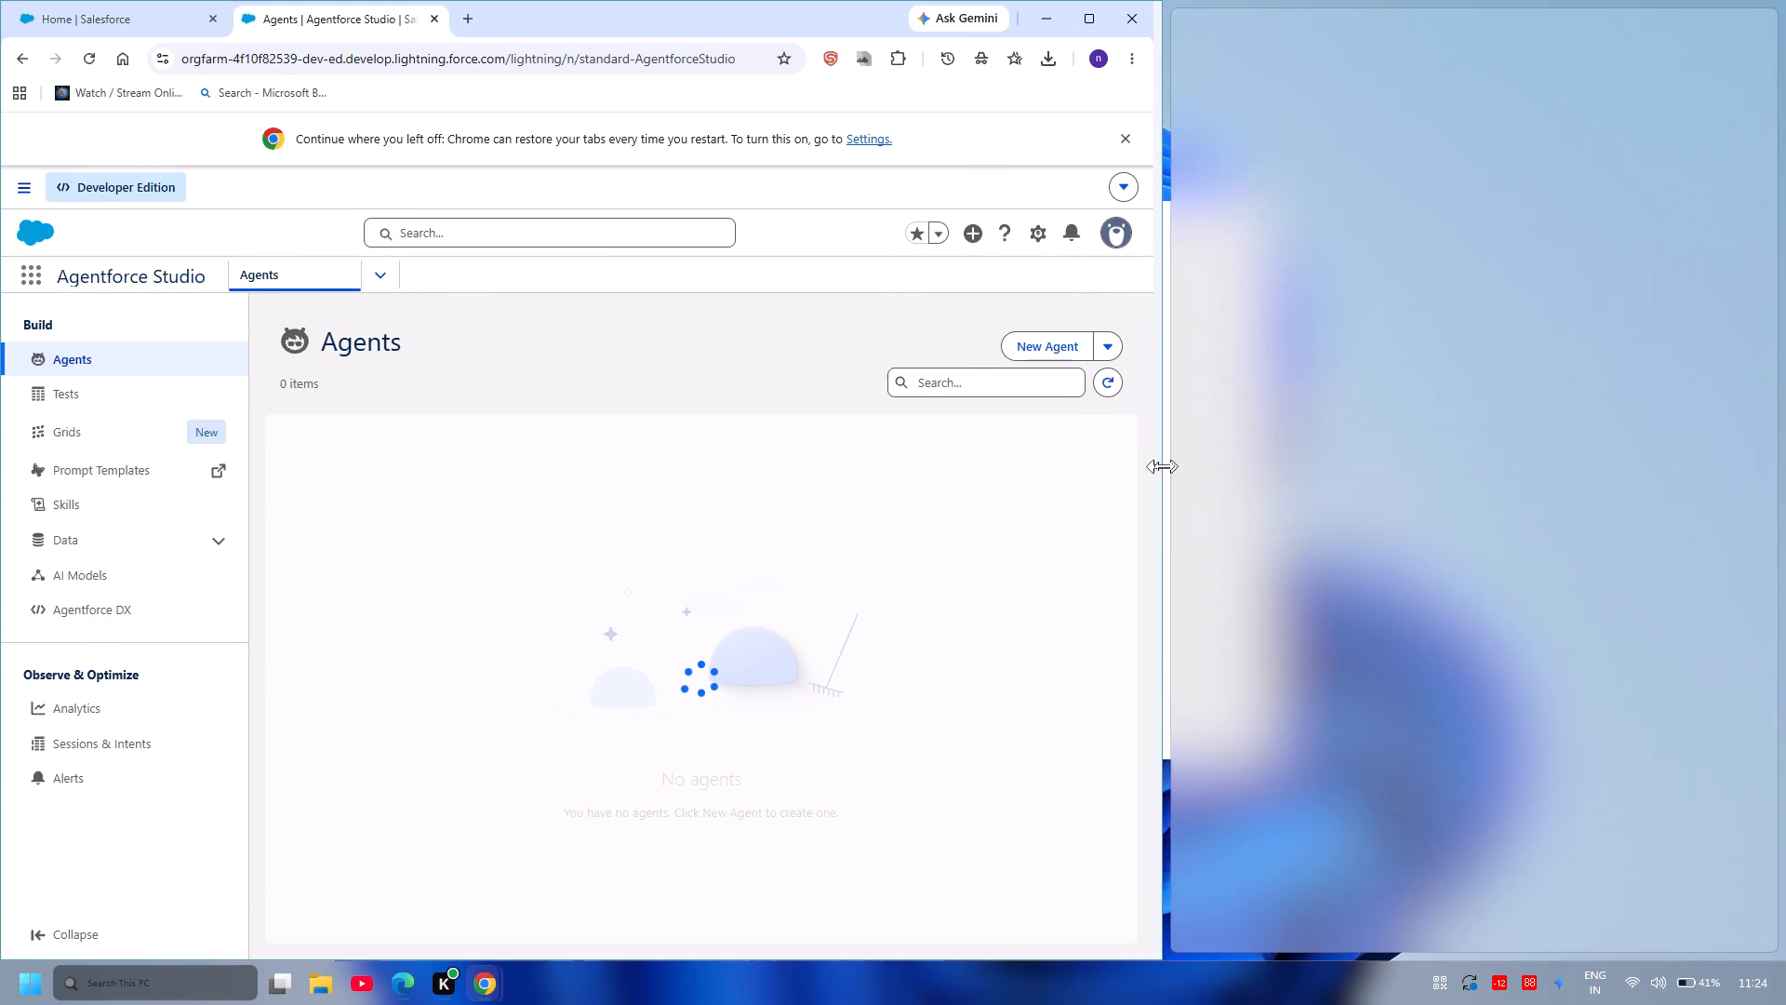
drag(1165, 466, 1172, 466)
scroll(1459, 550, down, 1)
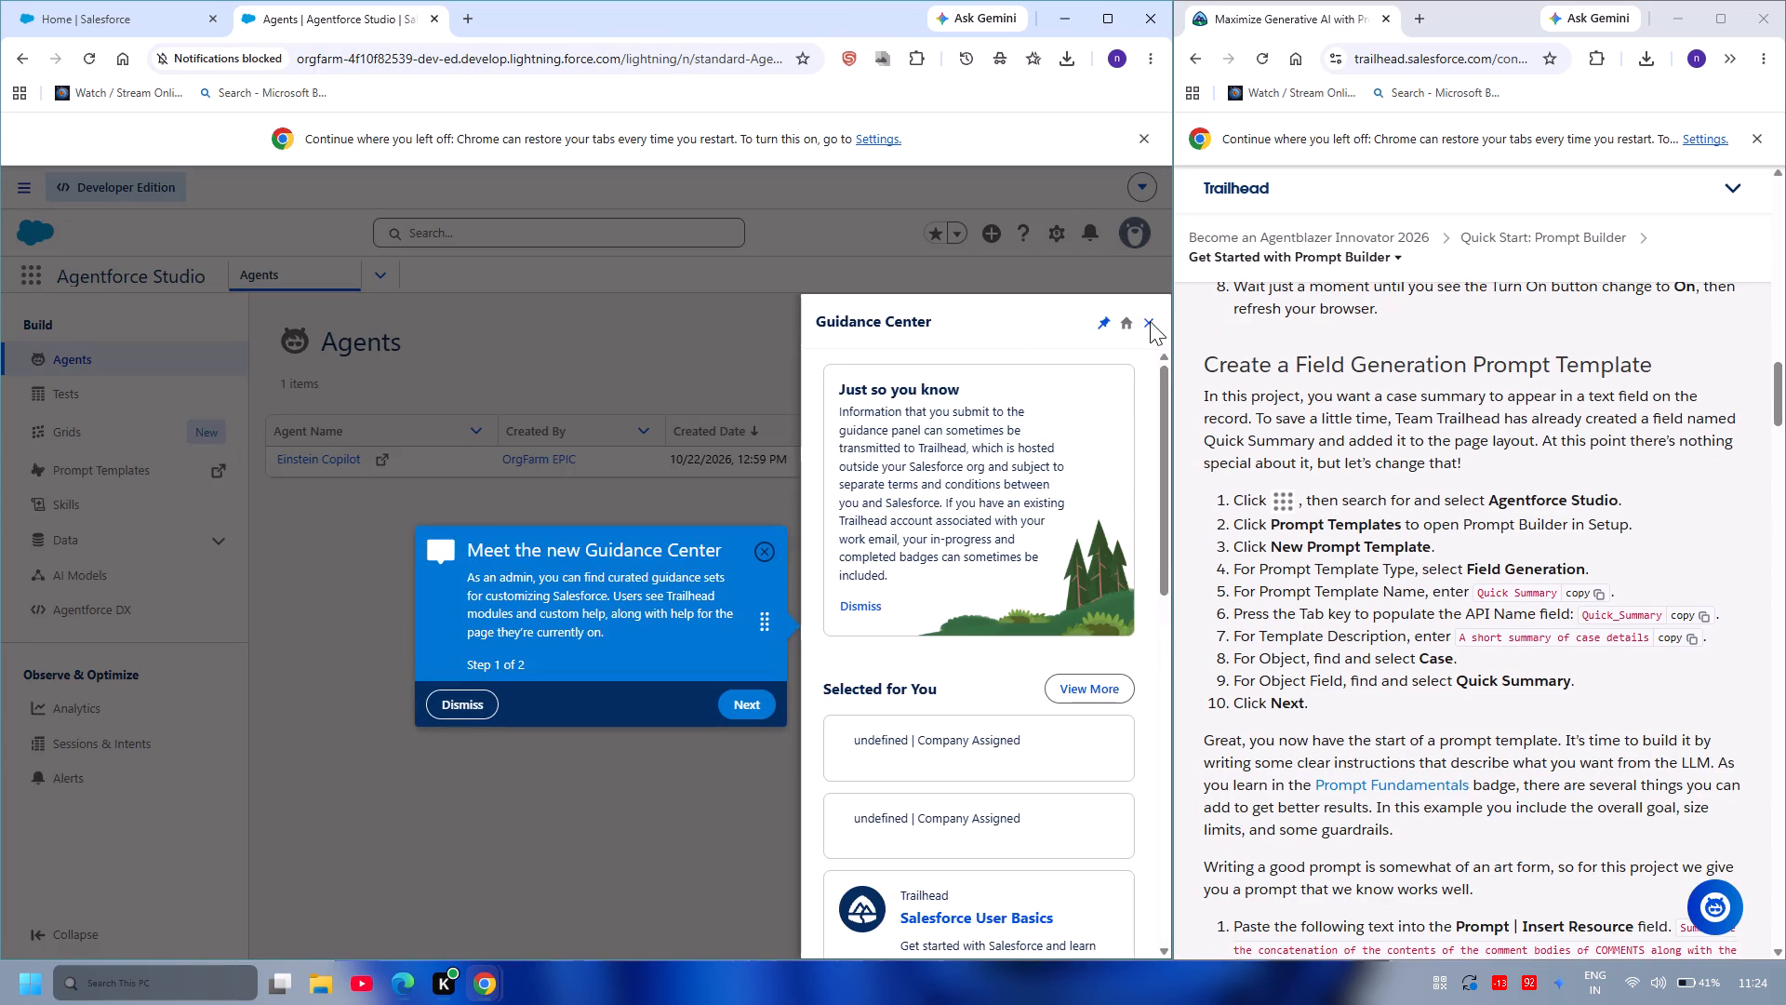
Close the Guidance Center and open Prompt Templates from Agentforce Studio.
click(1150, 321)
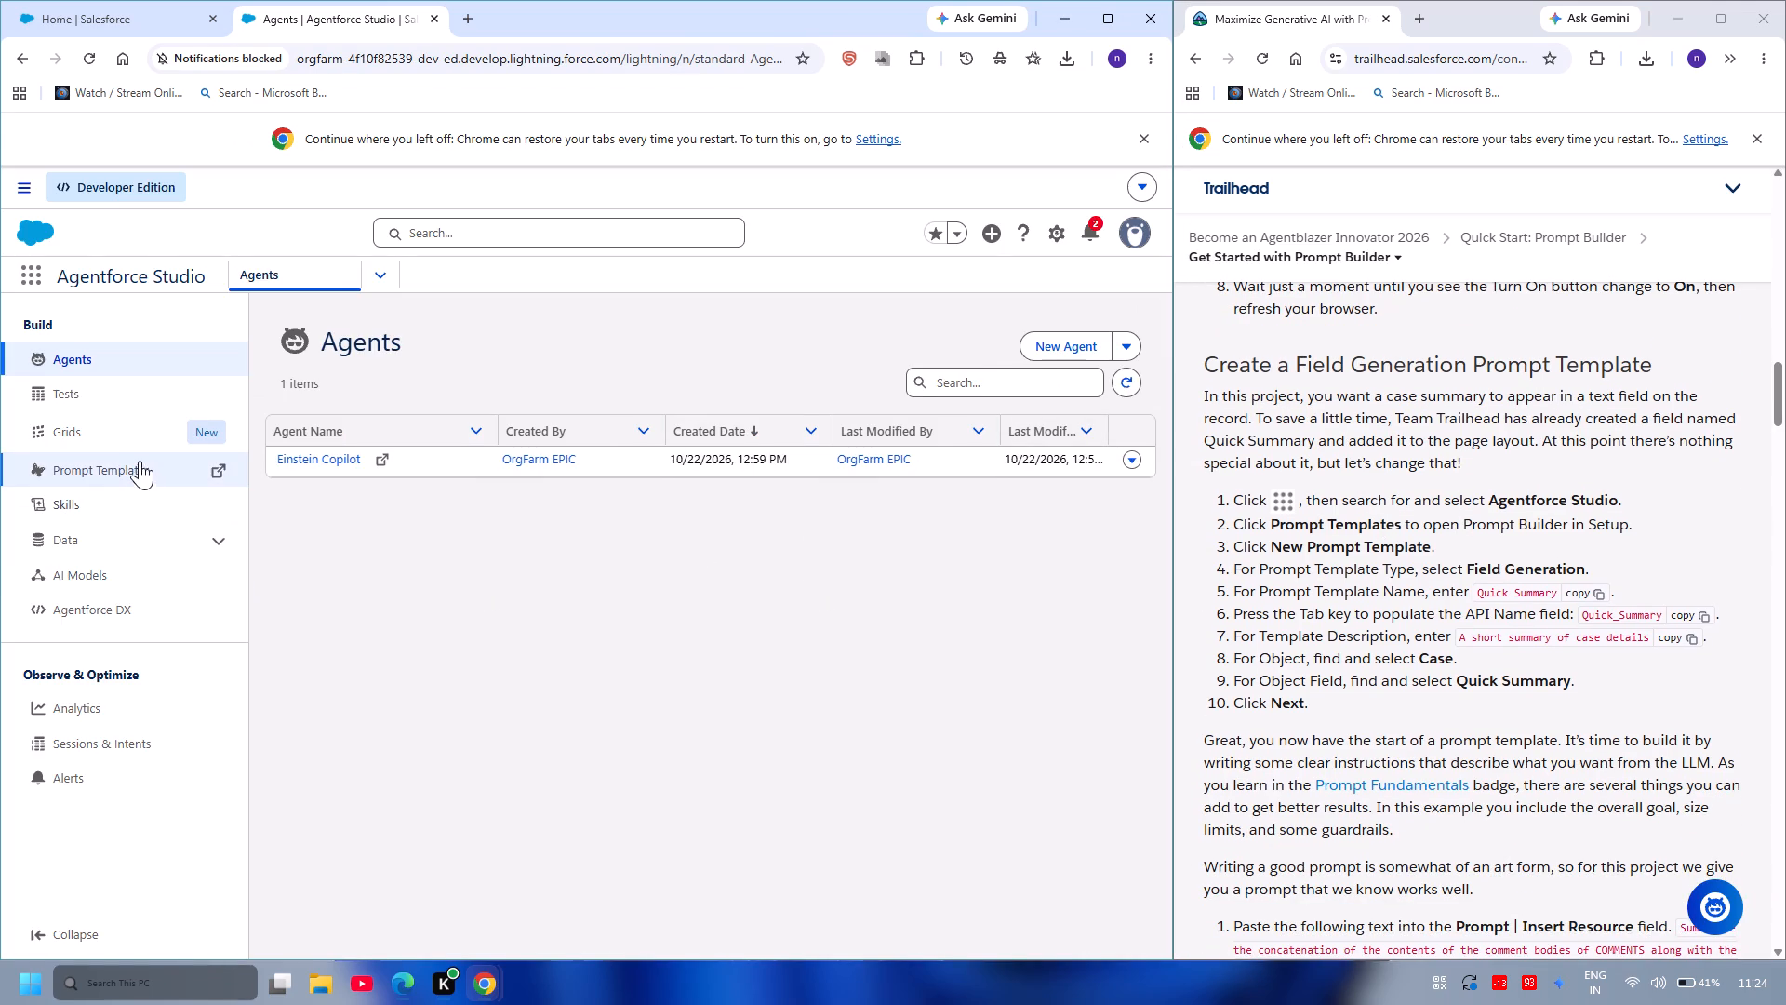
click(135, 458)
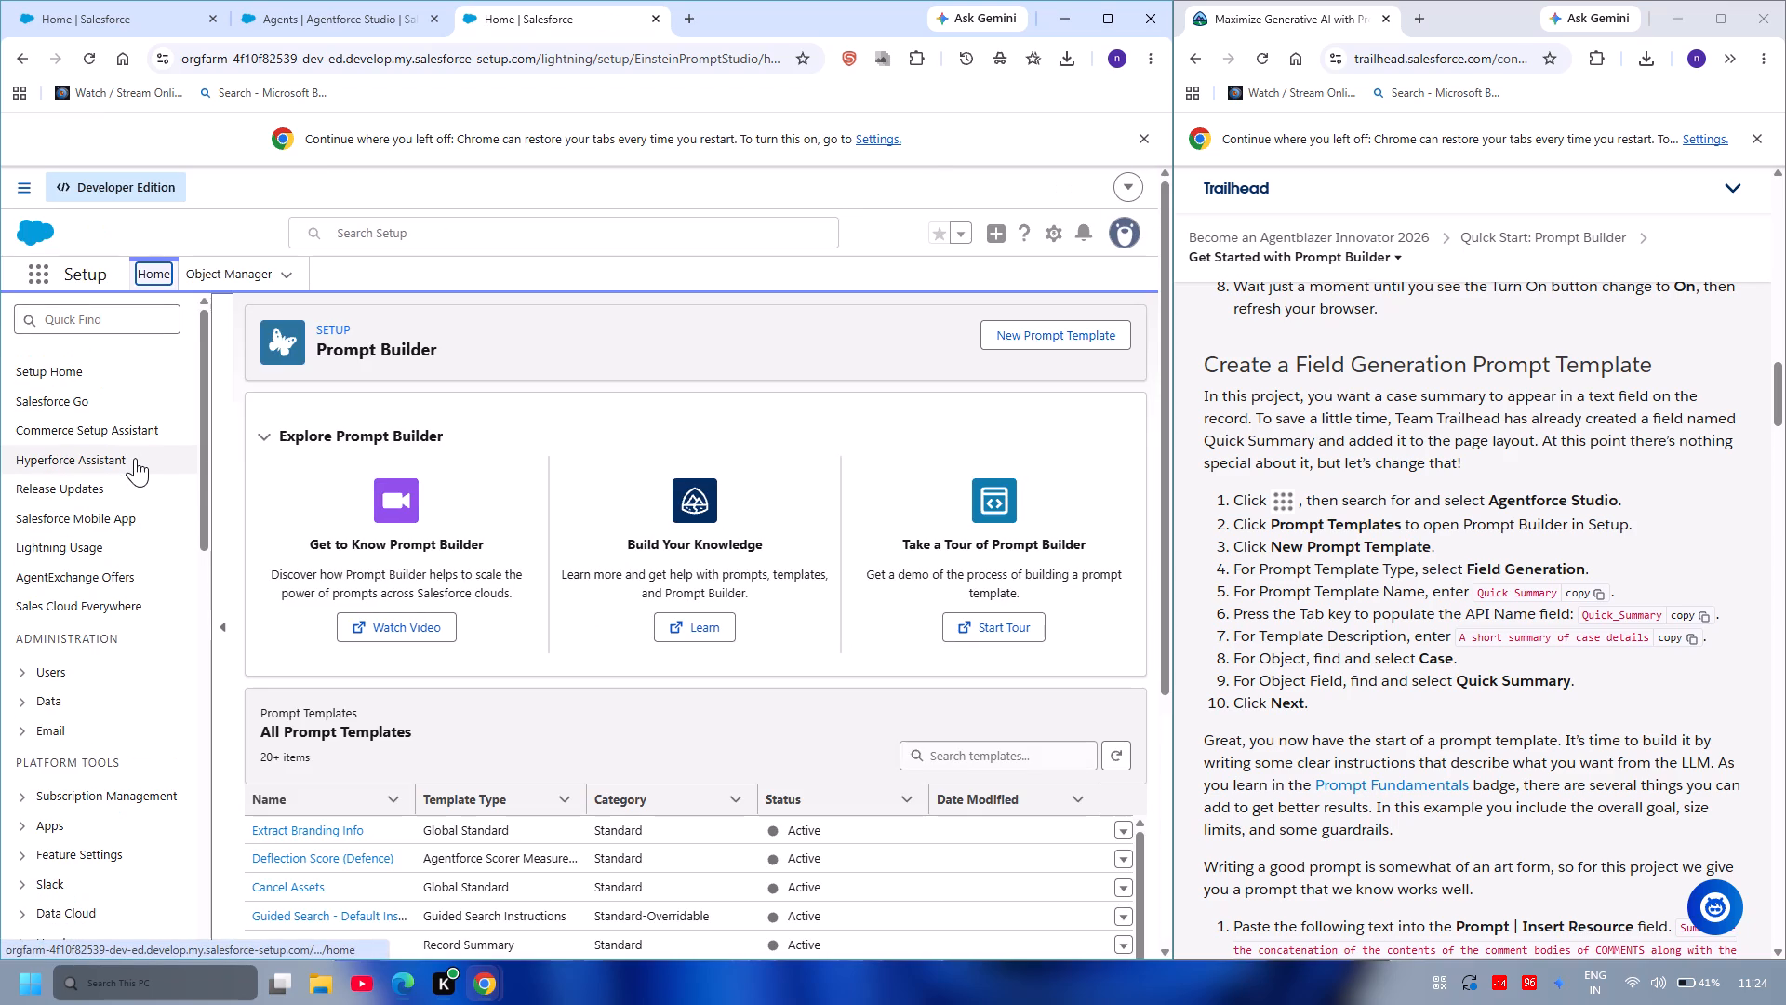
Start a new prompt template in Prompt Builder and set its type to Field Generation.
click(1044, 339)
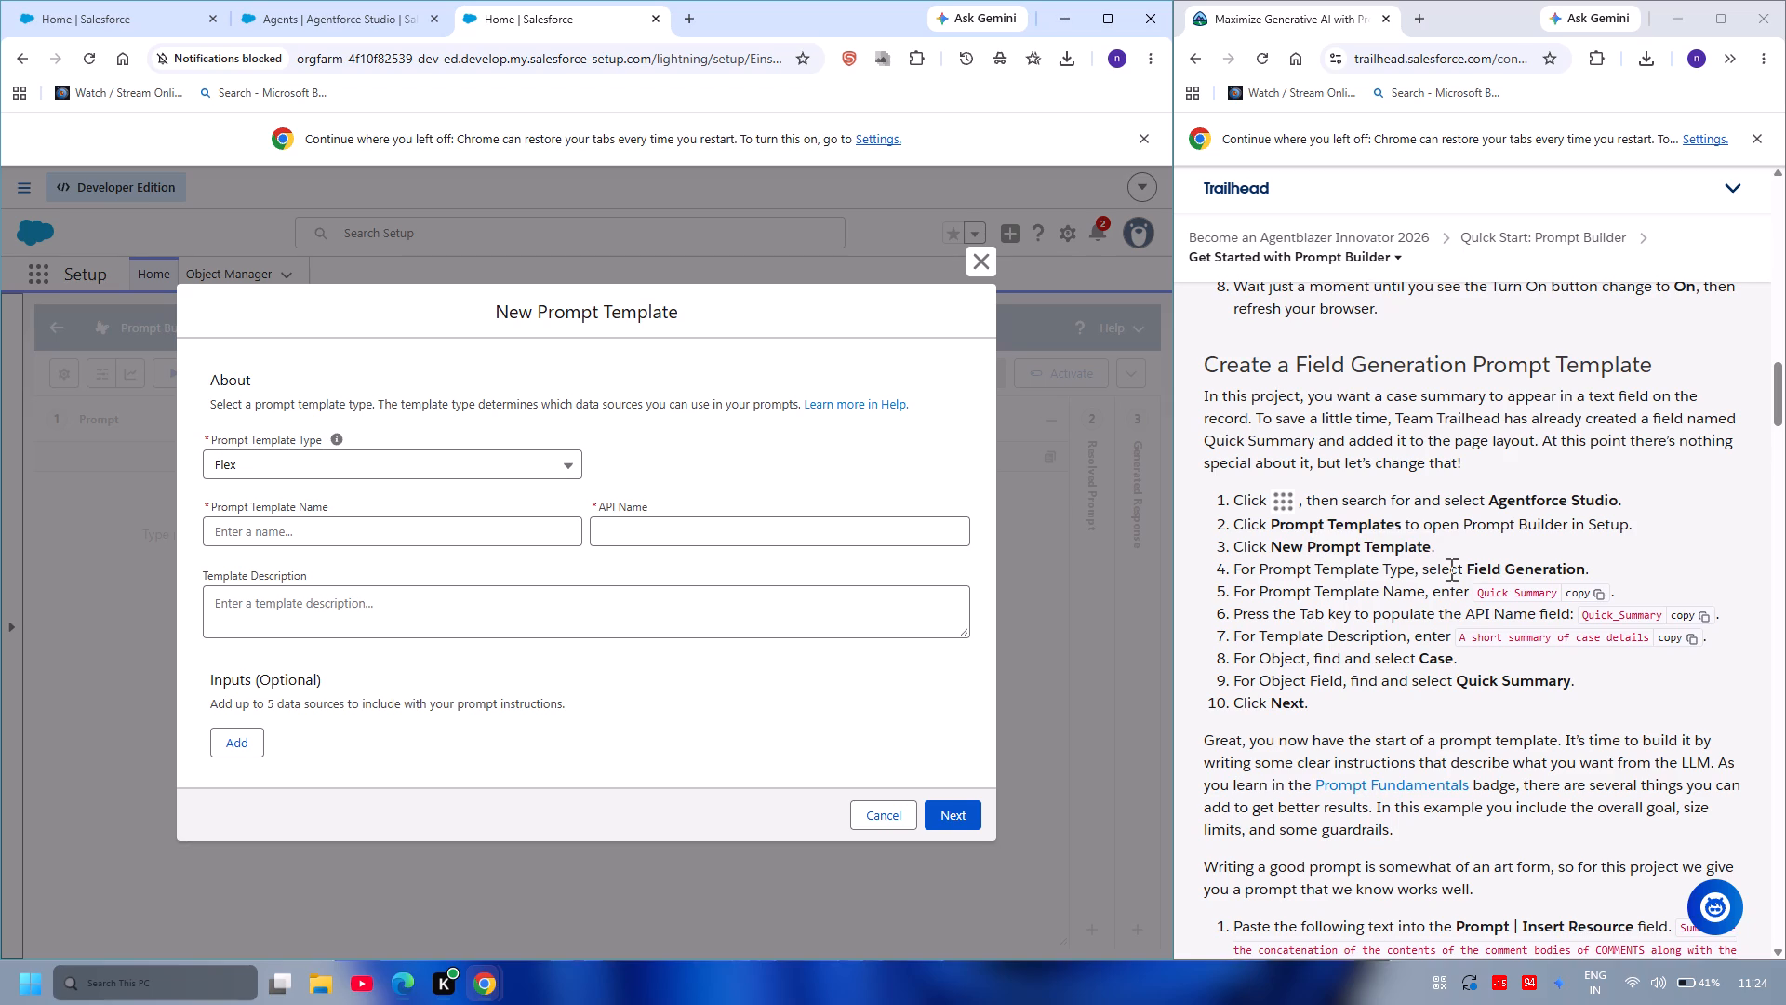
click(513, 462)
scroll(446, 677, down, 1)
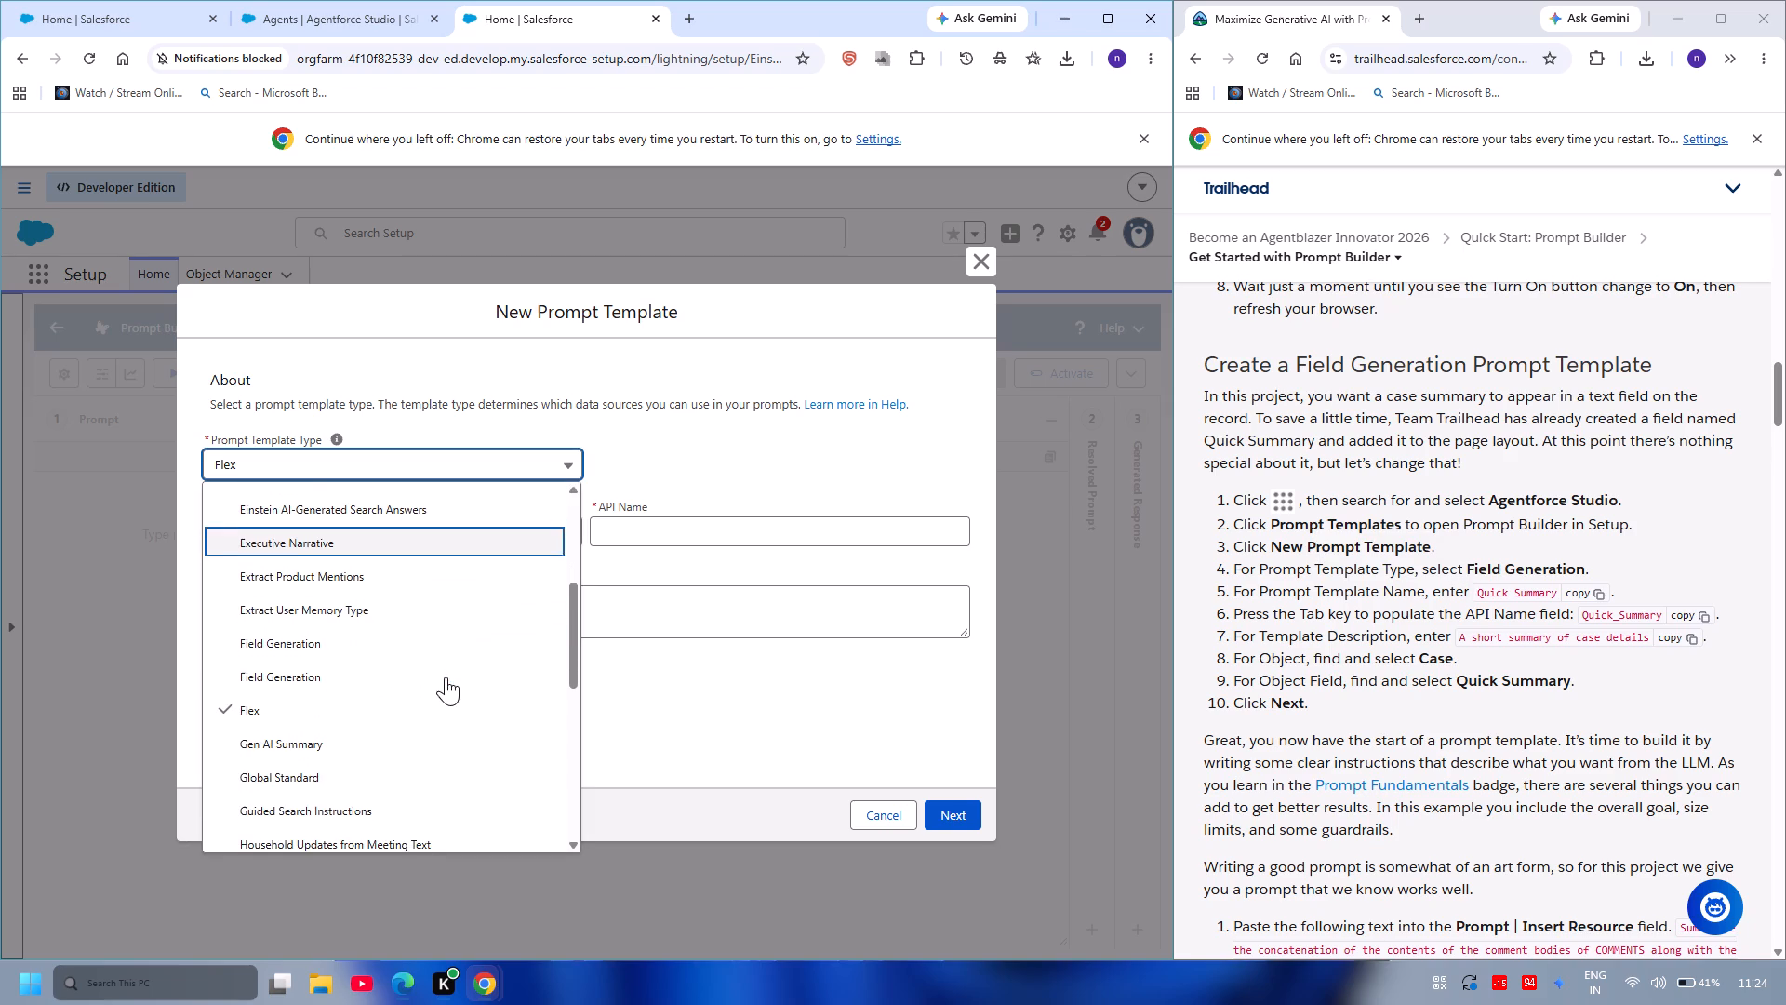
click(401, 680)
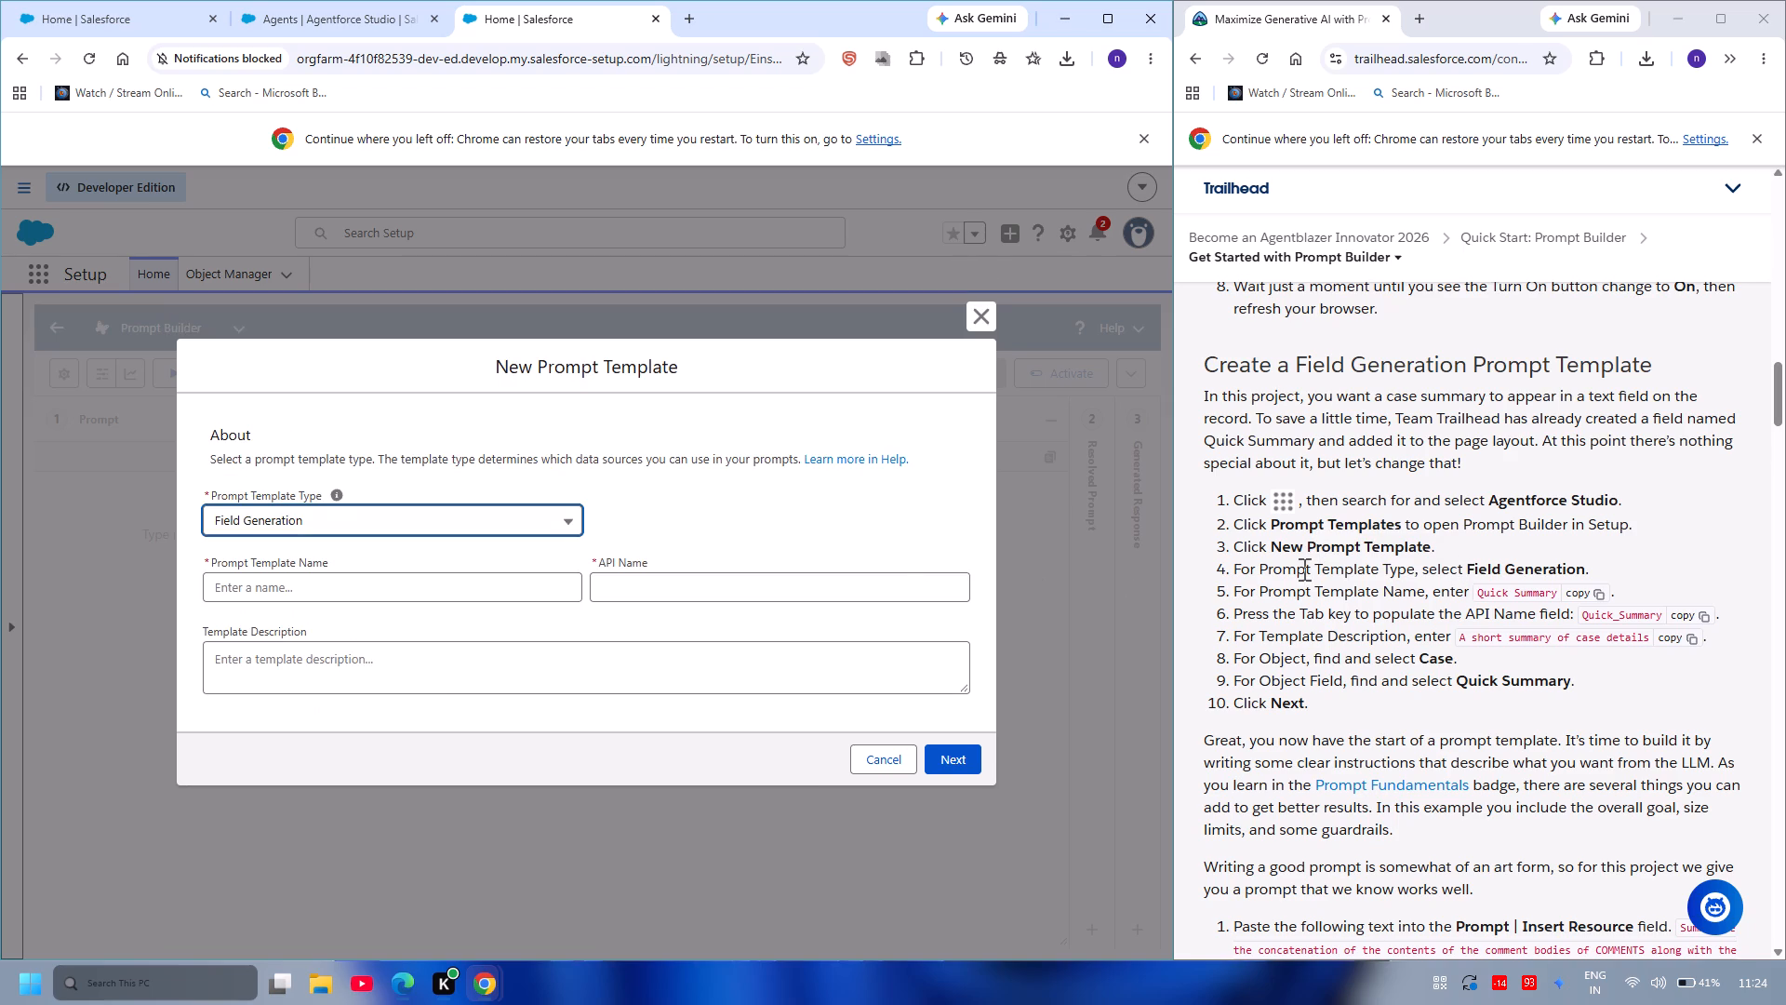
Name the prompt template Quick Summary, as given in the unit's instructions, and populate its API name.
click(1579, 593)
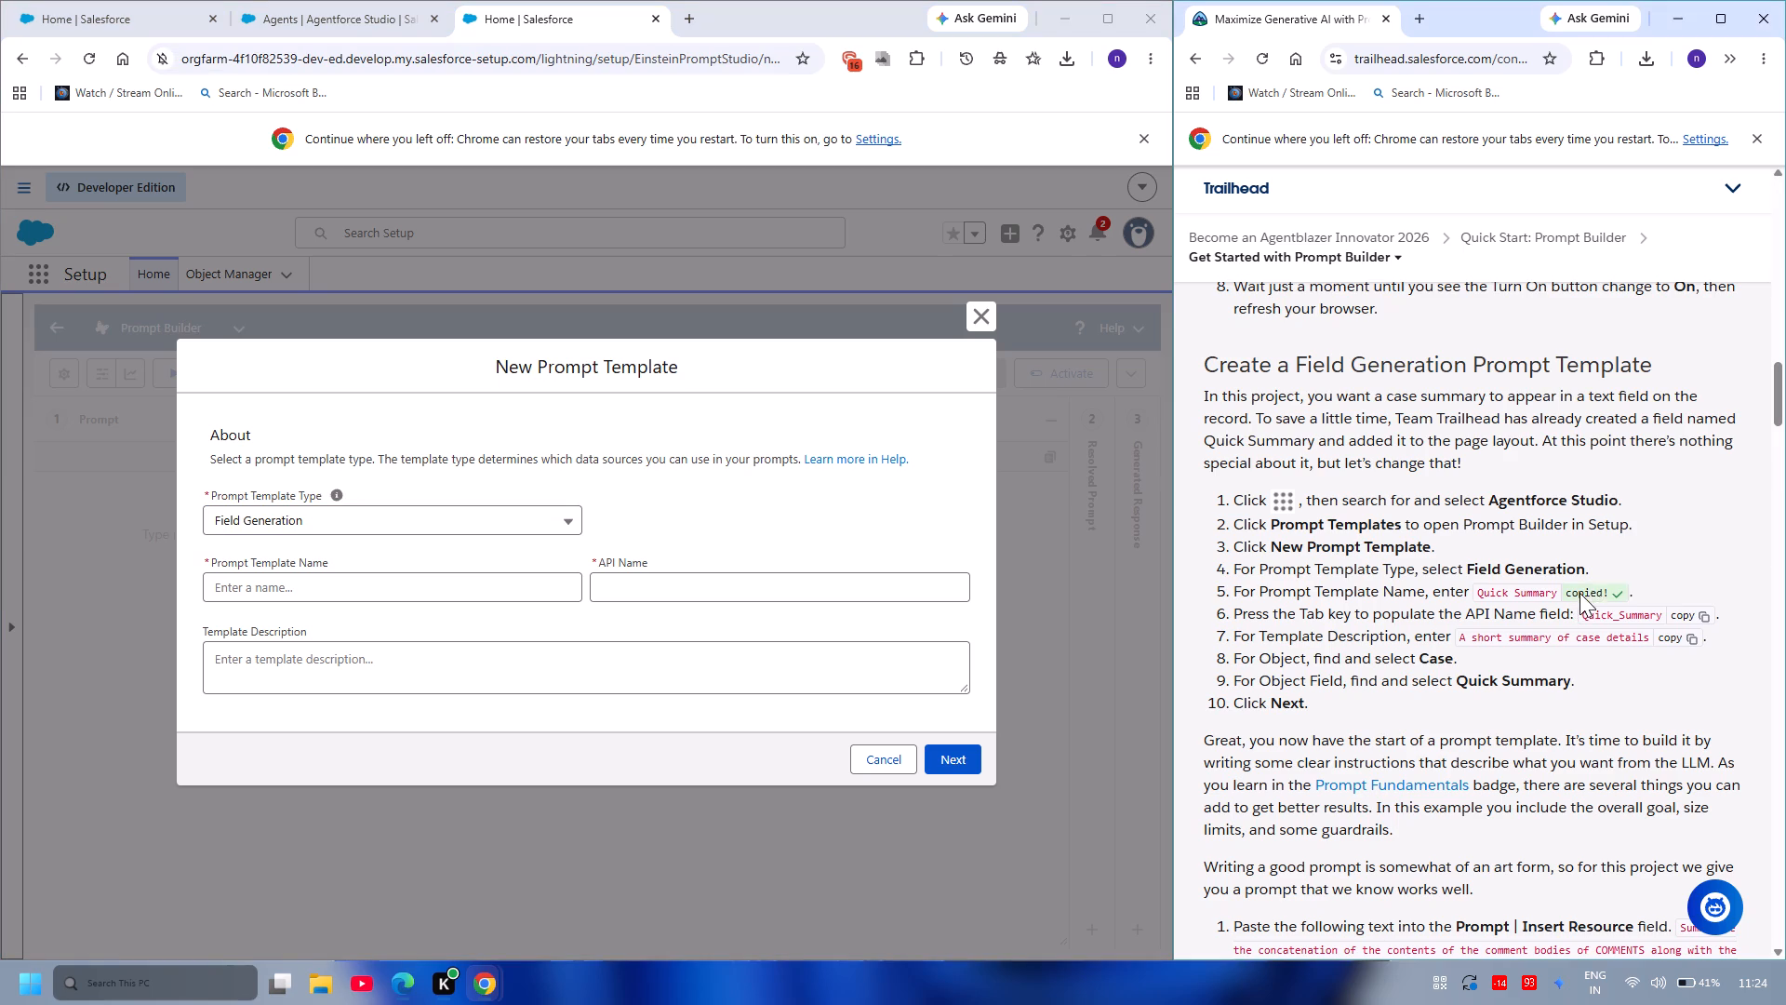
click(341, 589)
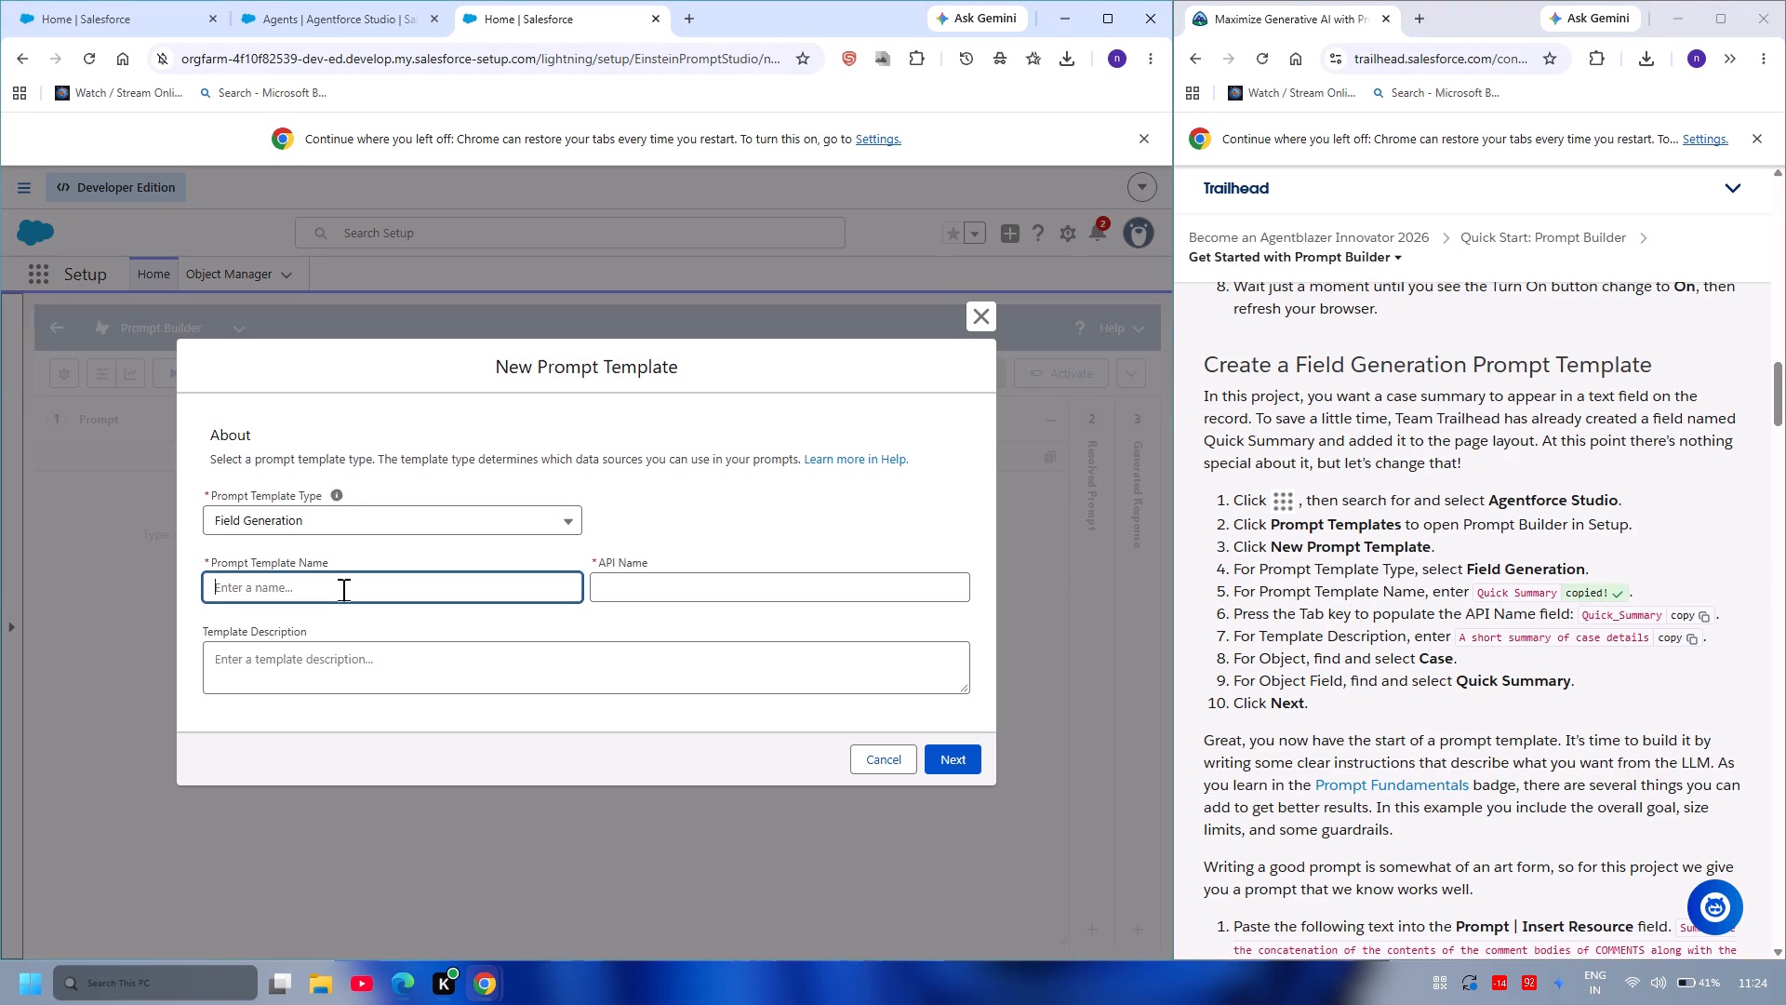
key(ctrl+v)
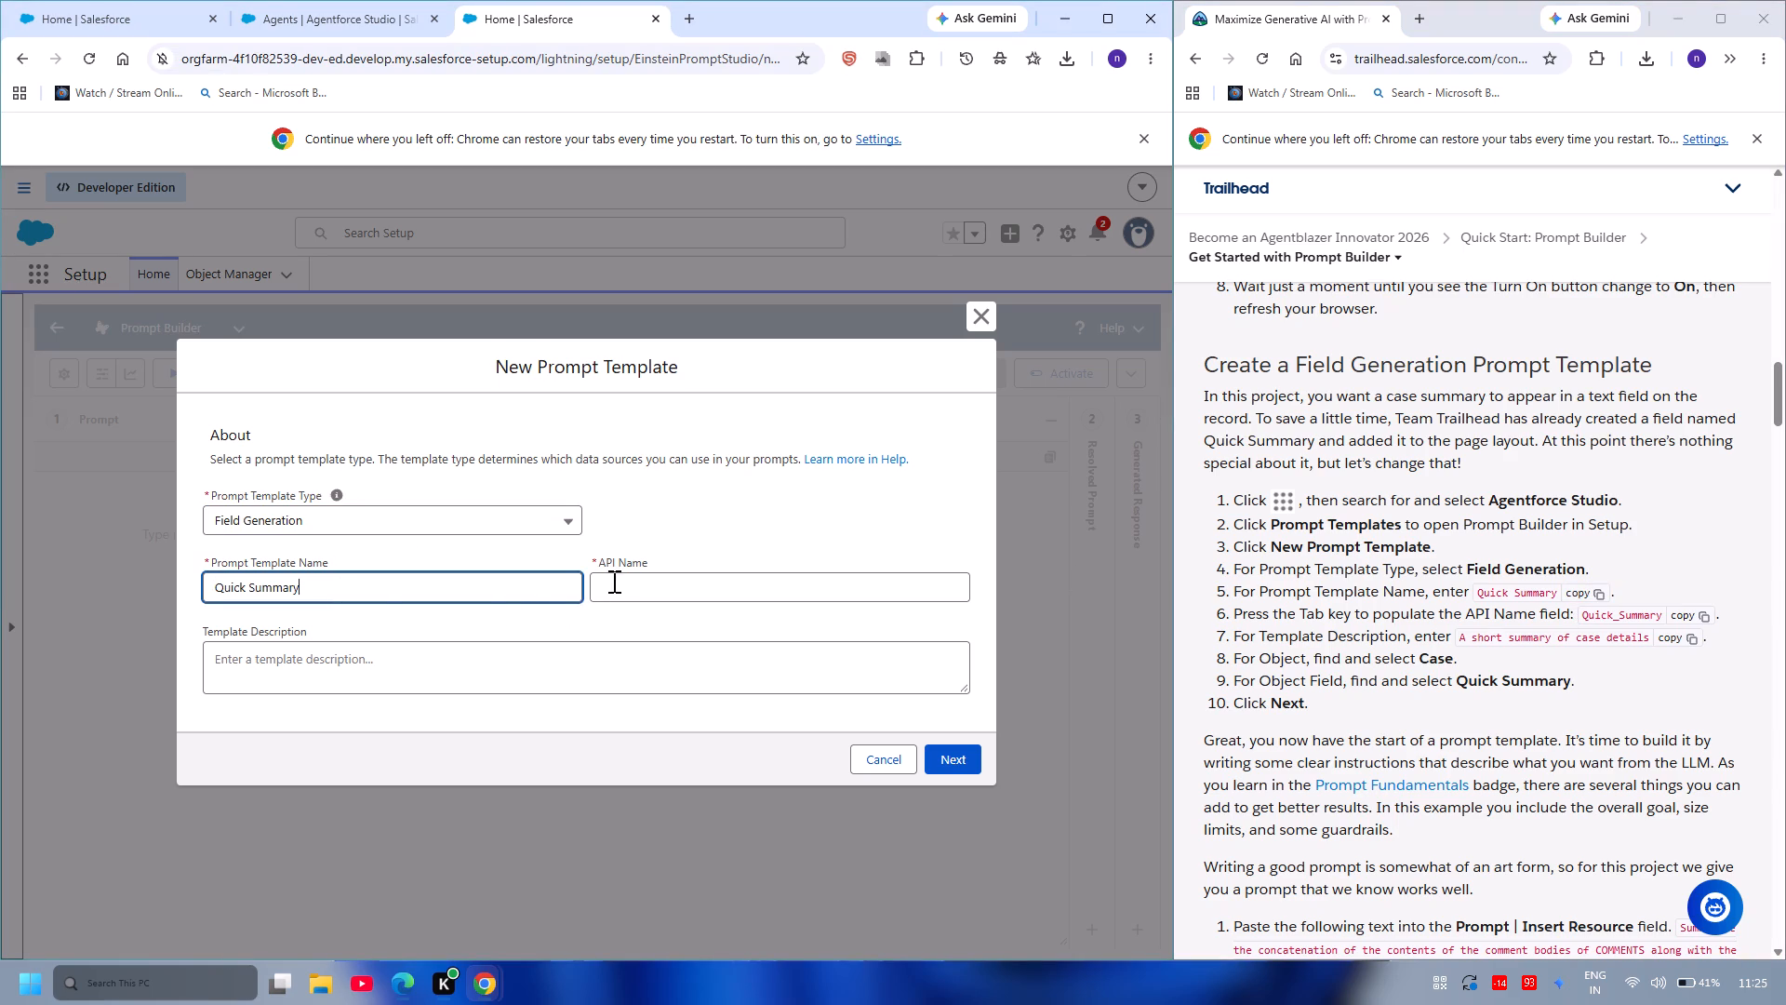
click(612, 582)
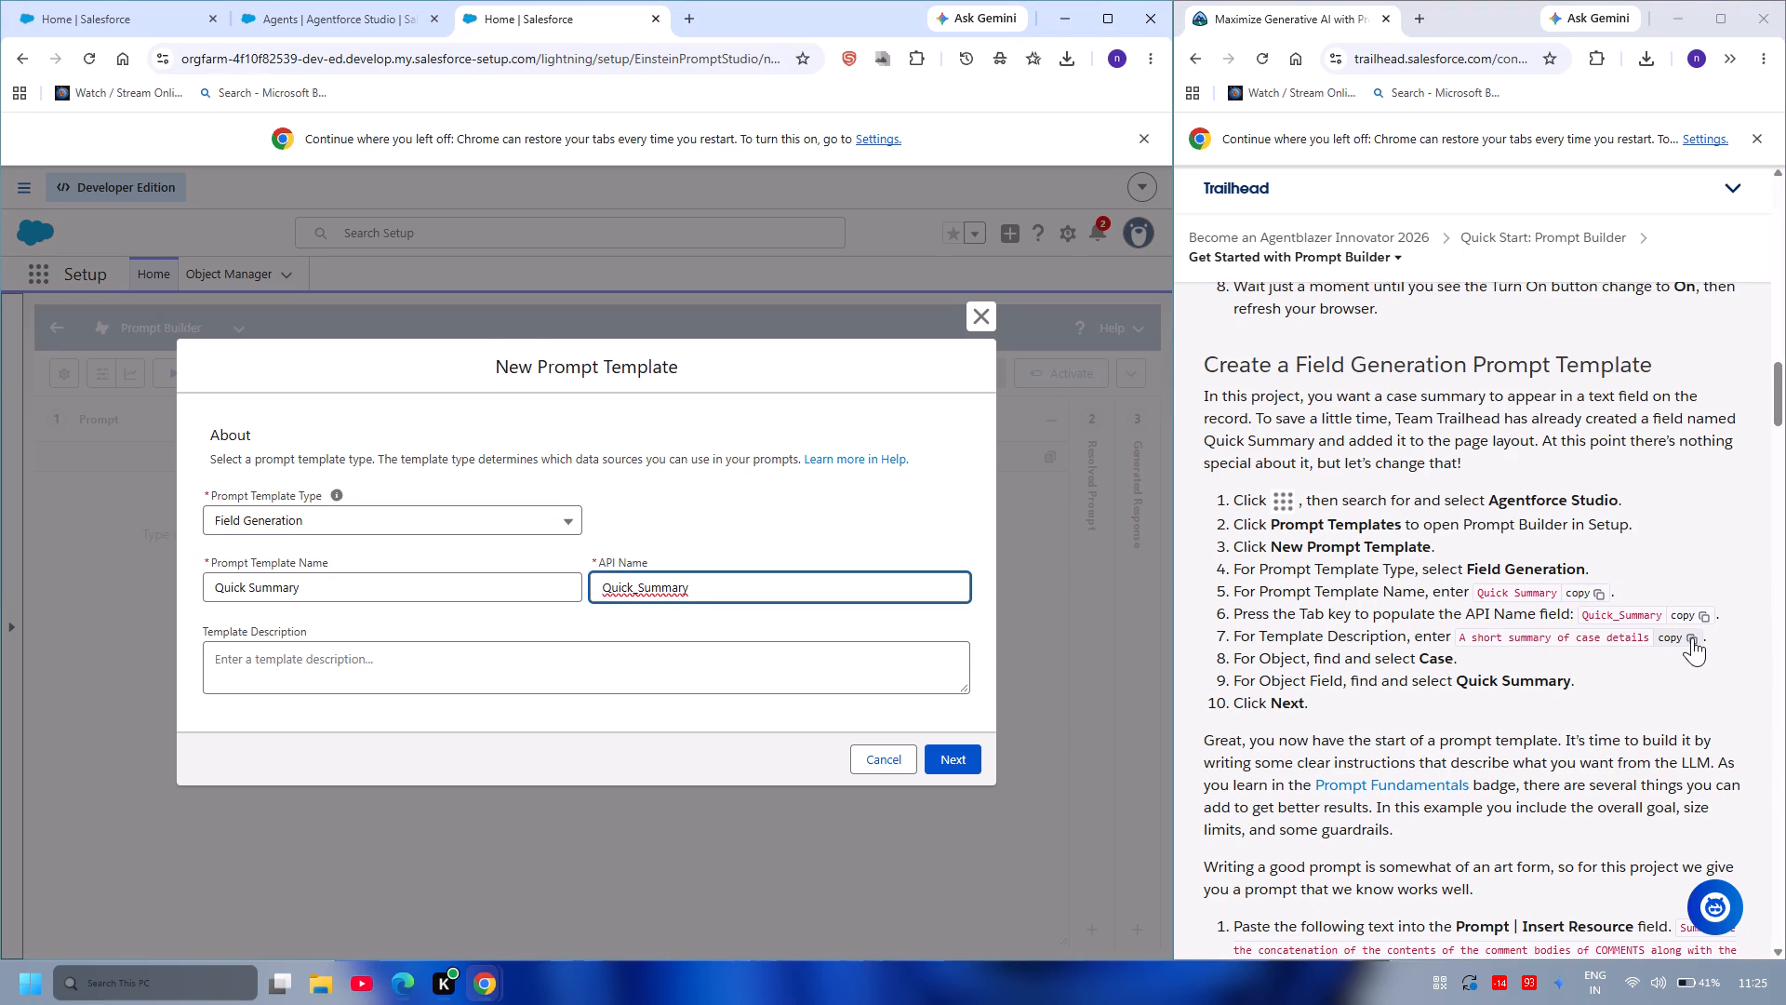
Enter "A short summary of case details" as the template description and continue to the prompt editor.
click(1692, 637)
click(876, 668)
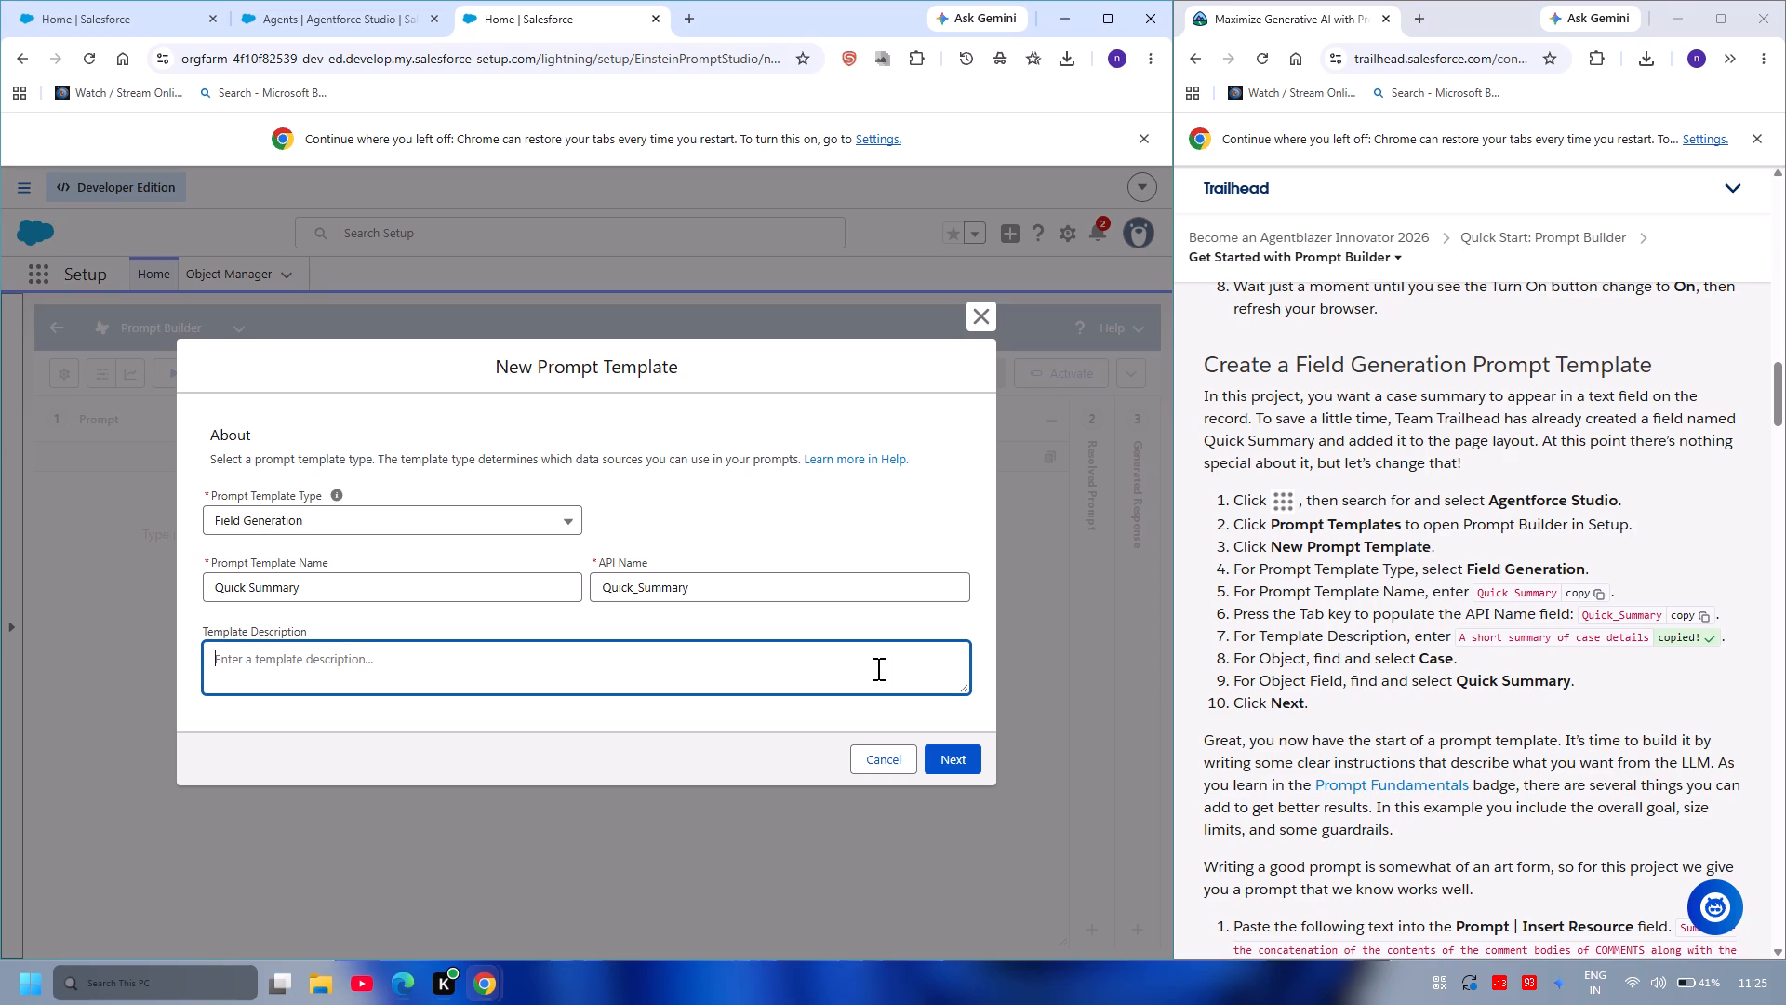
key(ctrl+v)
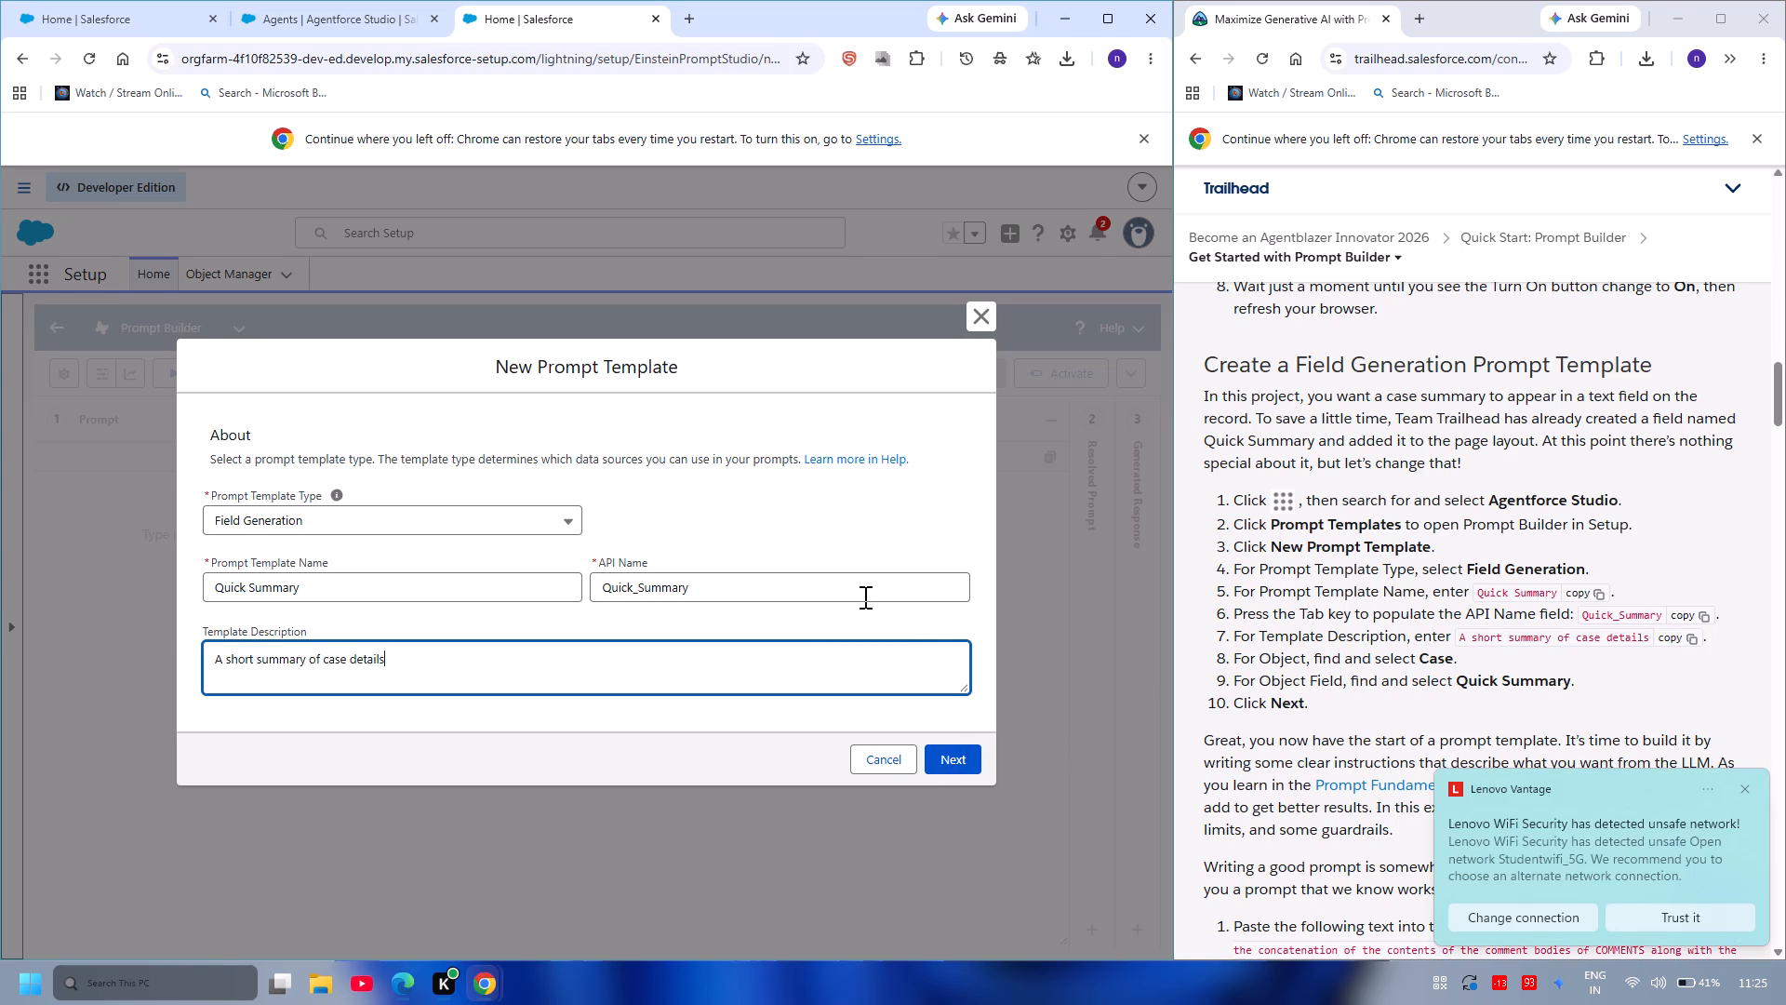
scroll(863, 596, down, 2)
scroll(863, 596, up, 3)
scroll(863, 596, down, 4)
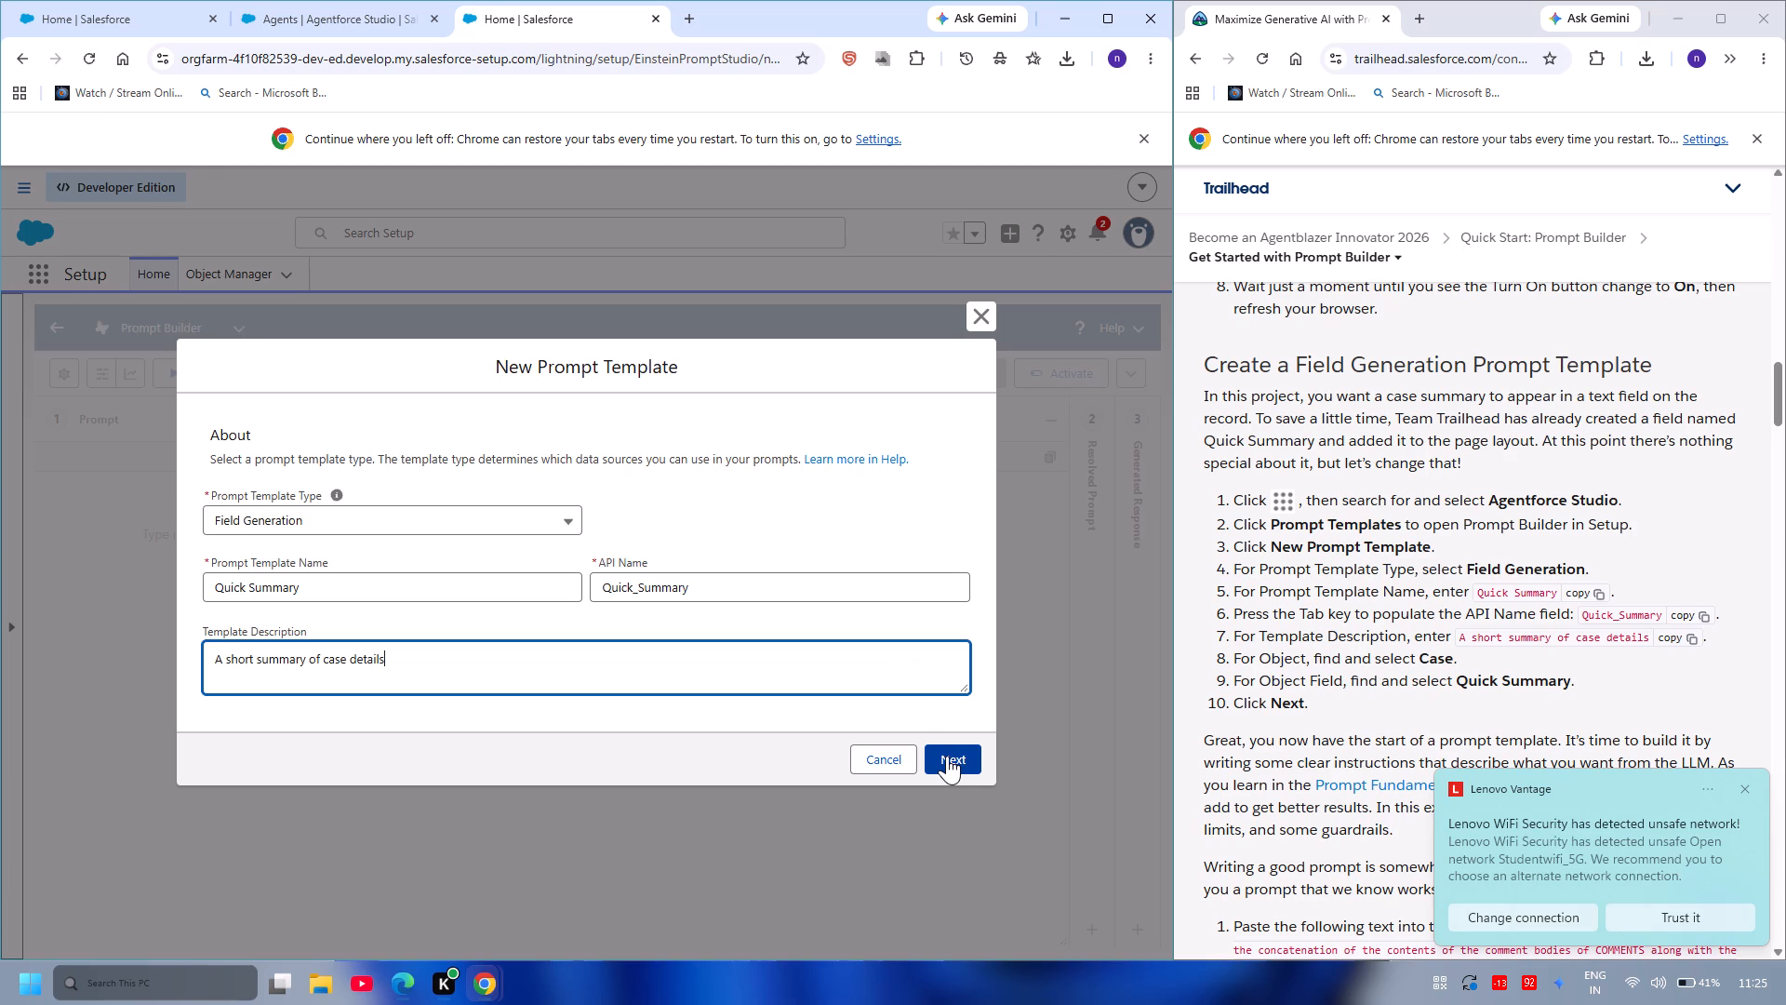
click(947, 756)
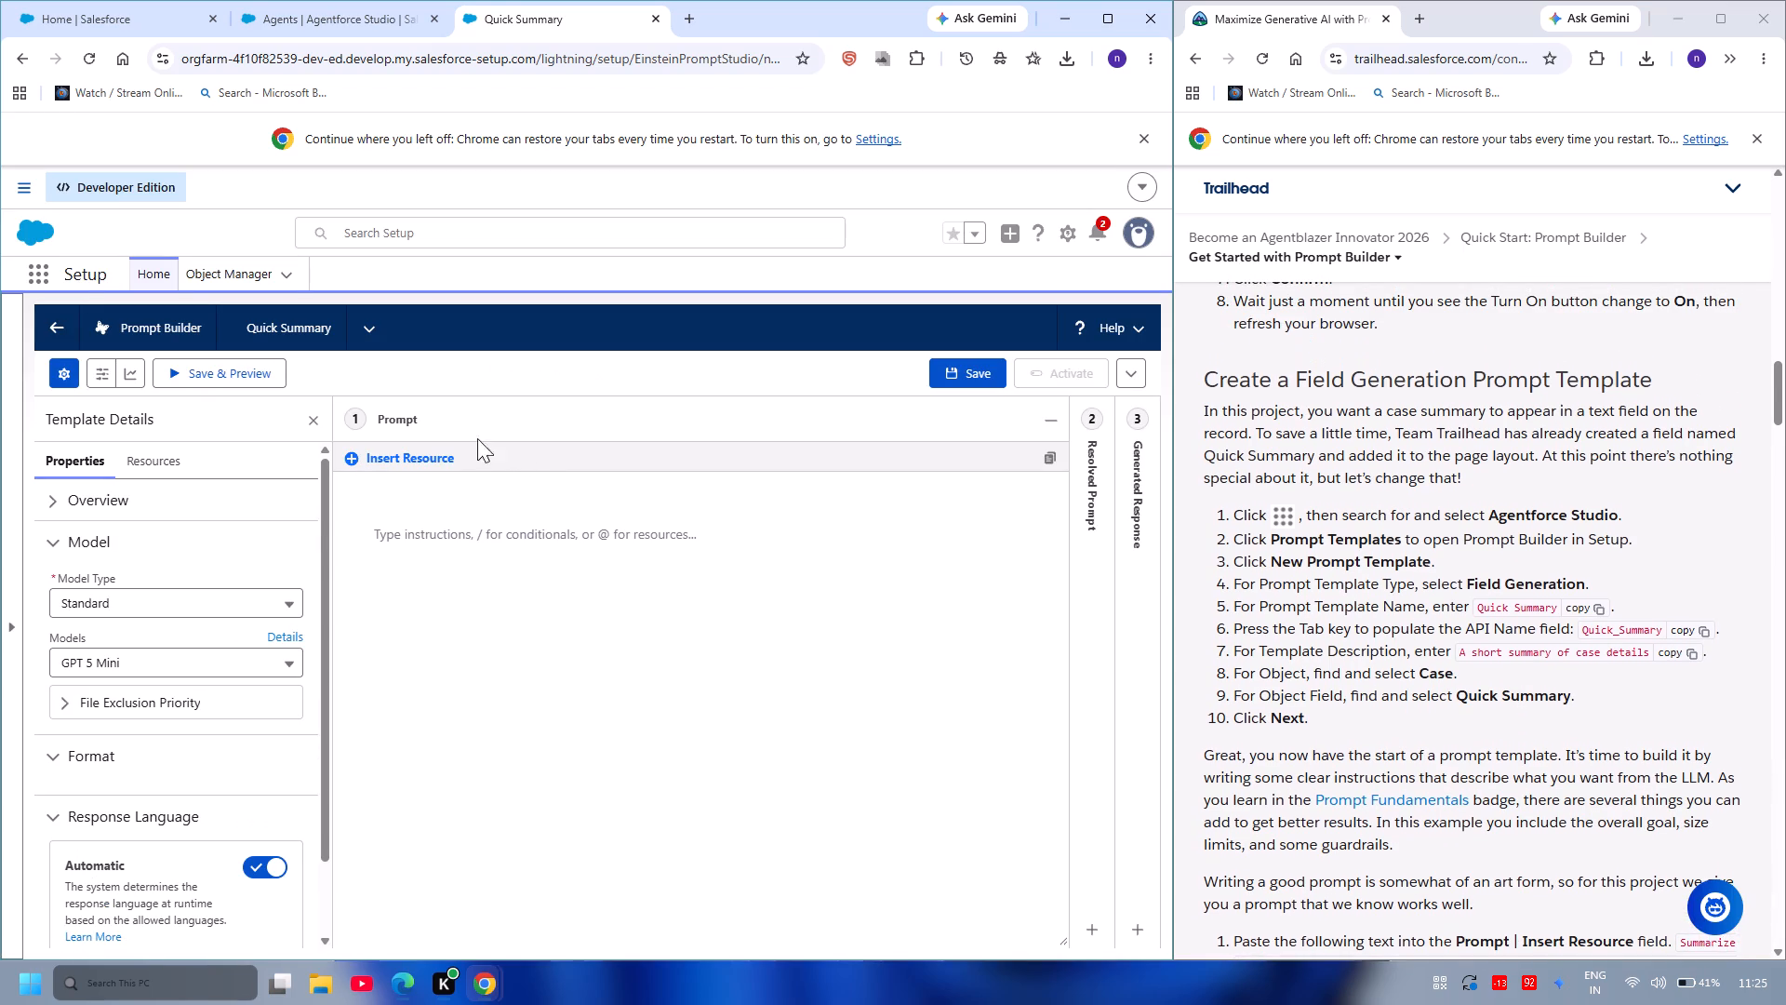
Look over the Quick Summary editor's panes and the unit's instructions for writing the prompt and choosing the model.
click(354, 420)
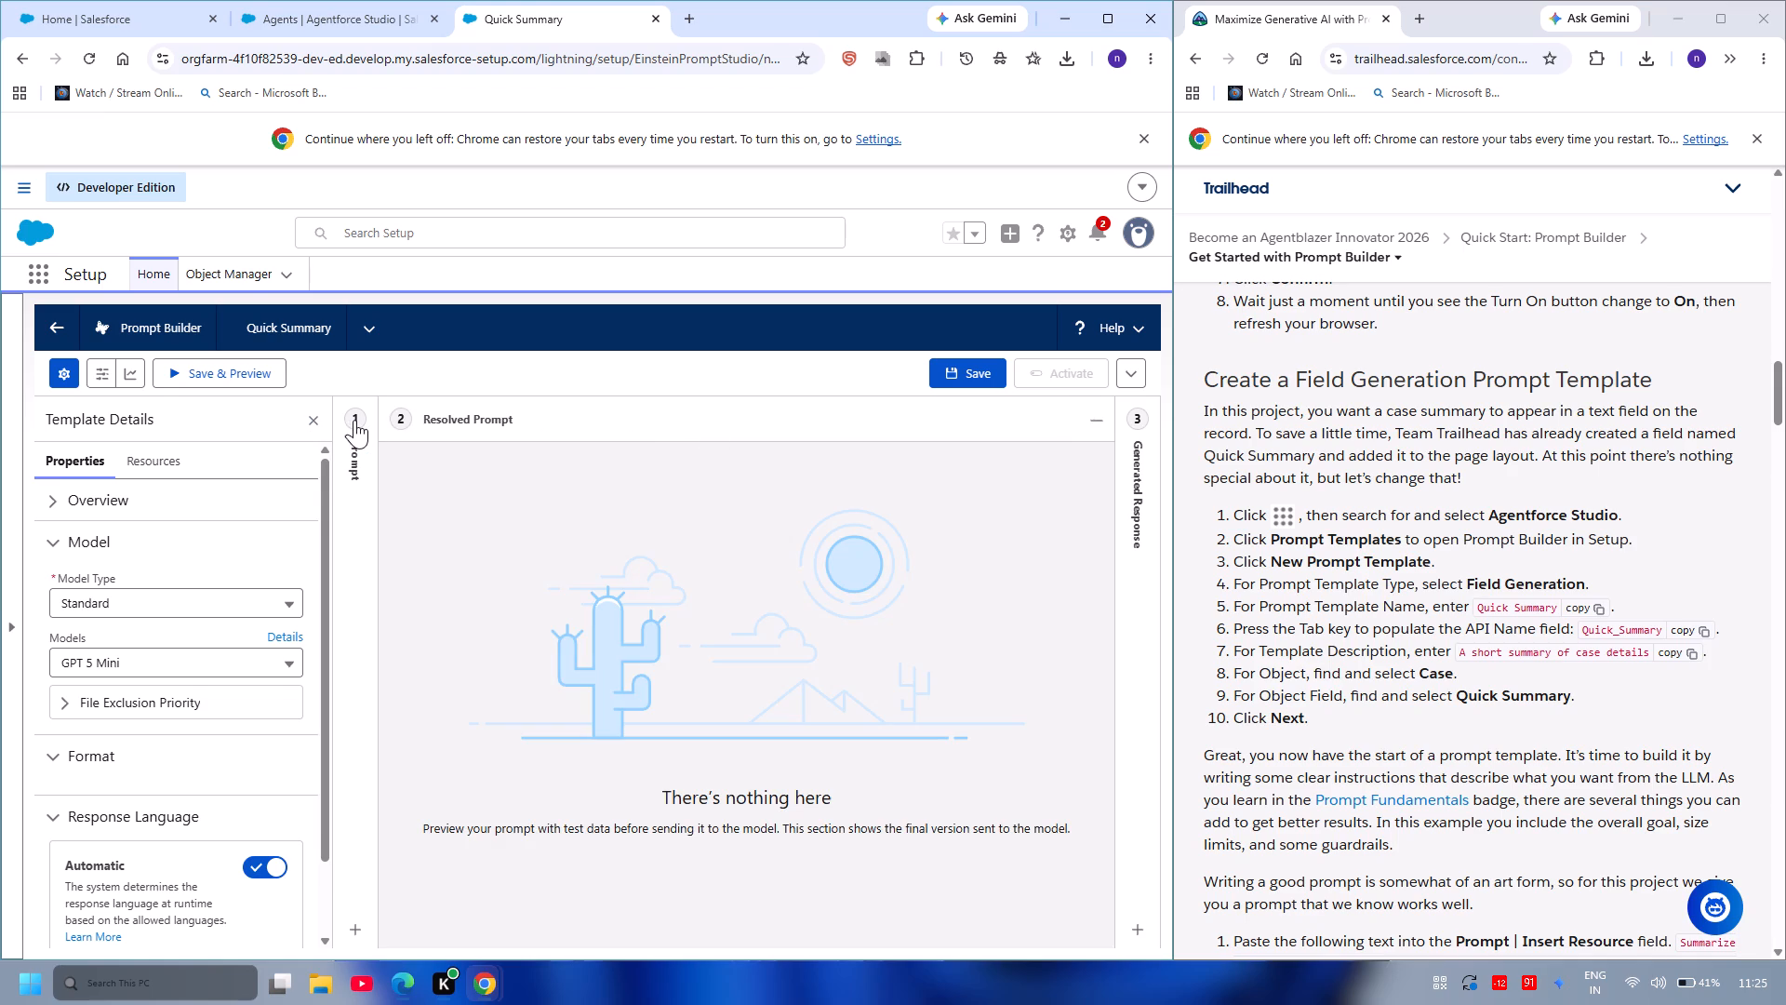
click(354, 420)
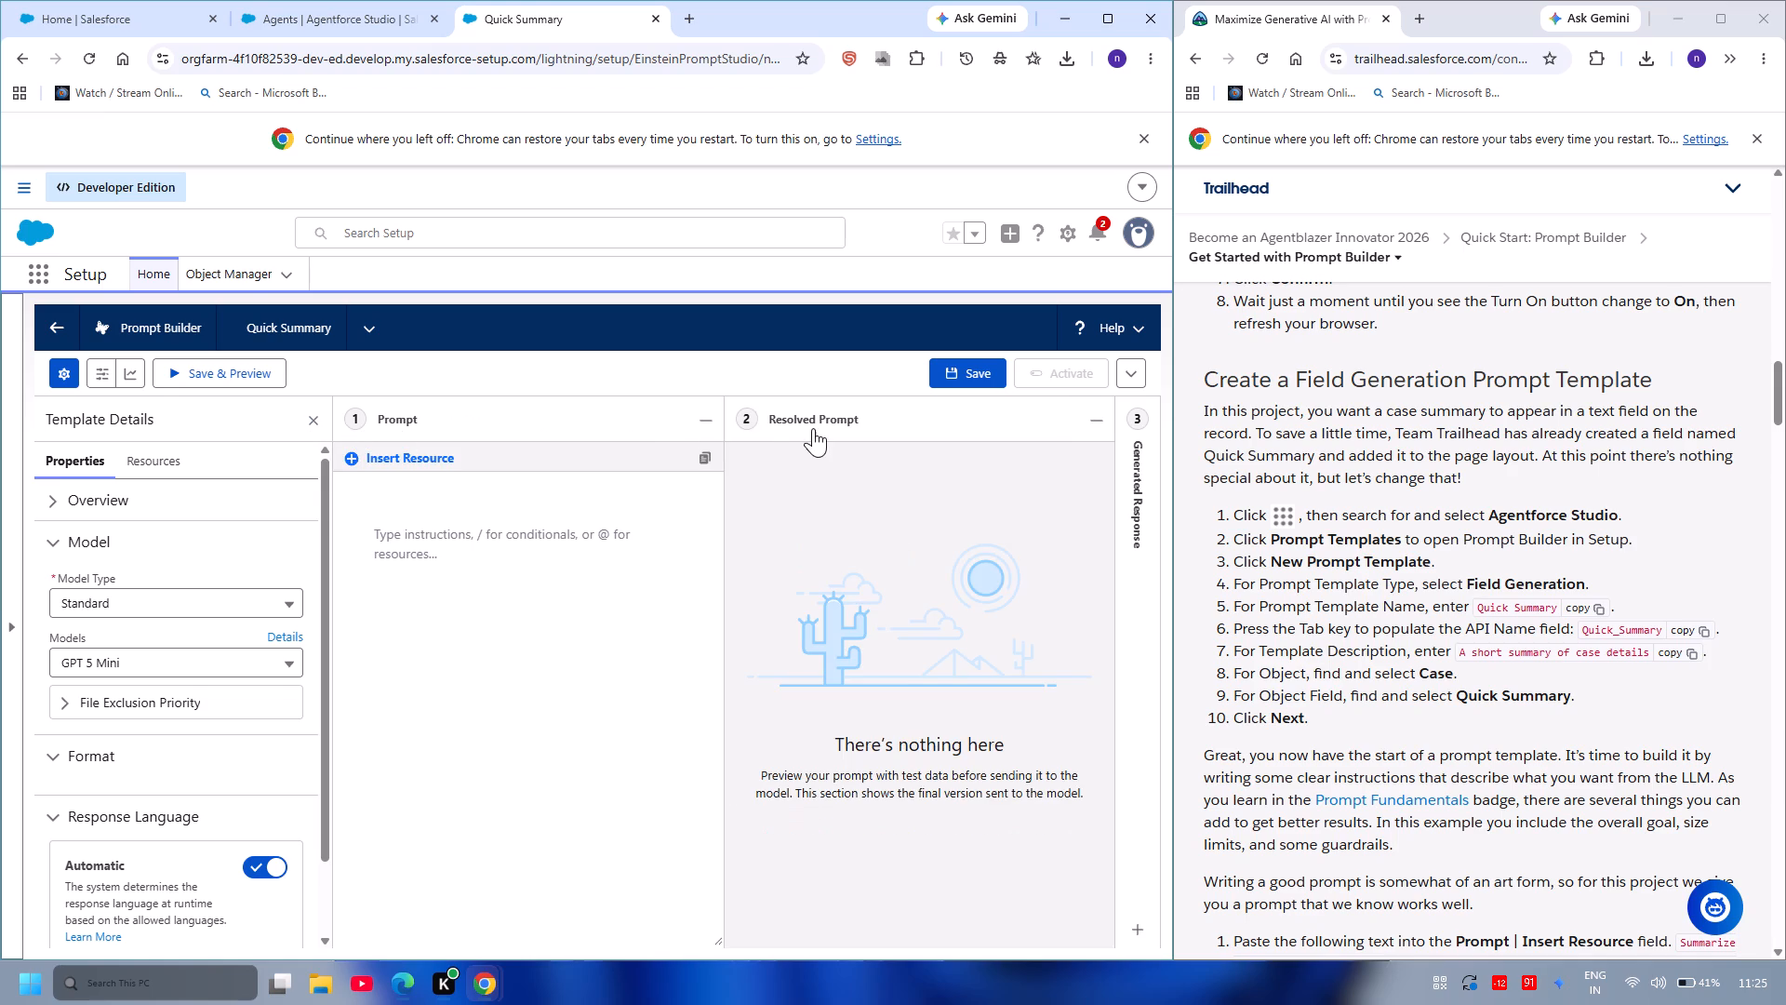
click(1091, 418)
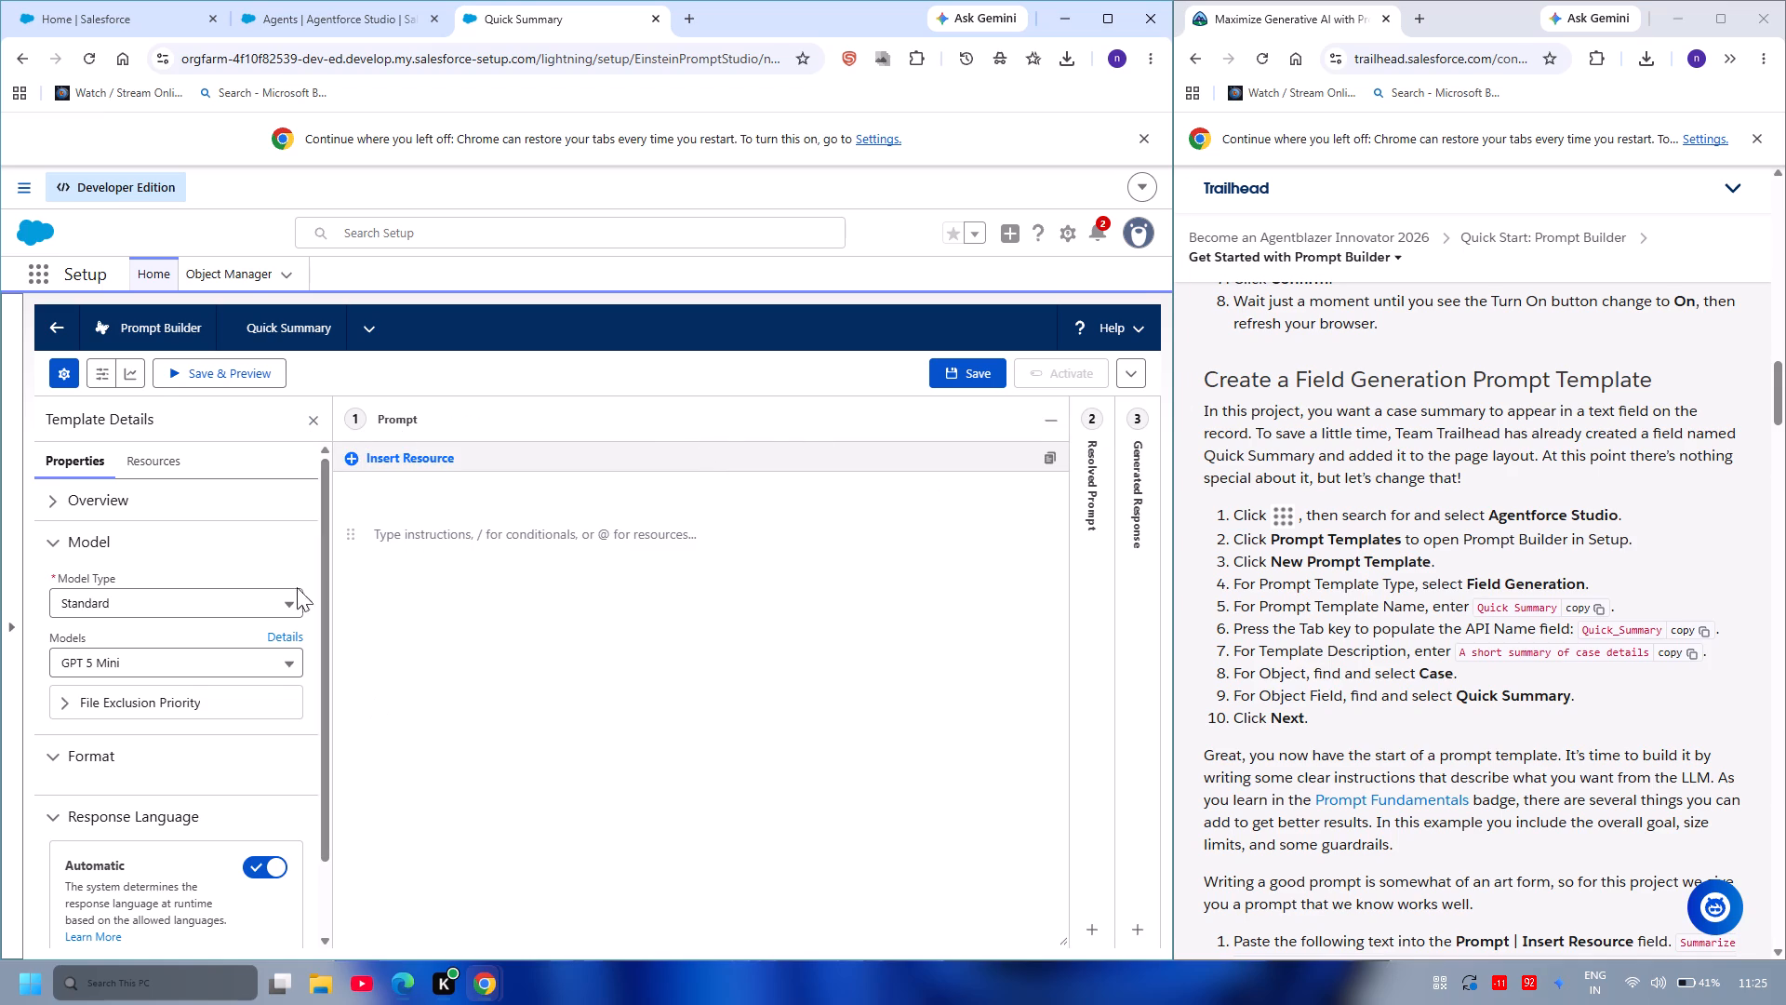
scroll(239, 596, down, 3)
scroll(239, 596, up, 5)
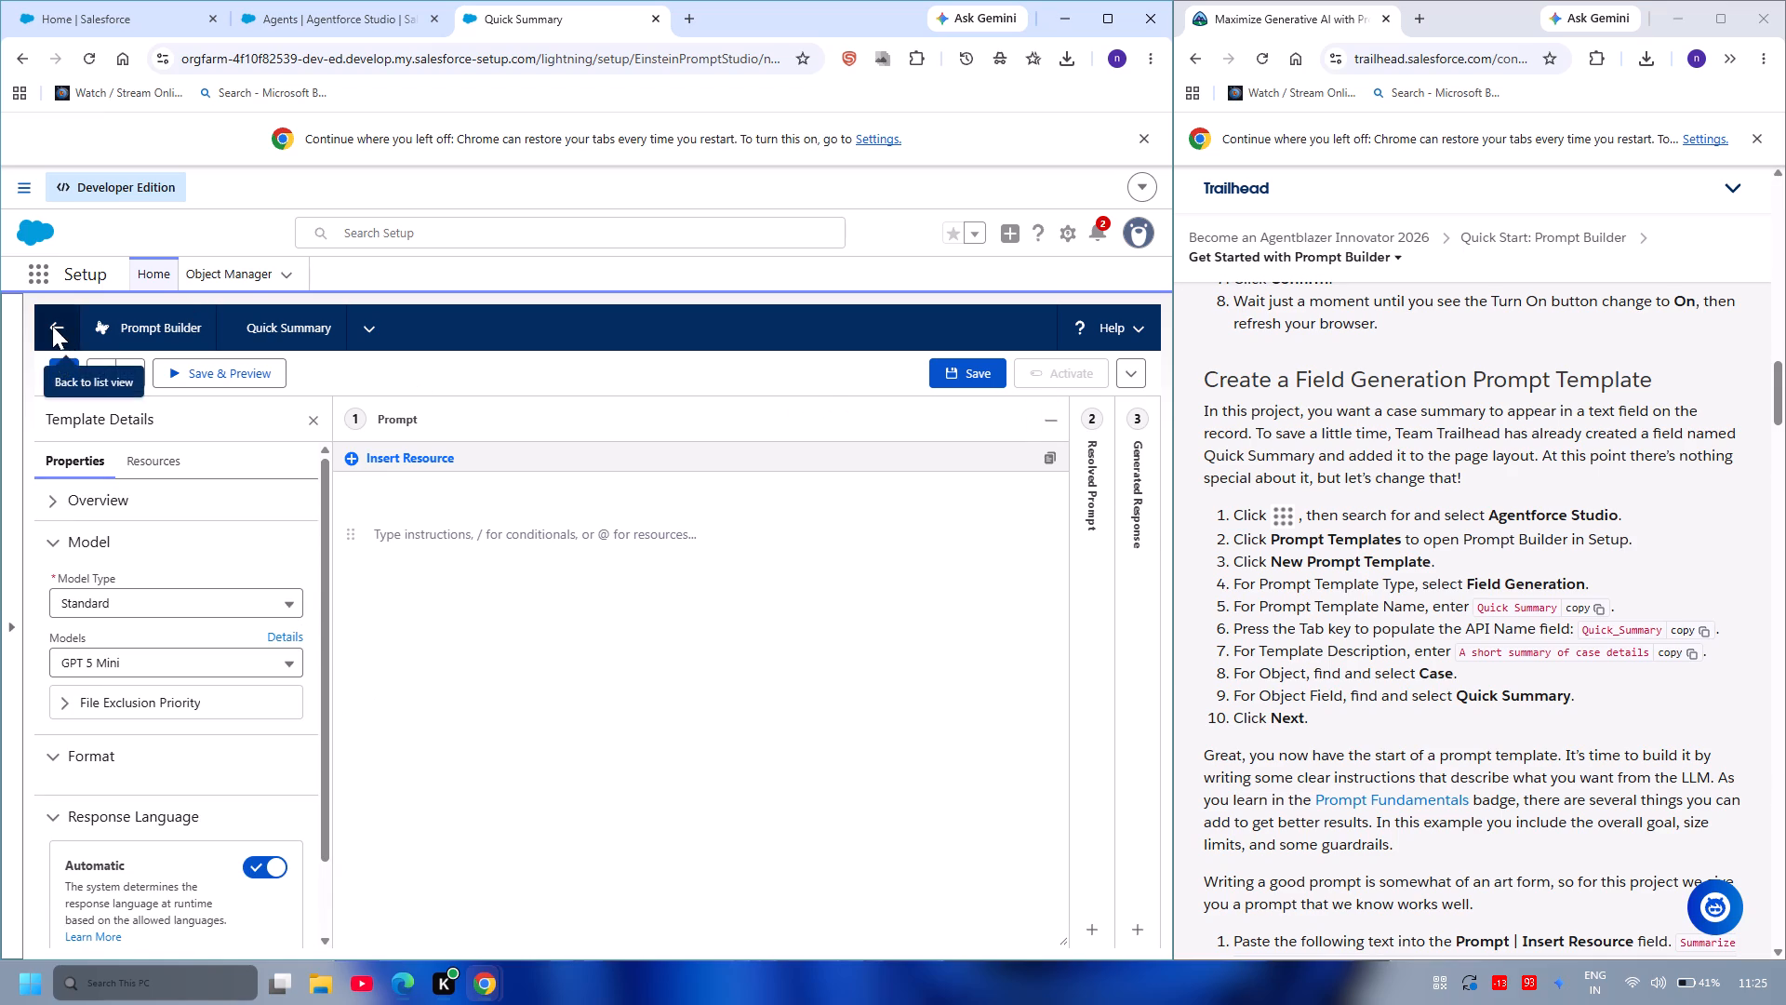
click(296, 329)
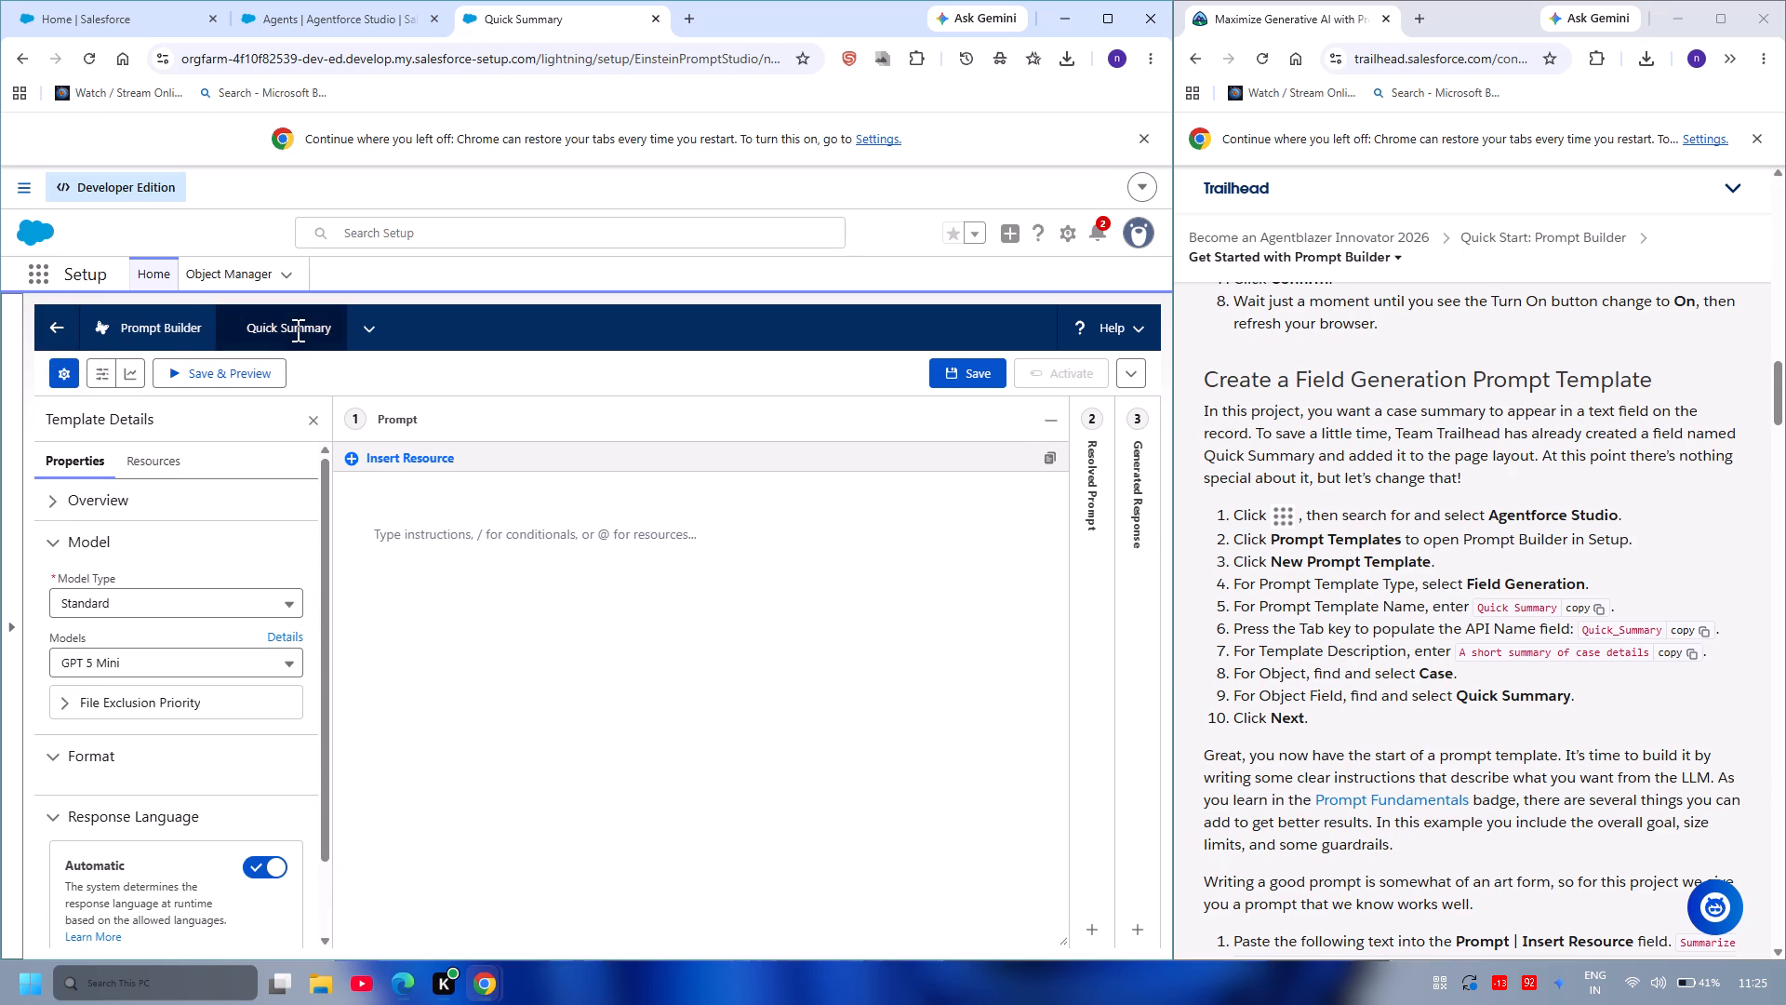
click(371, 329)
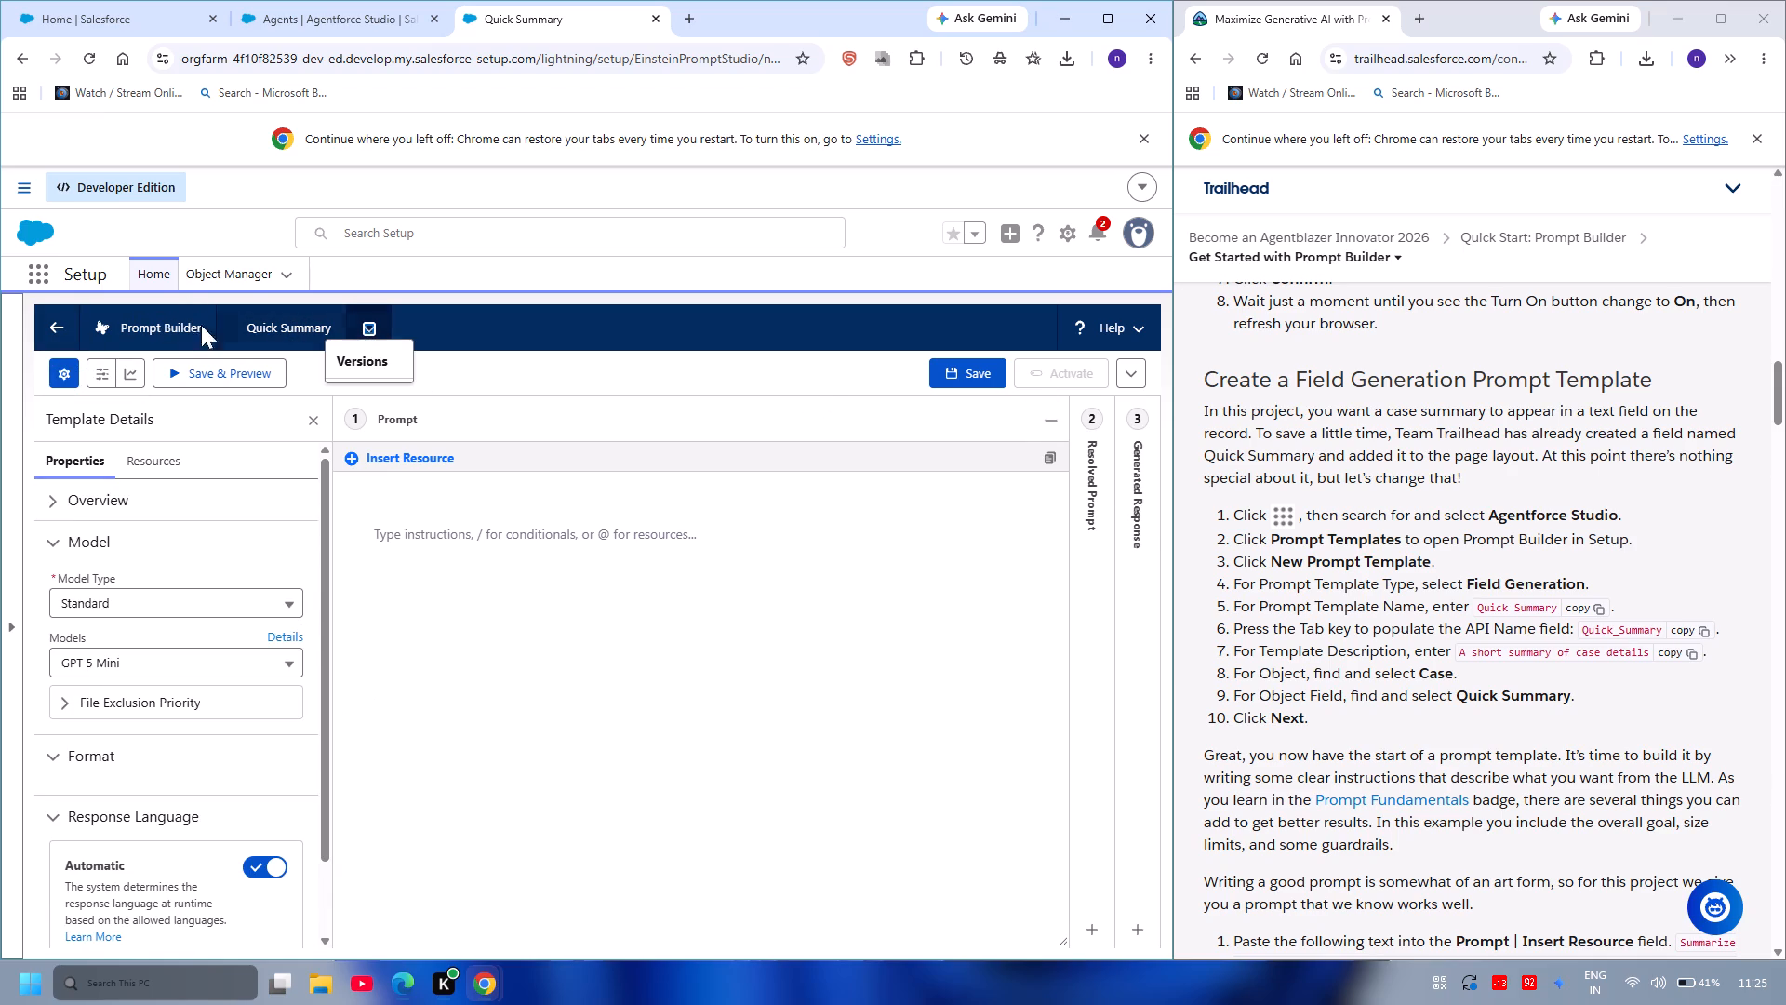
click(183, 322)
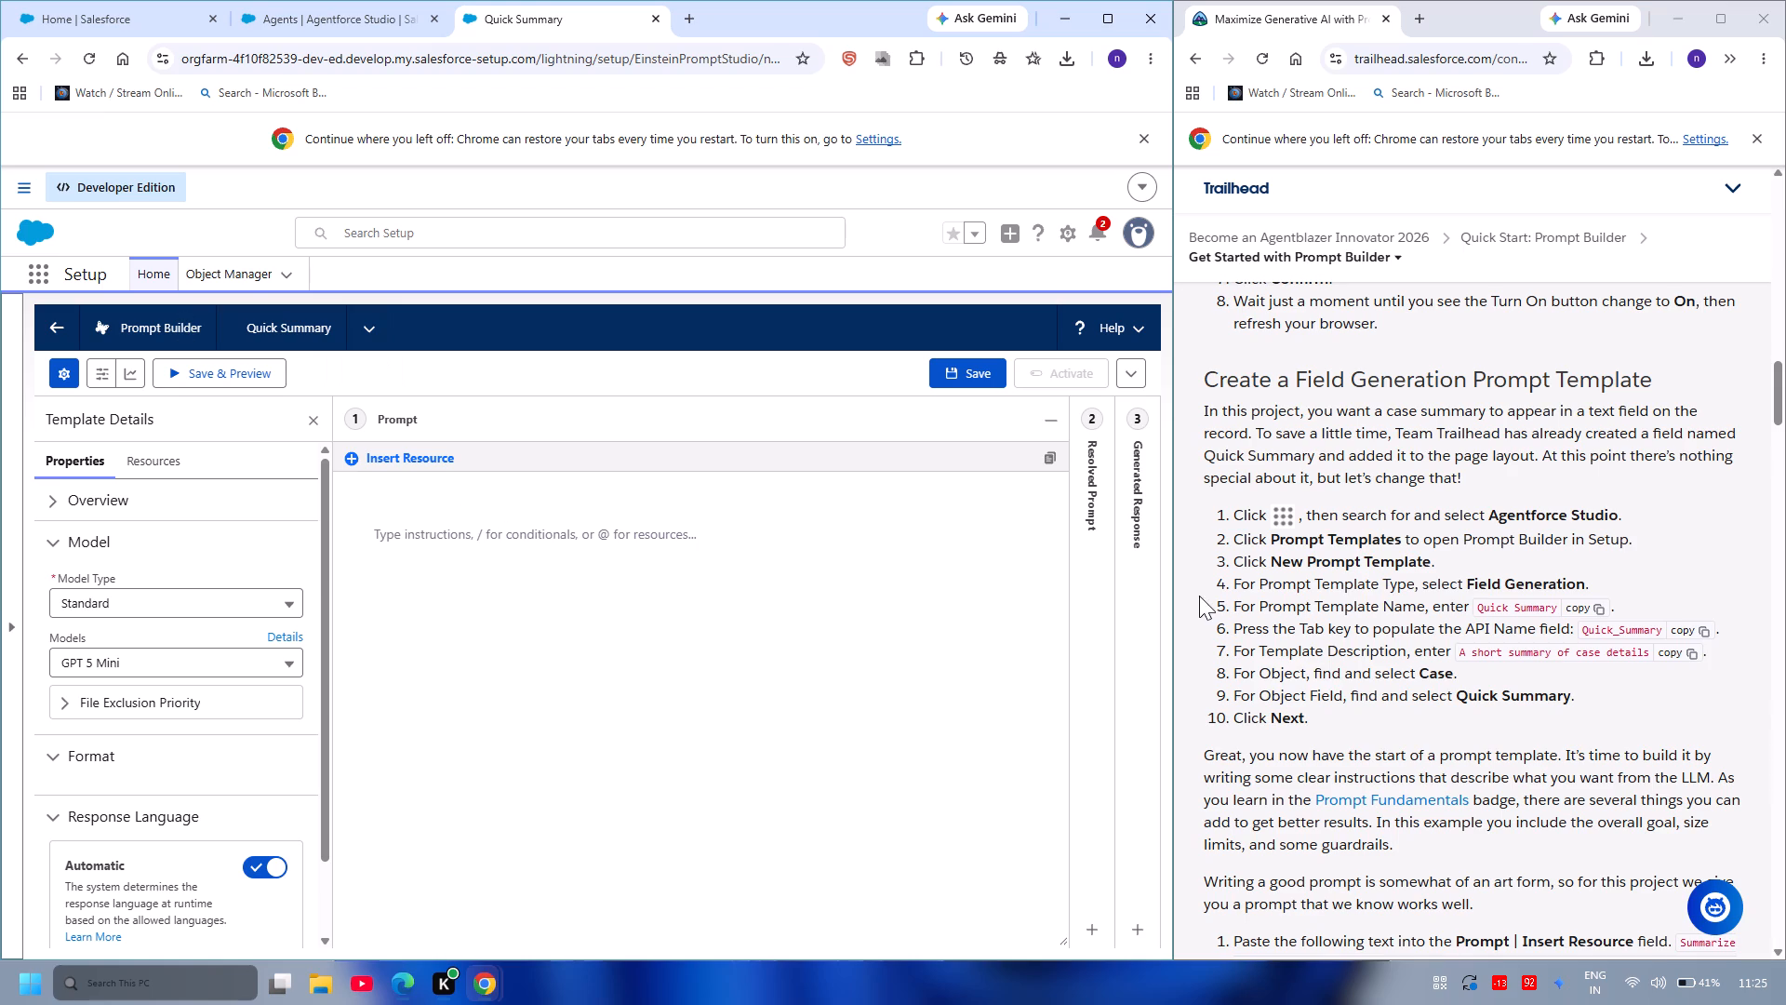
scroll(1751, 502, down, 1)
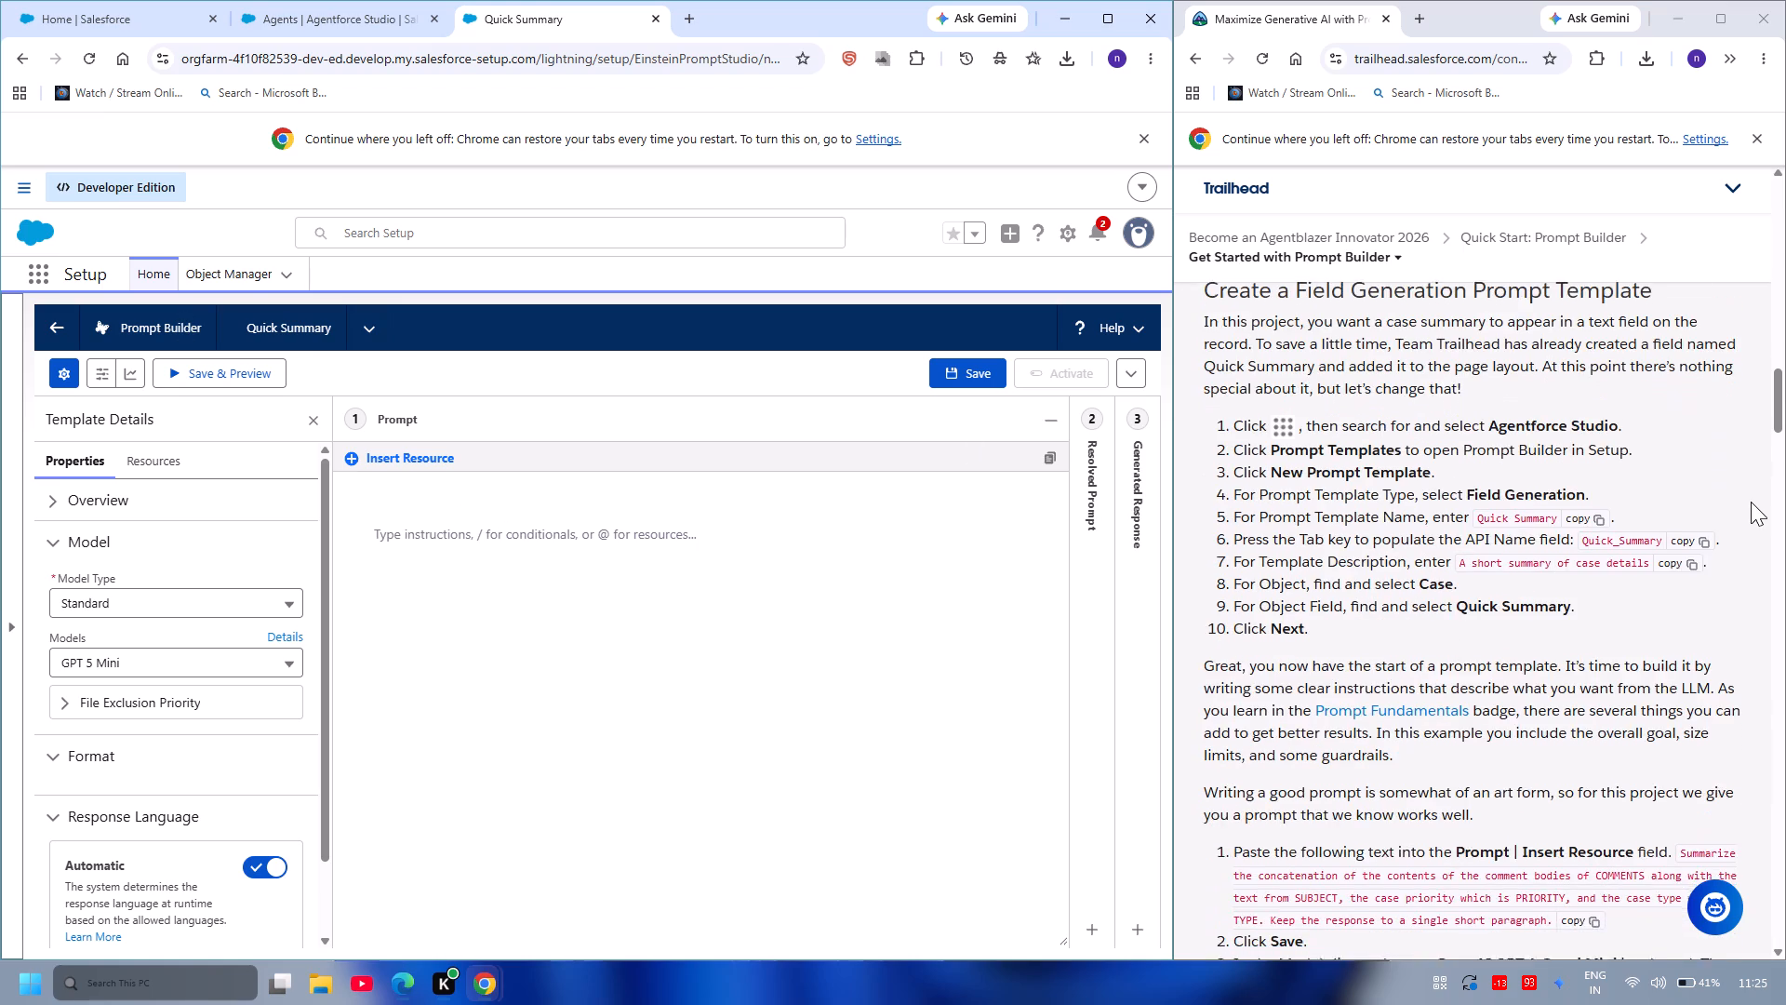
scroll(1751, 502, down, 3)
scroll(898, 689, down, 1)
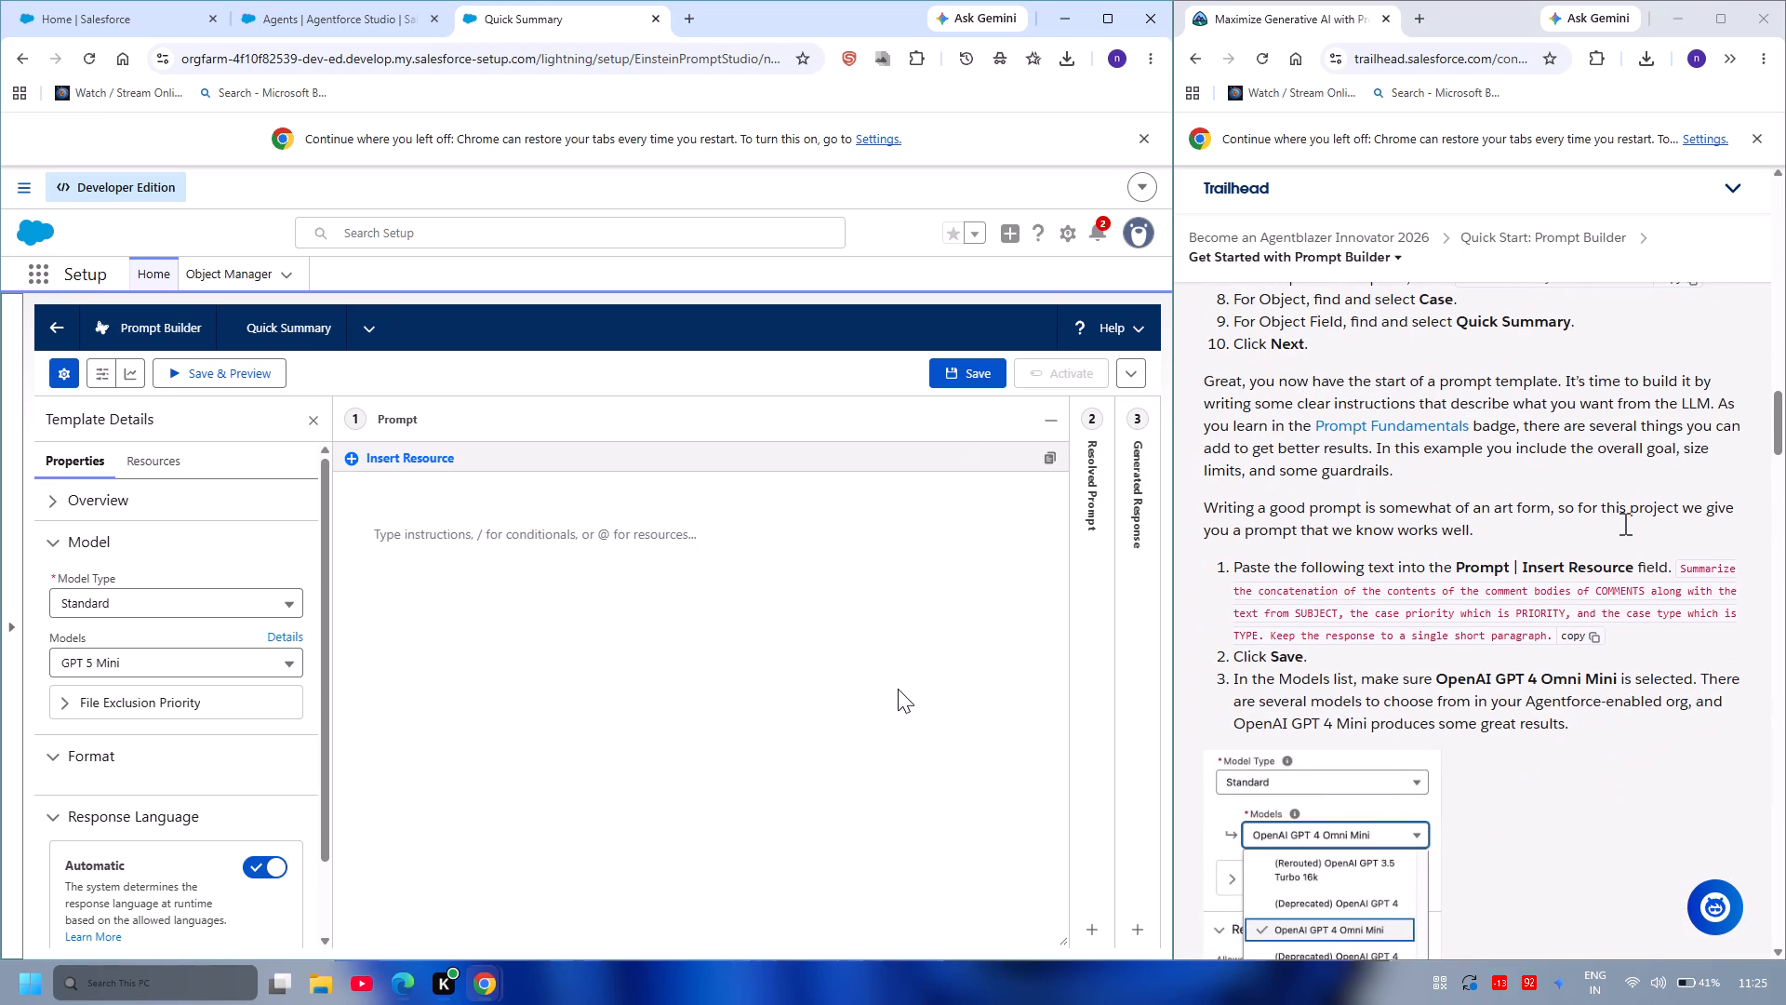
scroll(898, 689, down, 1)
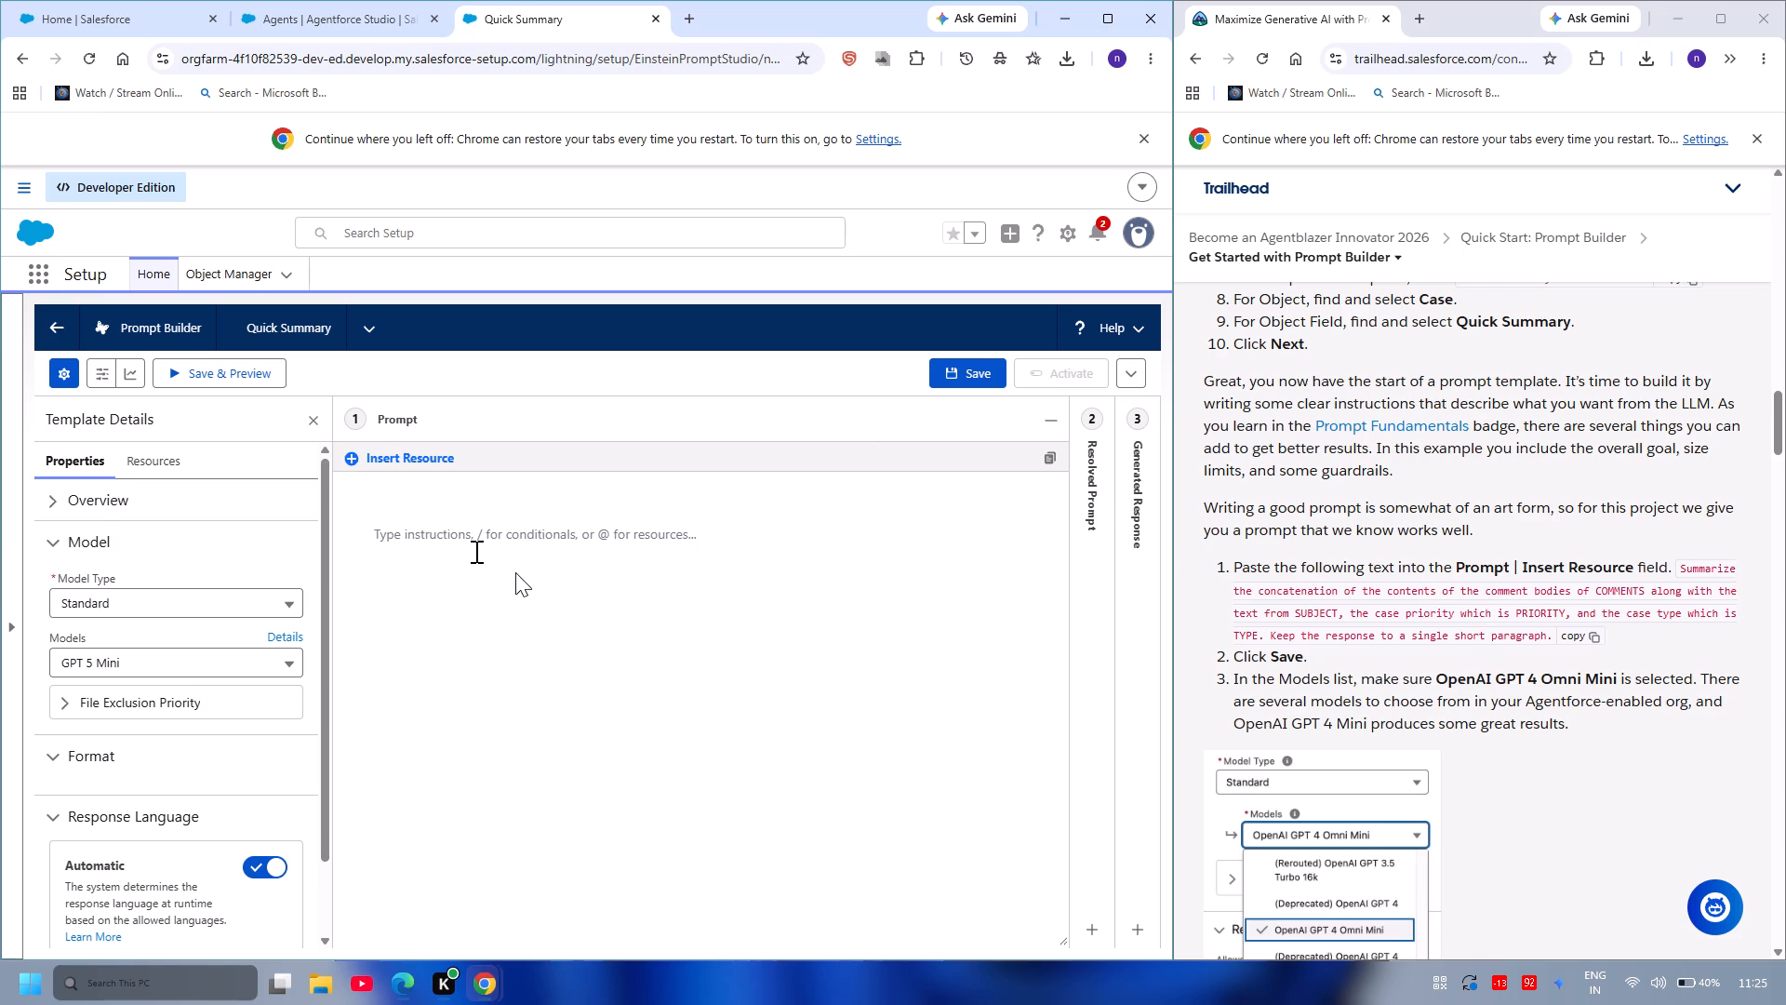
scroll(515, 572, down, 3)
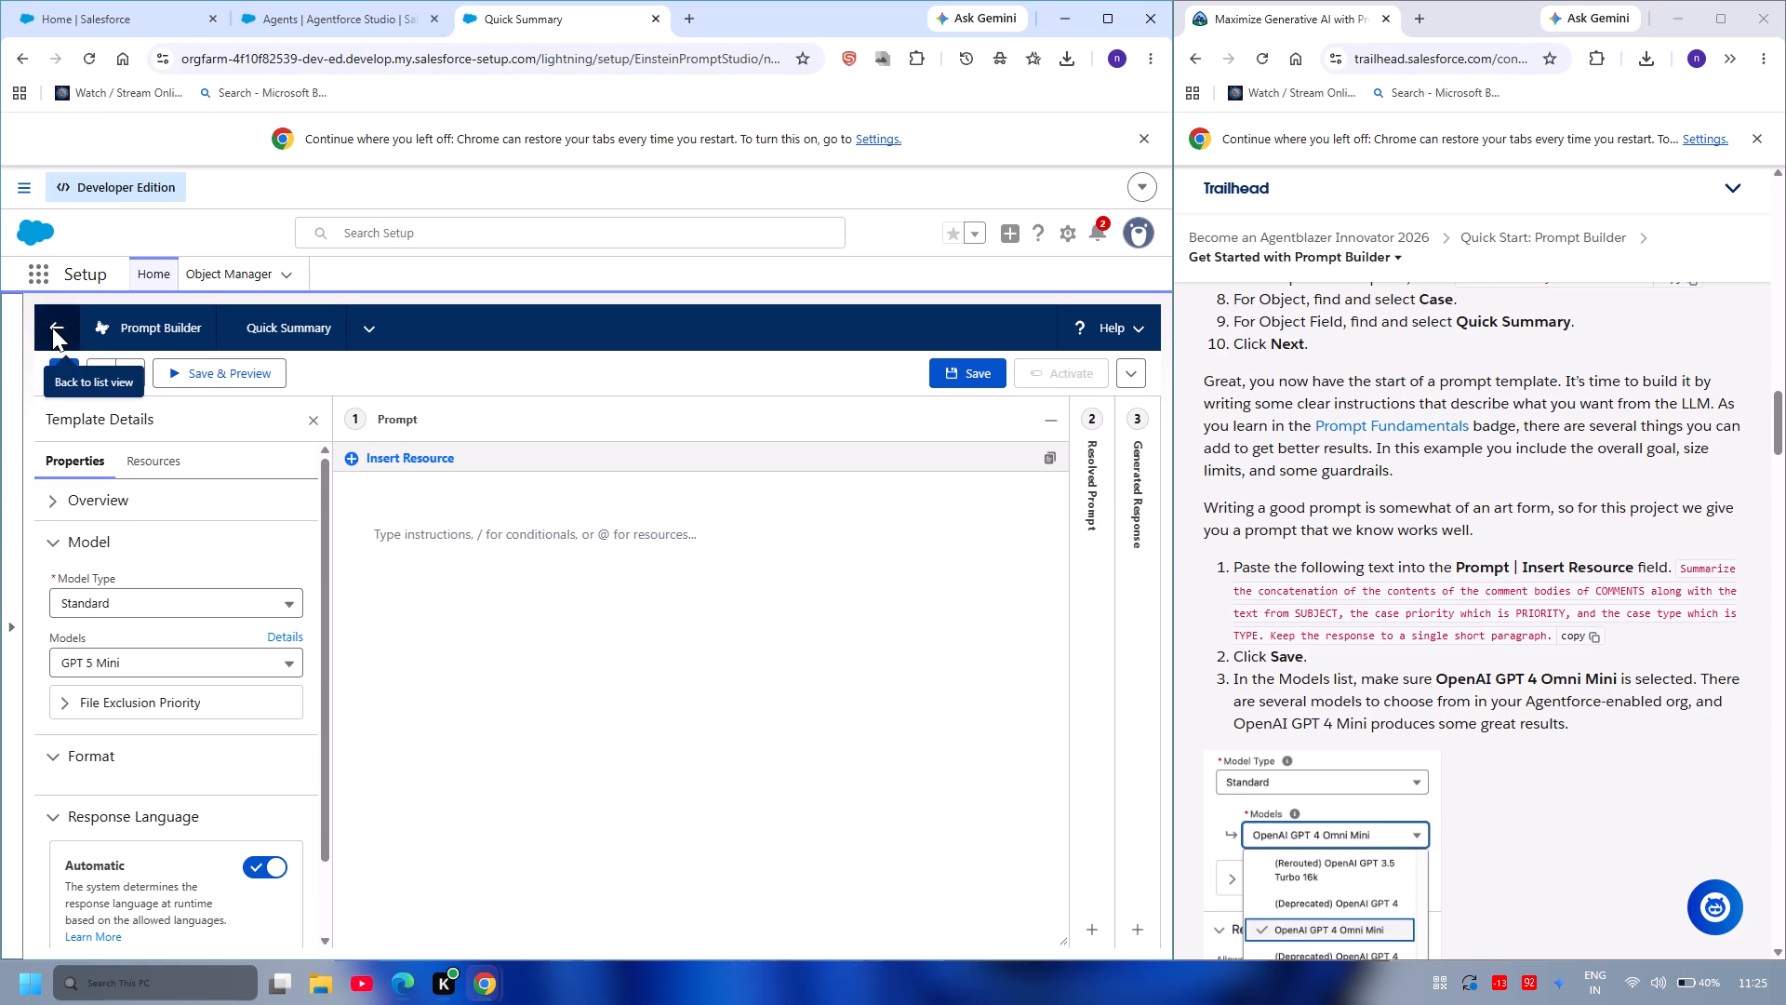
Leave the Quick Summary editor, discarding unsaved changes, and look through the list of all prompt templates.
click(52, 328)
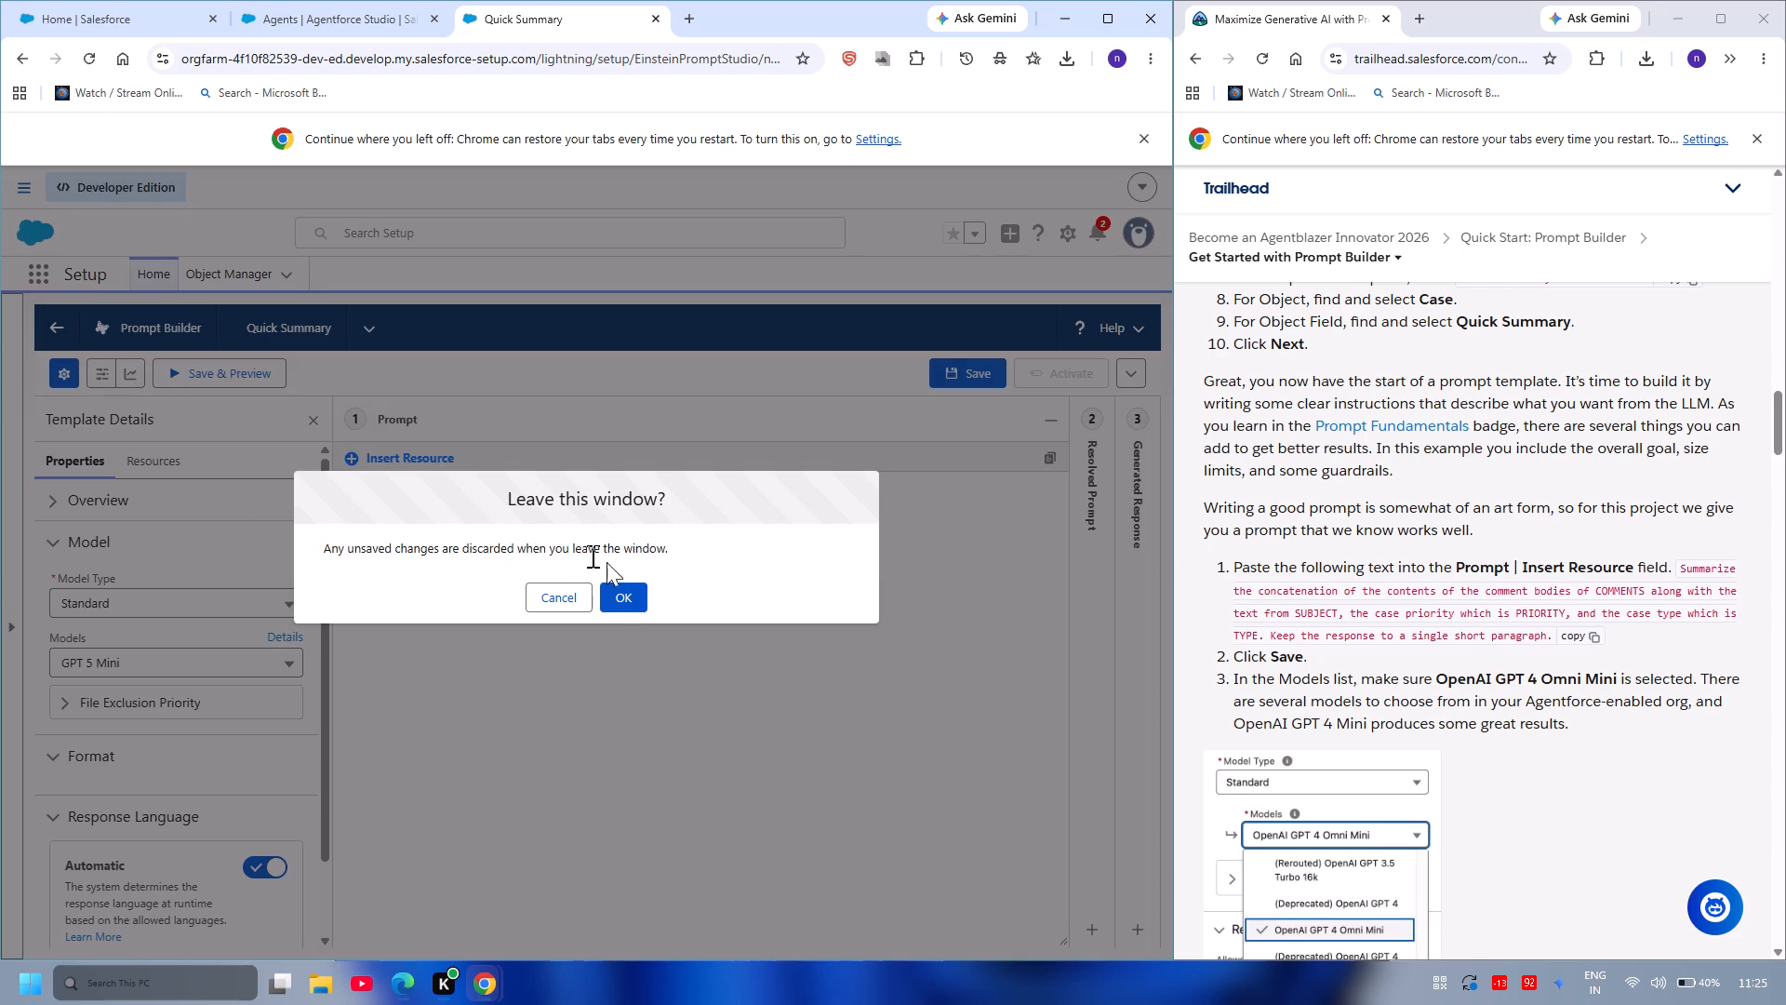
click(619, 586)
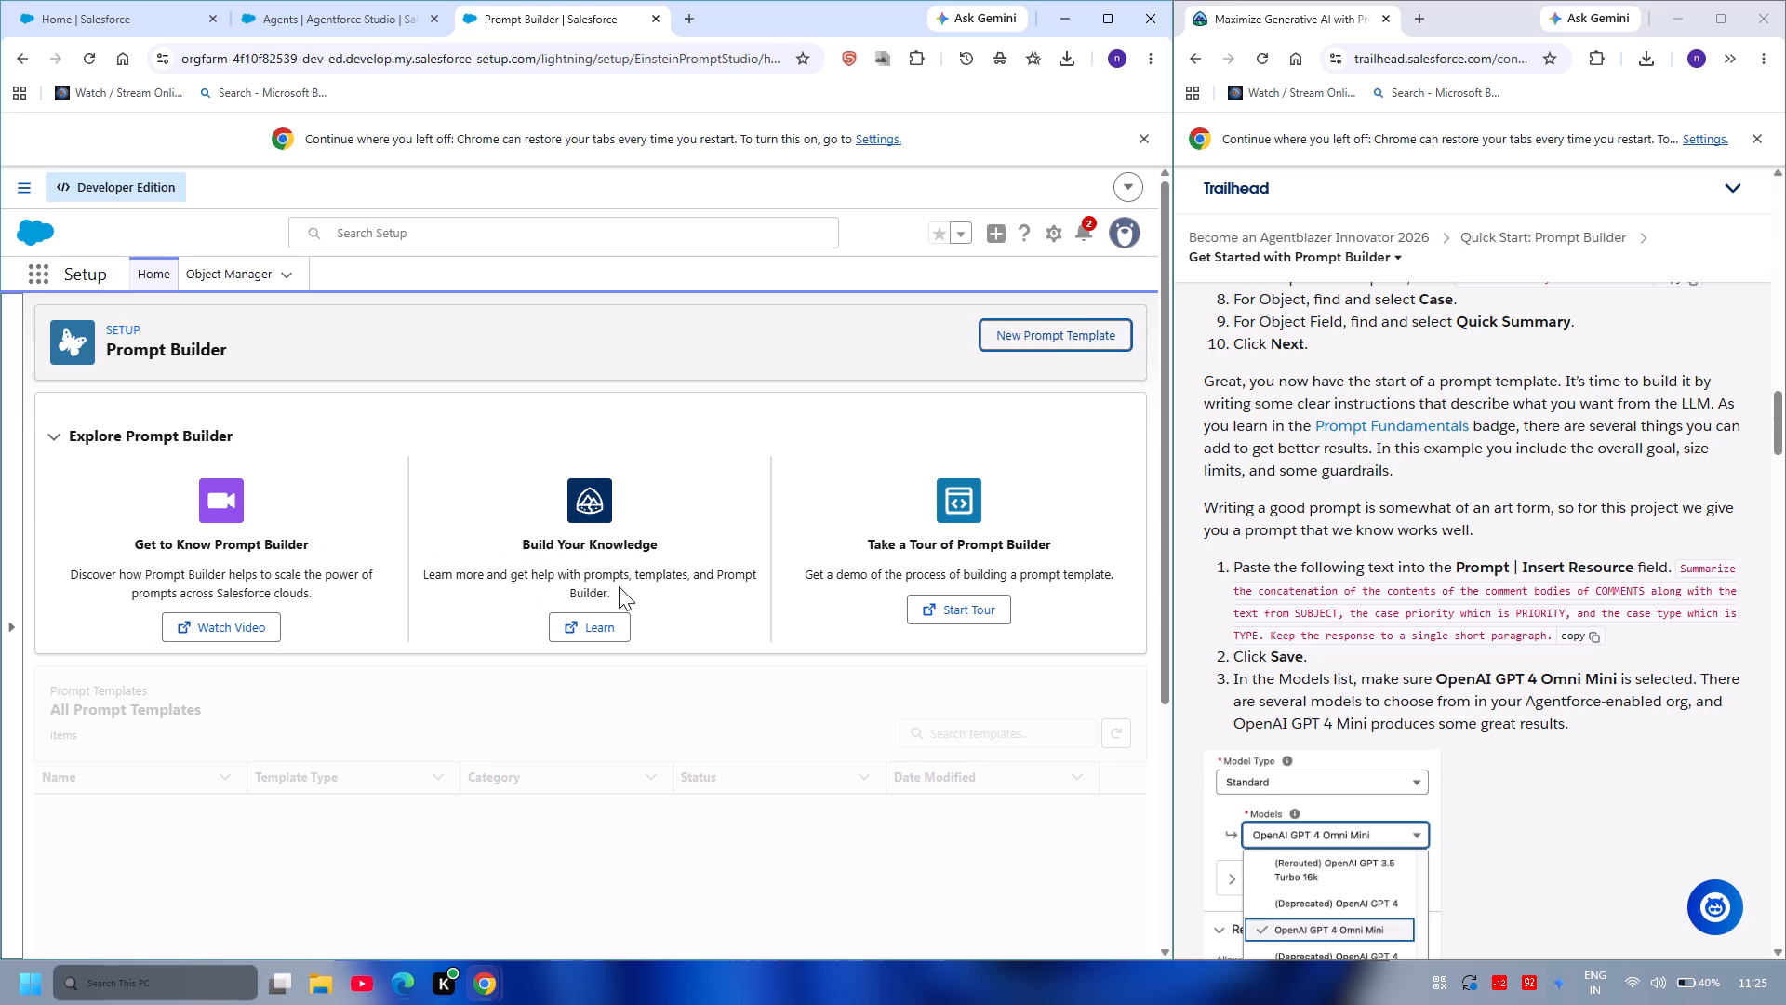
scroll(838, 465, down, 1)
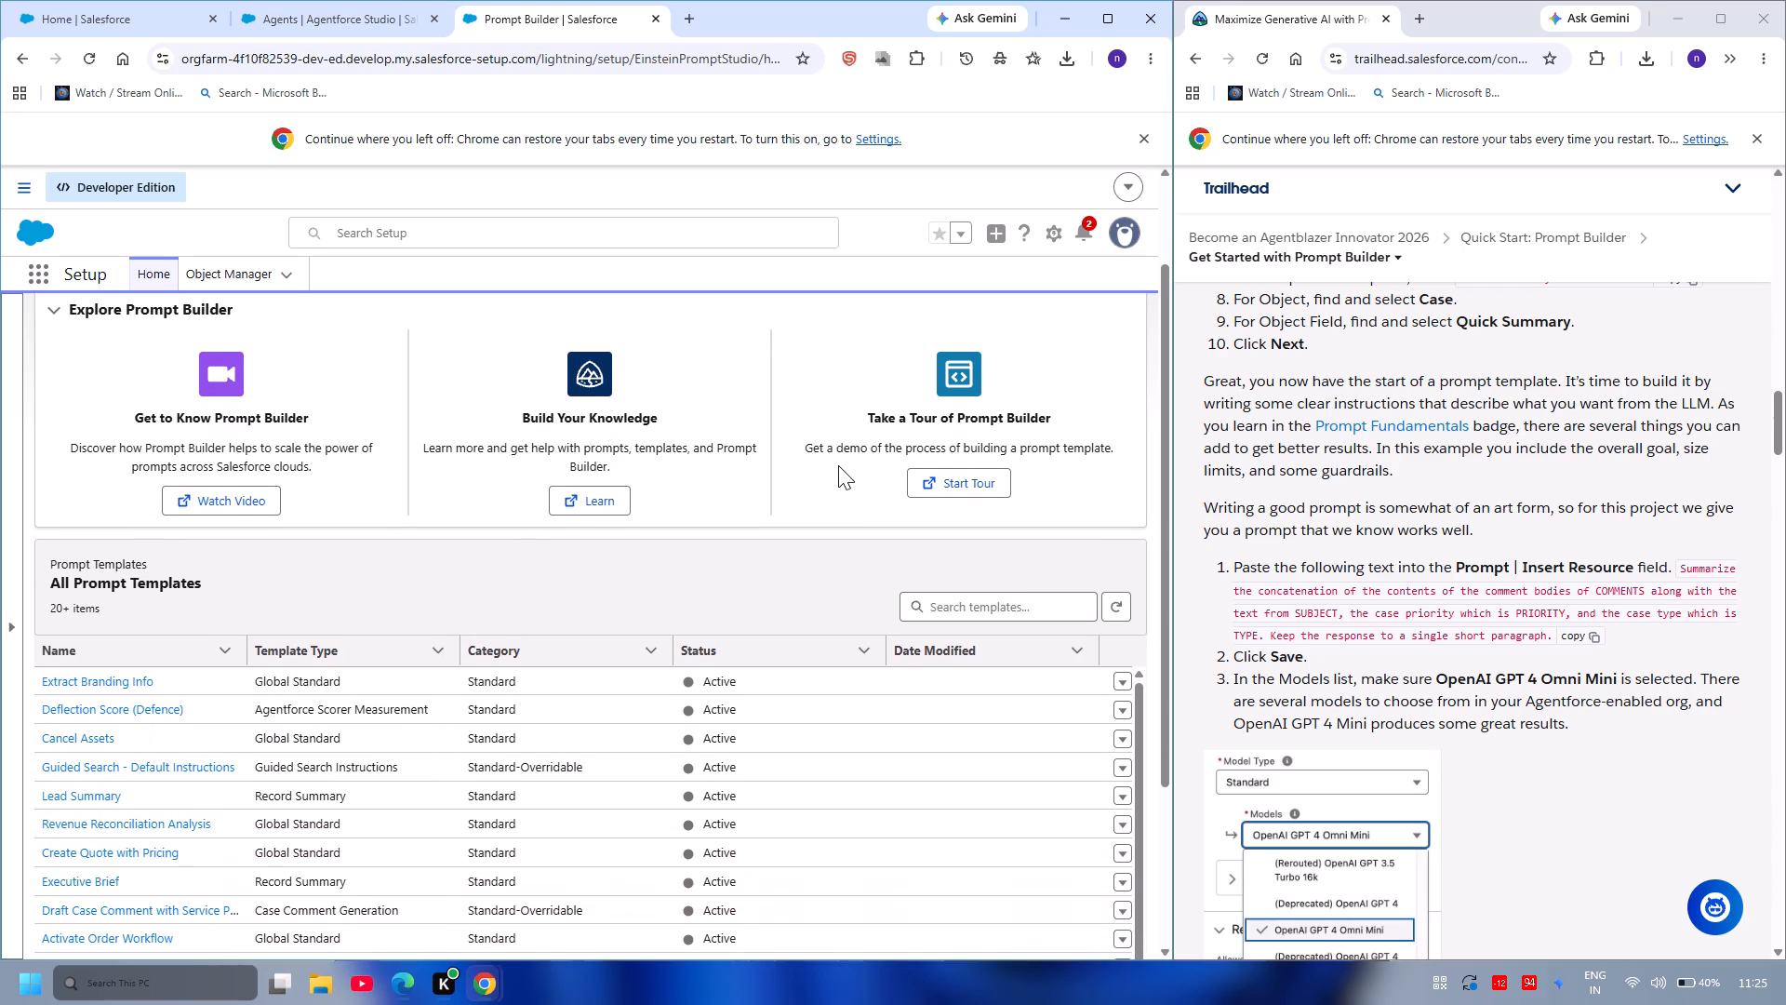
scroll(838, 465, down, 4)
scroll(838, 465, up, 4)
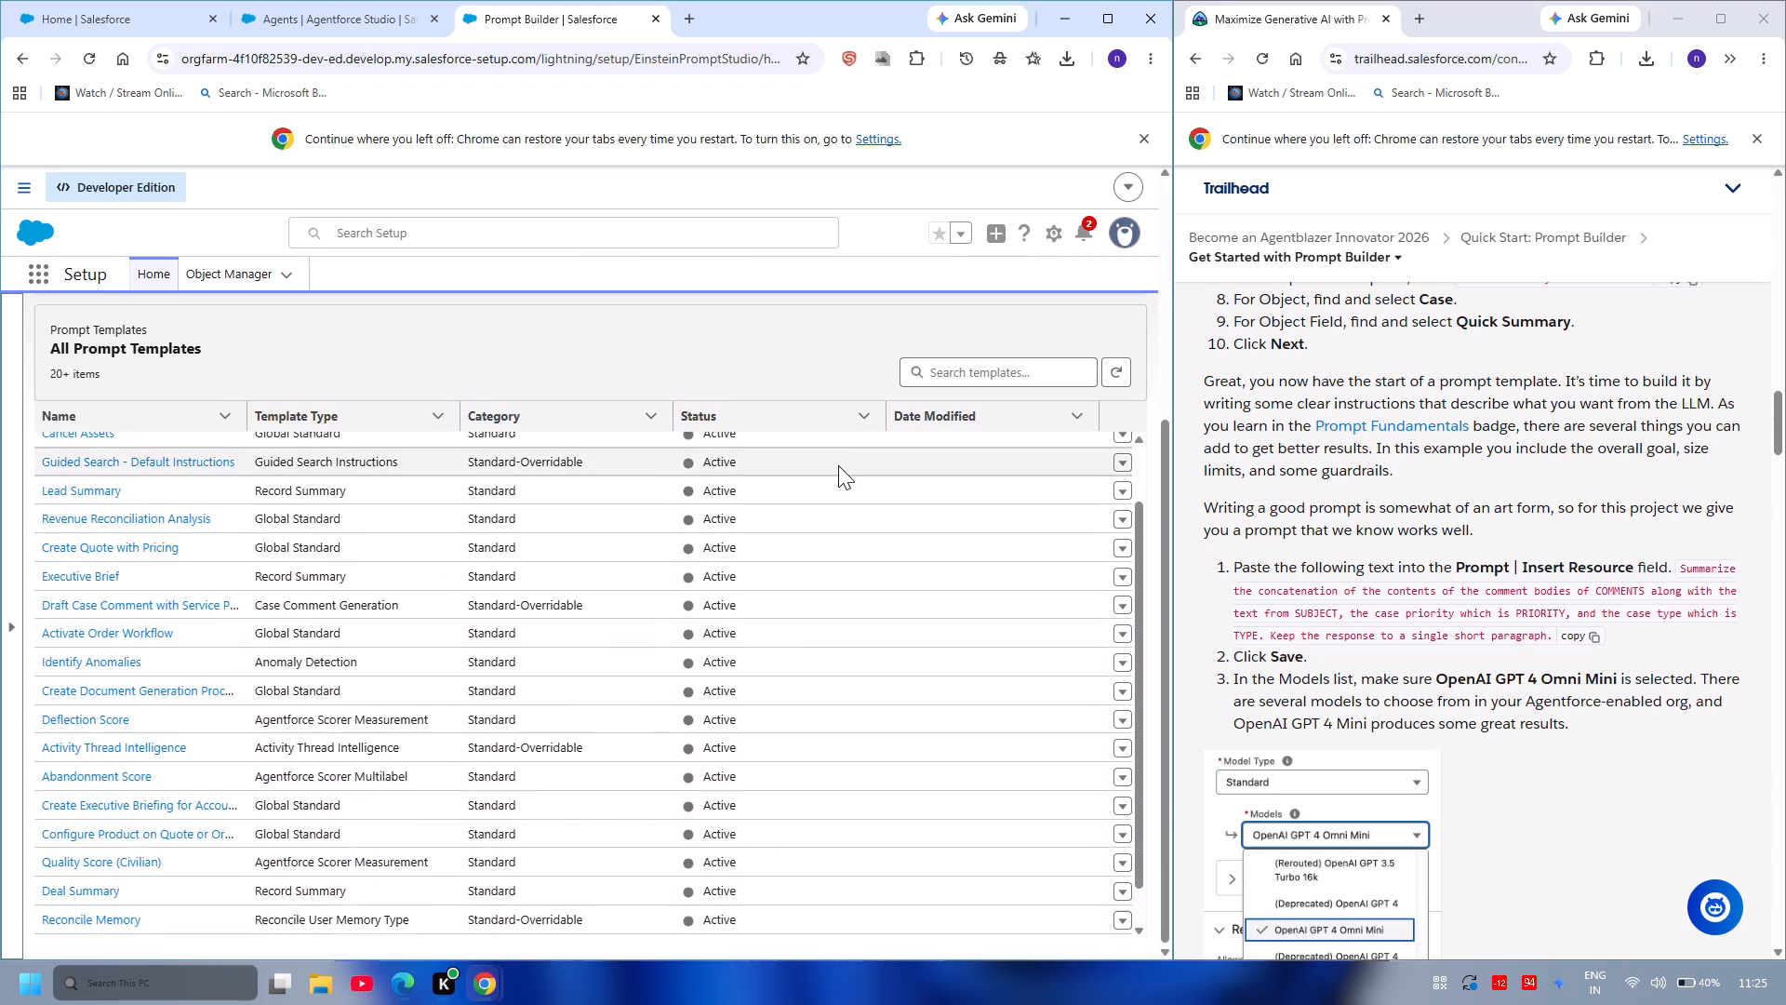
scroll(838, 465, up, 6)
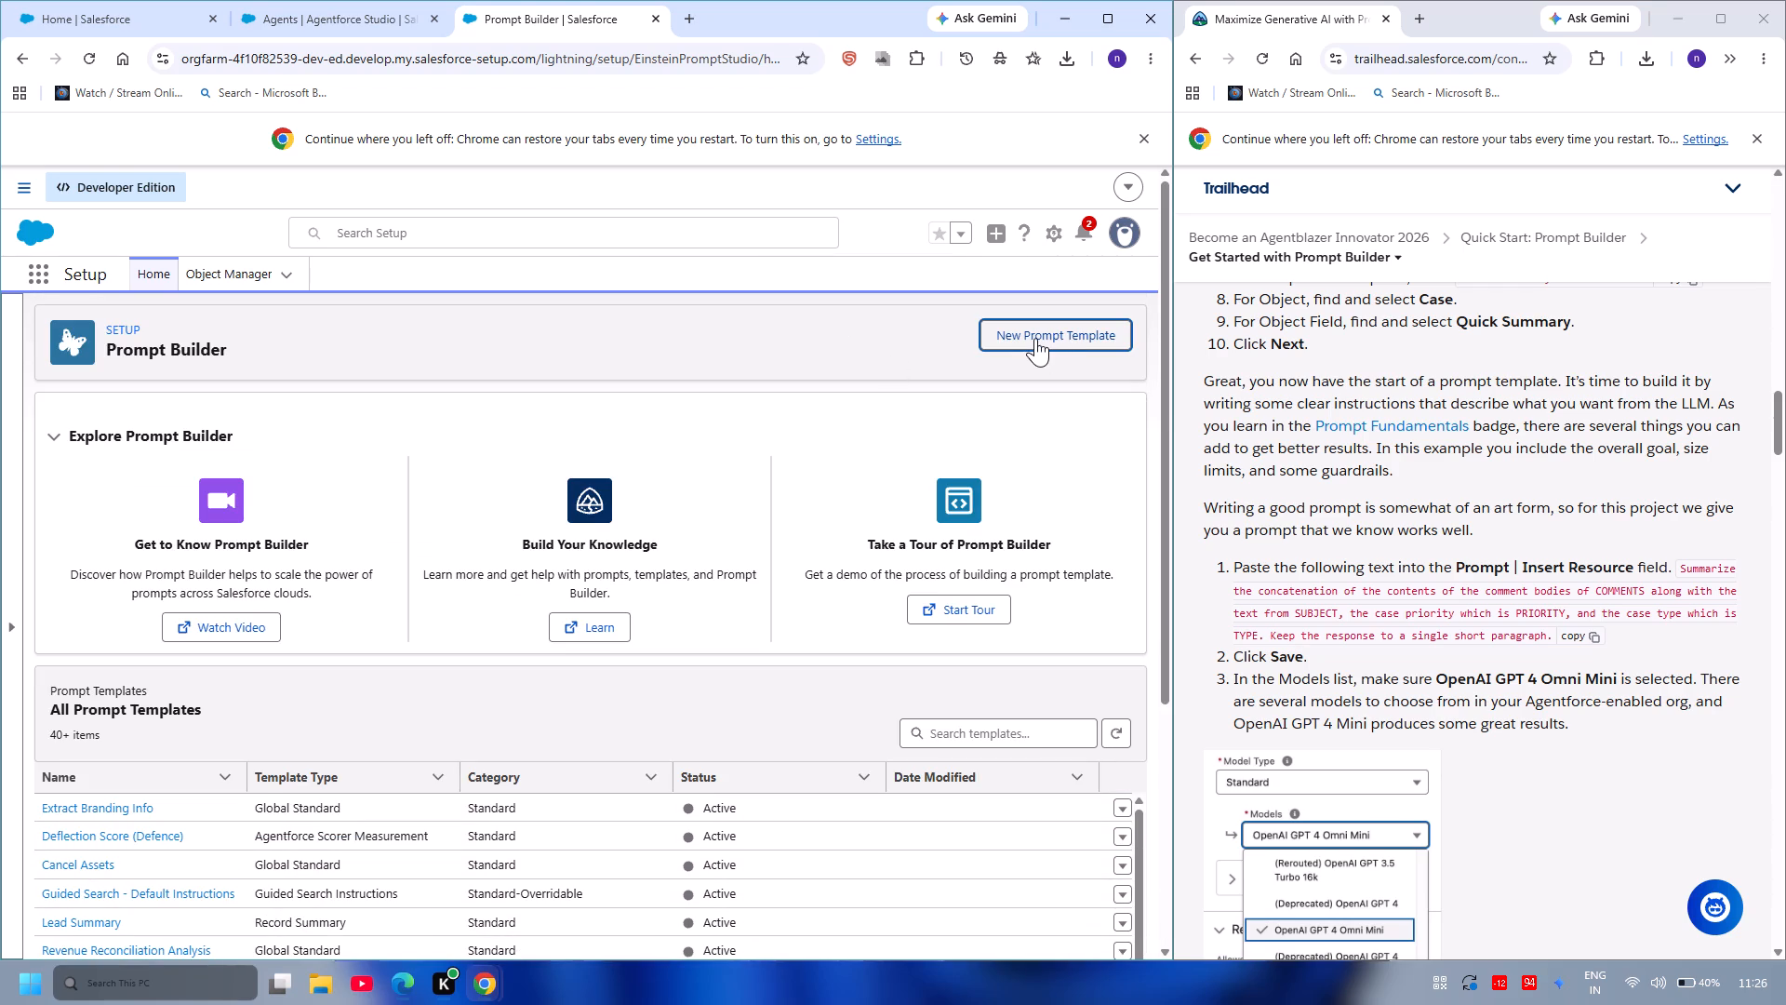
Start a new prompt template and set its type to the first of the two Field Generation options.
click(1035, 338)
scroll(678, 652, down, 1)
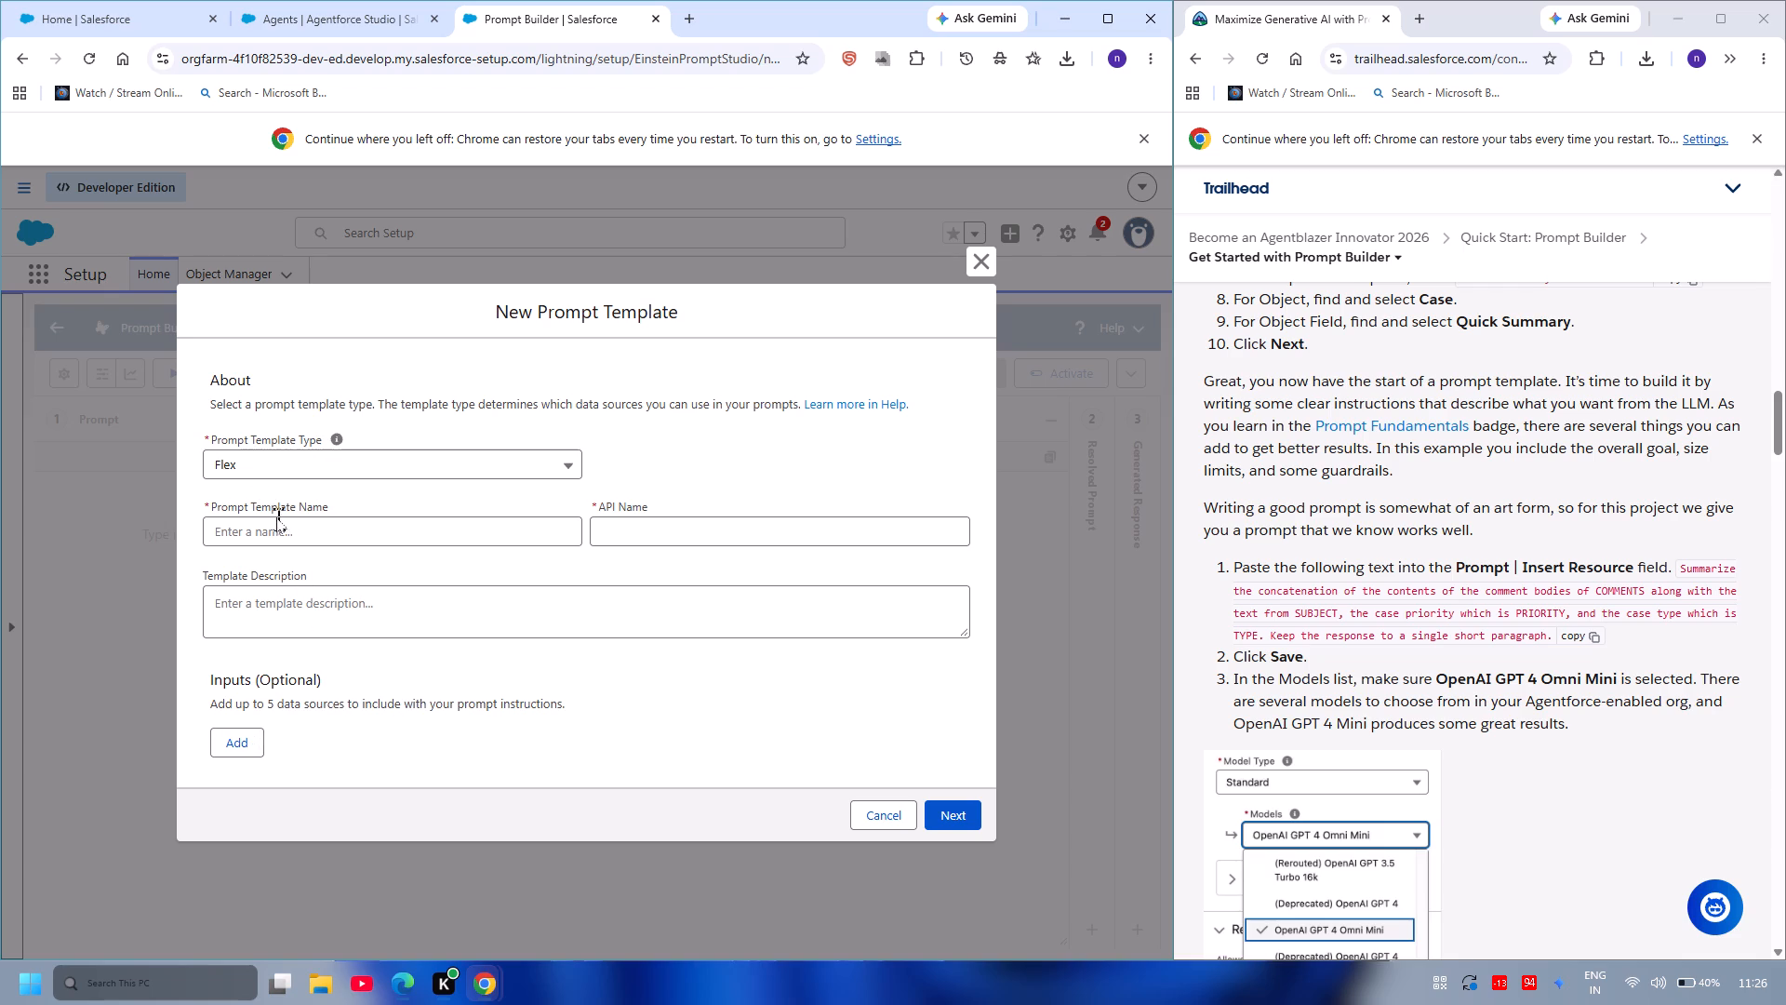
click(477, 462)
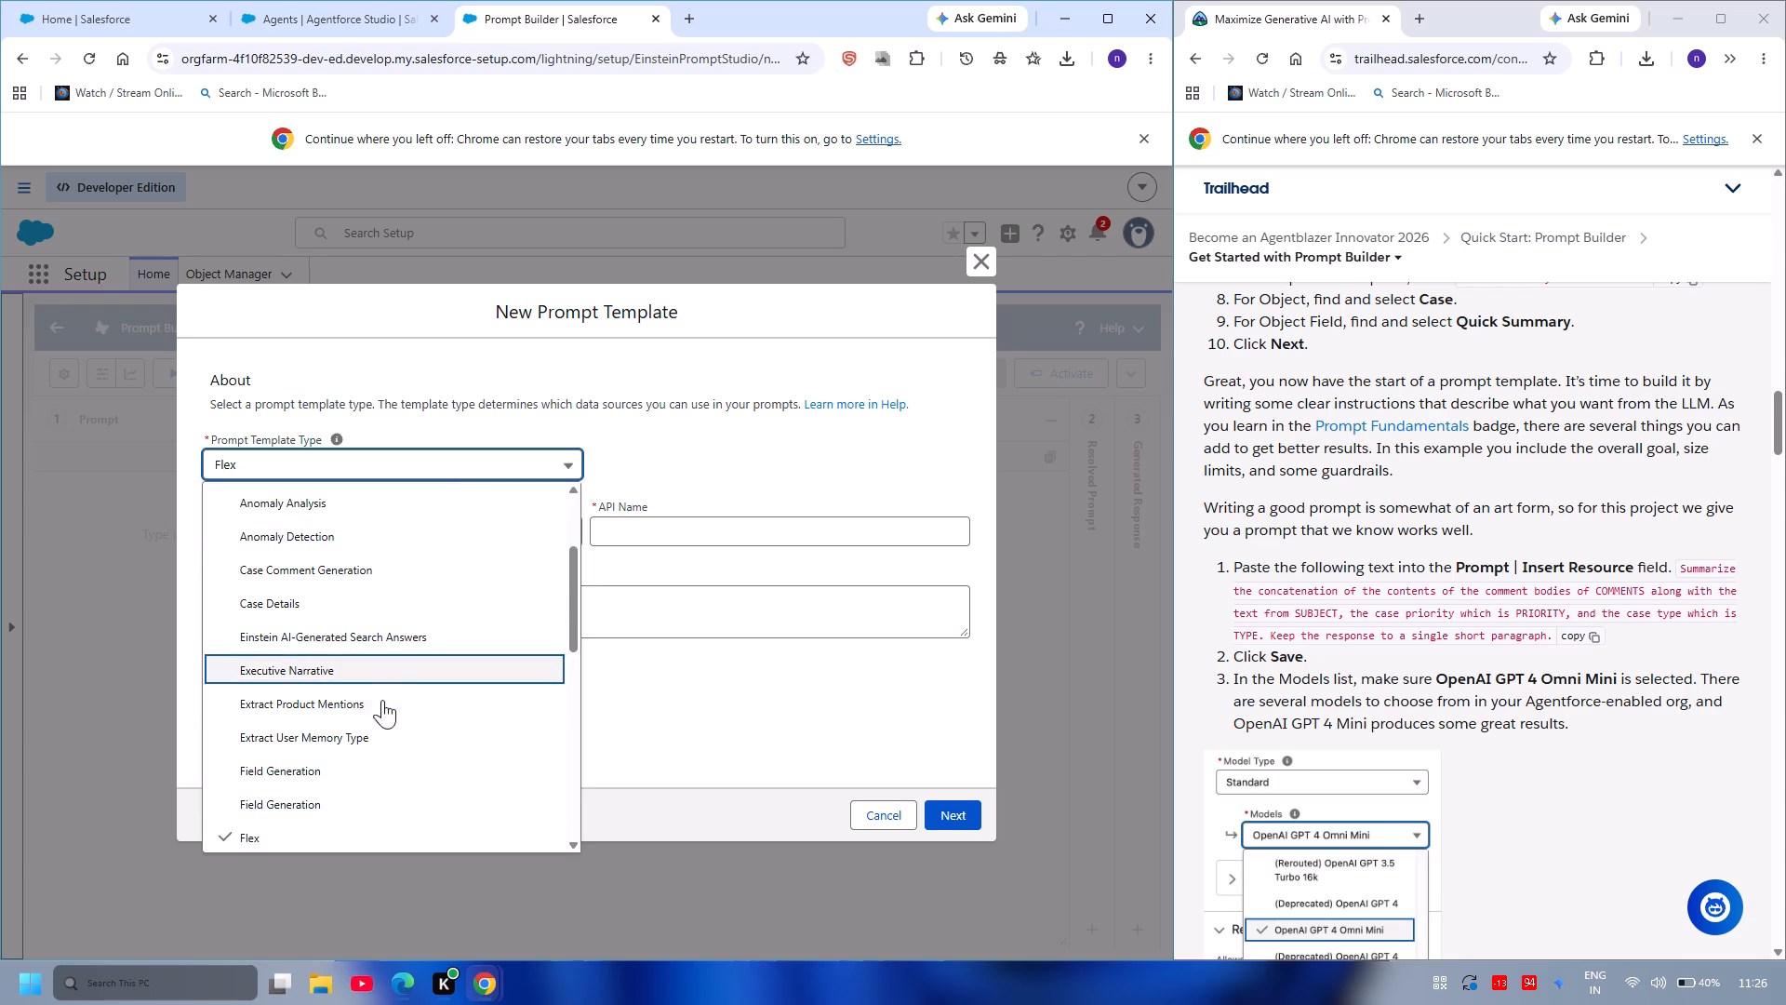
click(392, 771)
scroll(1437, 462, up, 2)
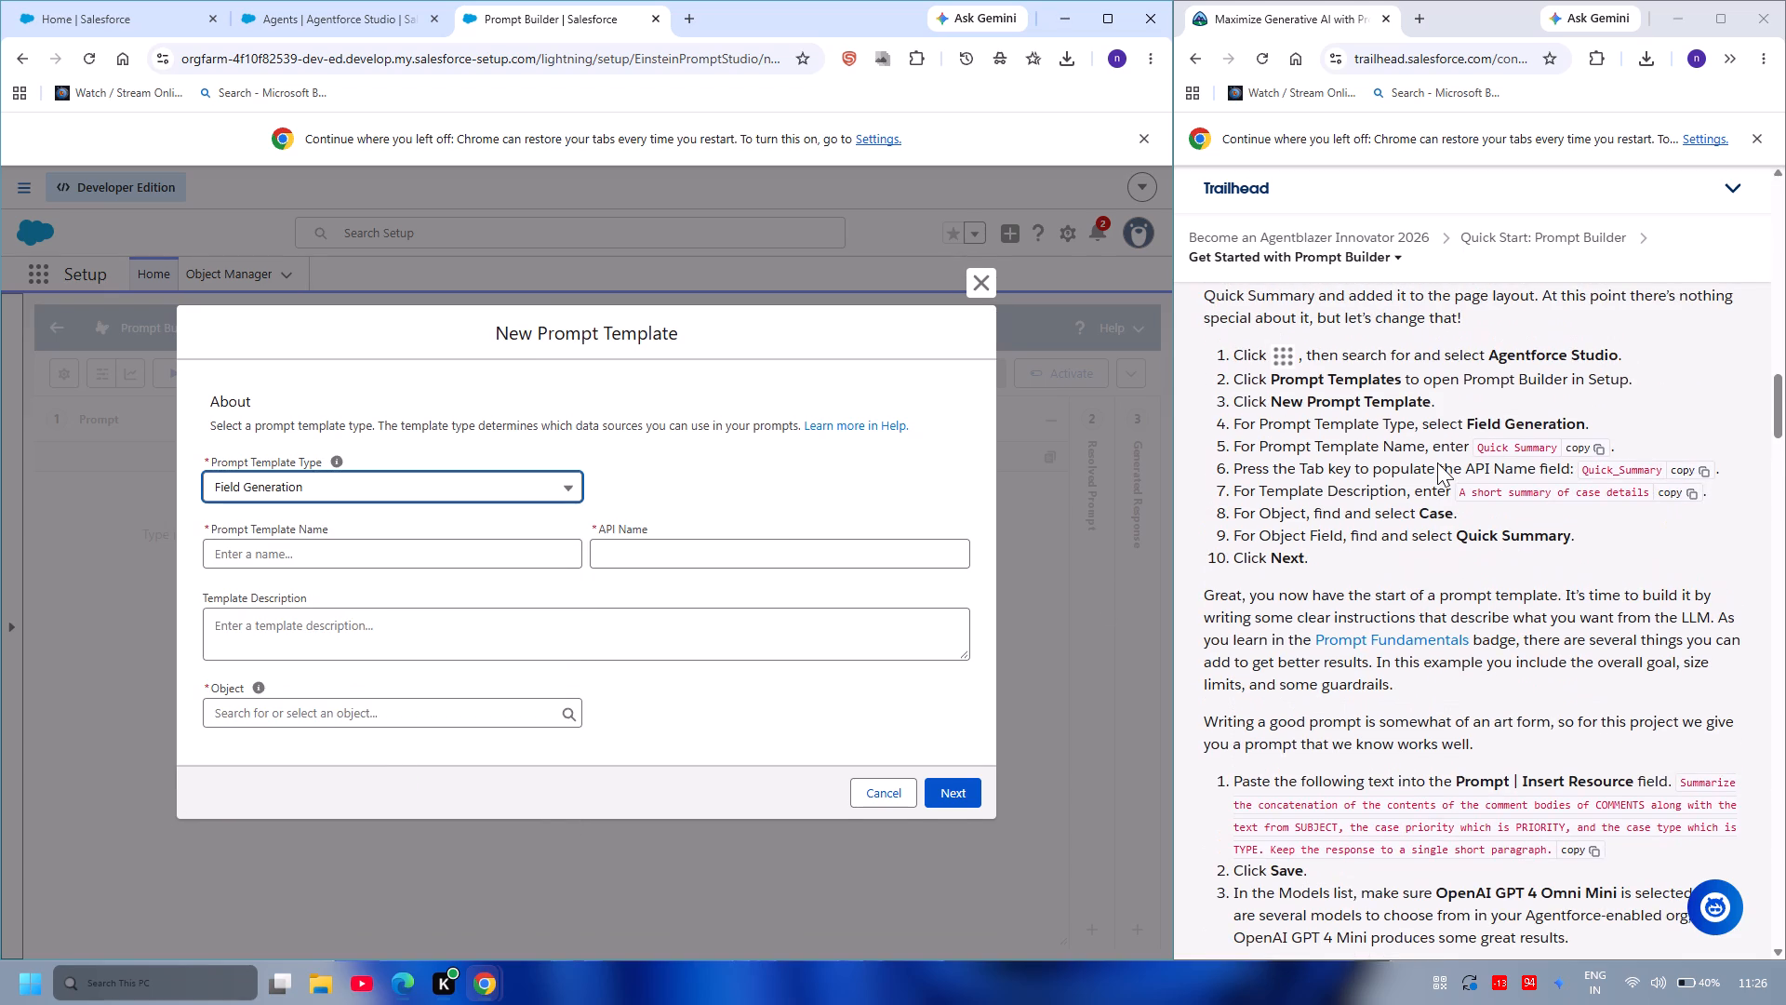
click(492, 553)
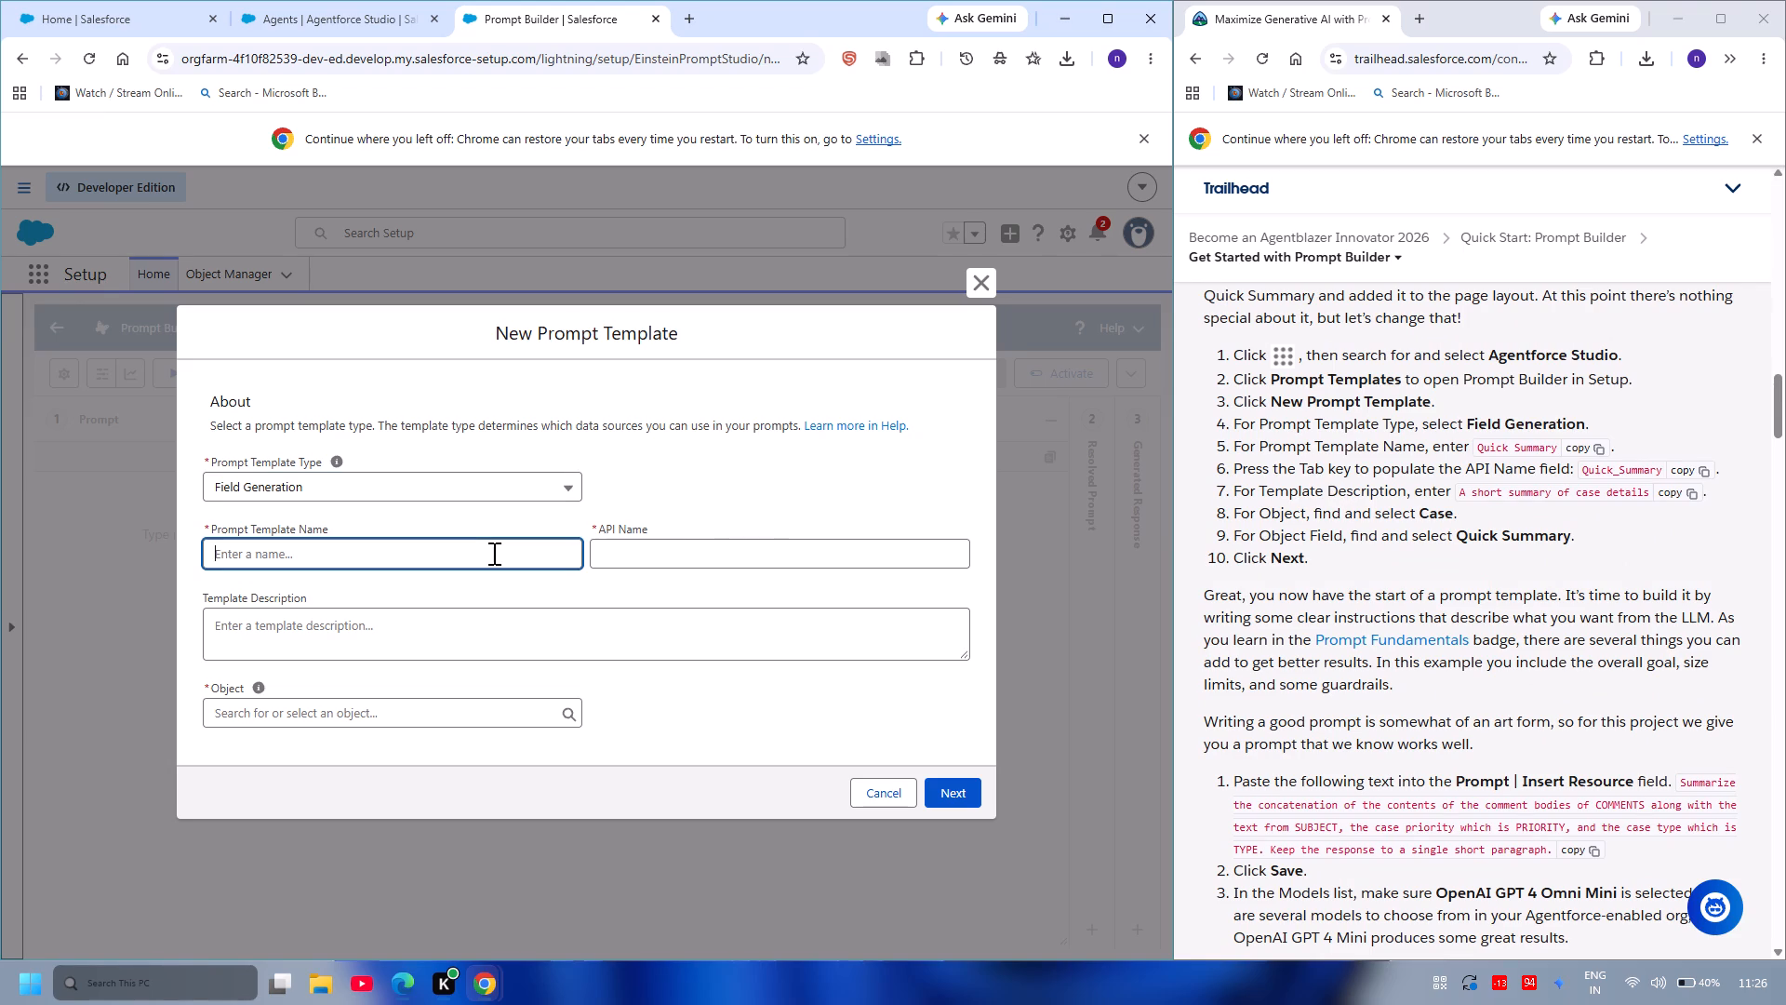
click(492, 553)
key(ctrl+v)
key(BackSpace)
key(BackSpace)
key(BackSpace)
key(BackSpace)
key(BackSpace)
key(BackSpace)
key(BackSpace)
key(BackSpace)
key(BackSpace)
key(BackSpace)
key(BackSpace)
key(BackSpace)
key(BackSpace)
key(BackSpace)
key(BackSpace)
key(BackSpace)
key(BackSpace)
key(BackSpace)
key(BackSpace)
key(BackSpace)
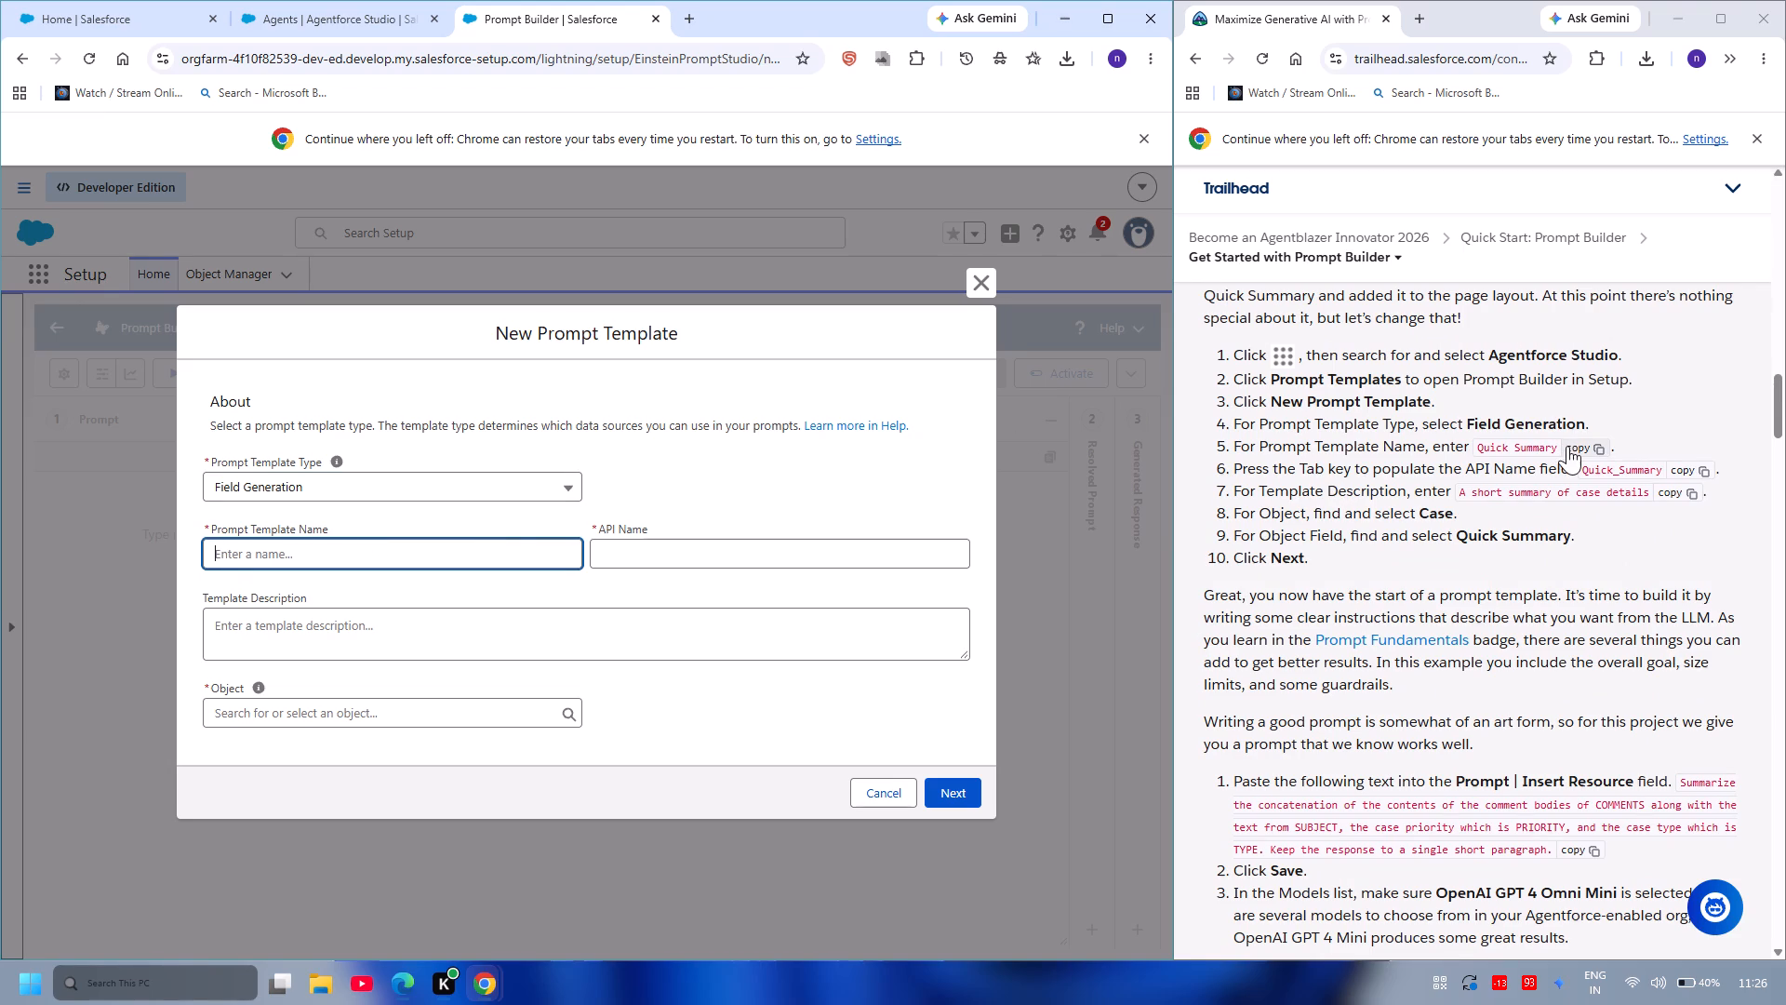
Fill in the new template's description with "A short summary of case details", its API name with Quick_Summary and its name with Quick Summary.
click(793, 647)
key(ctrl+v)
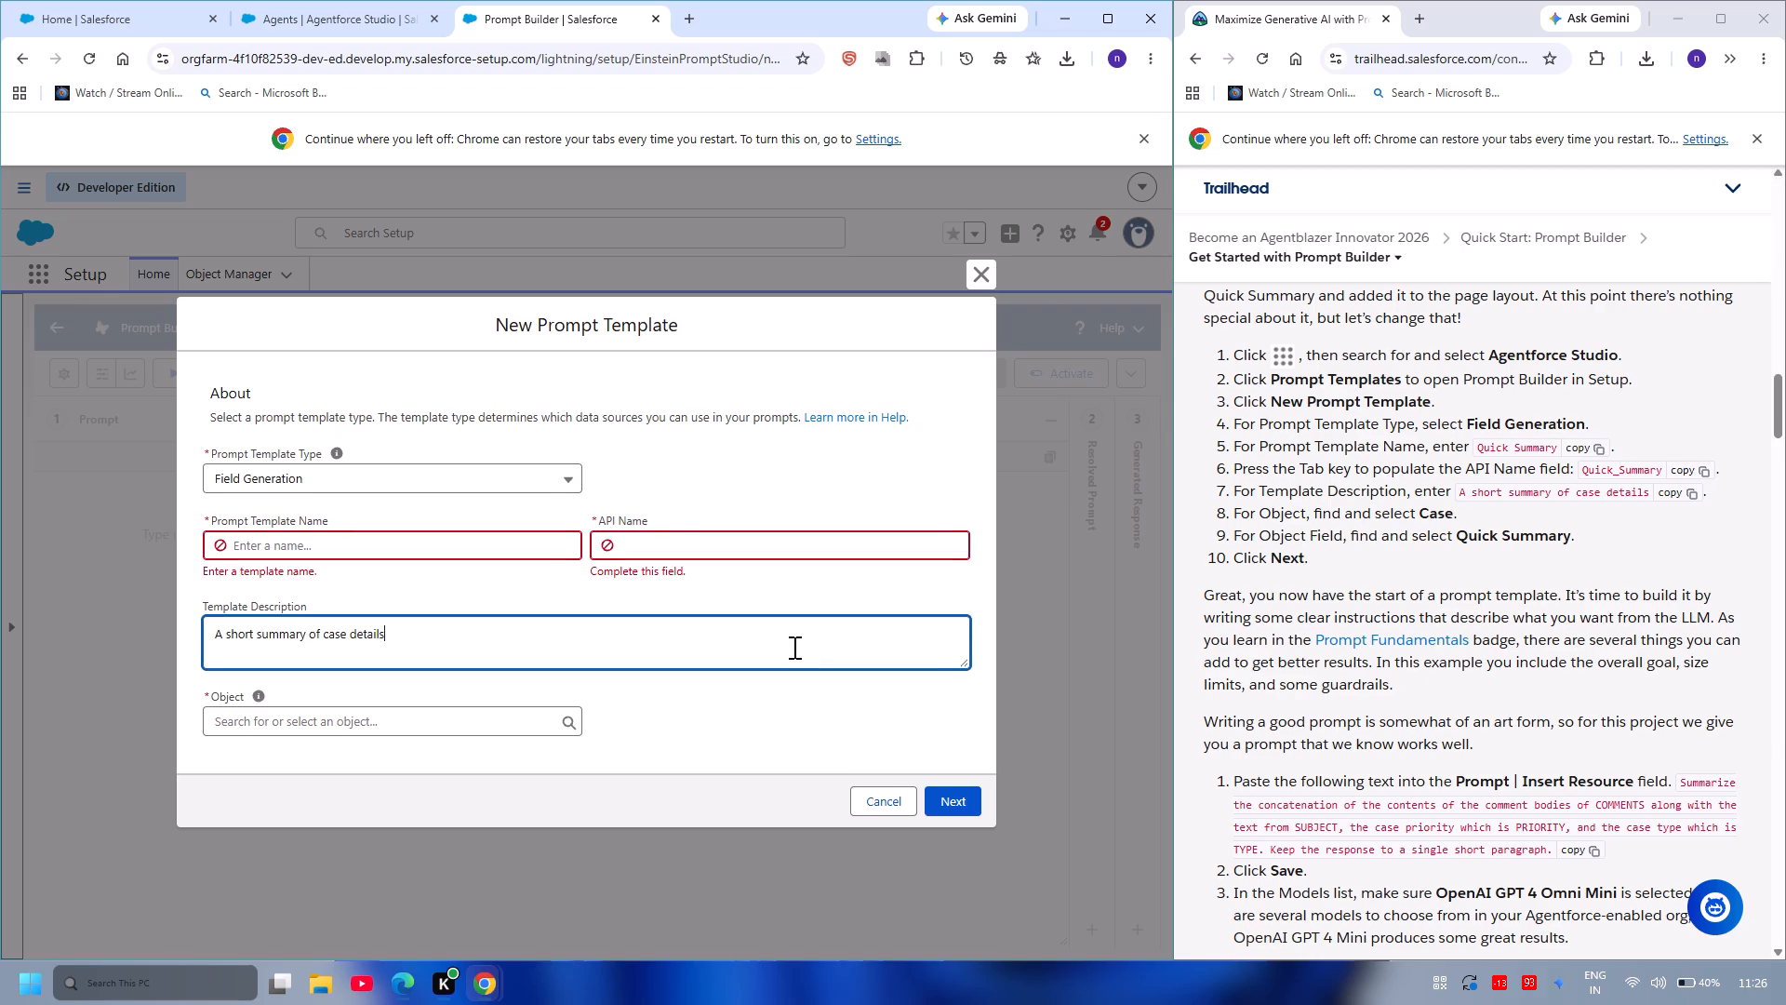
click(1687, 466)
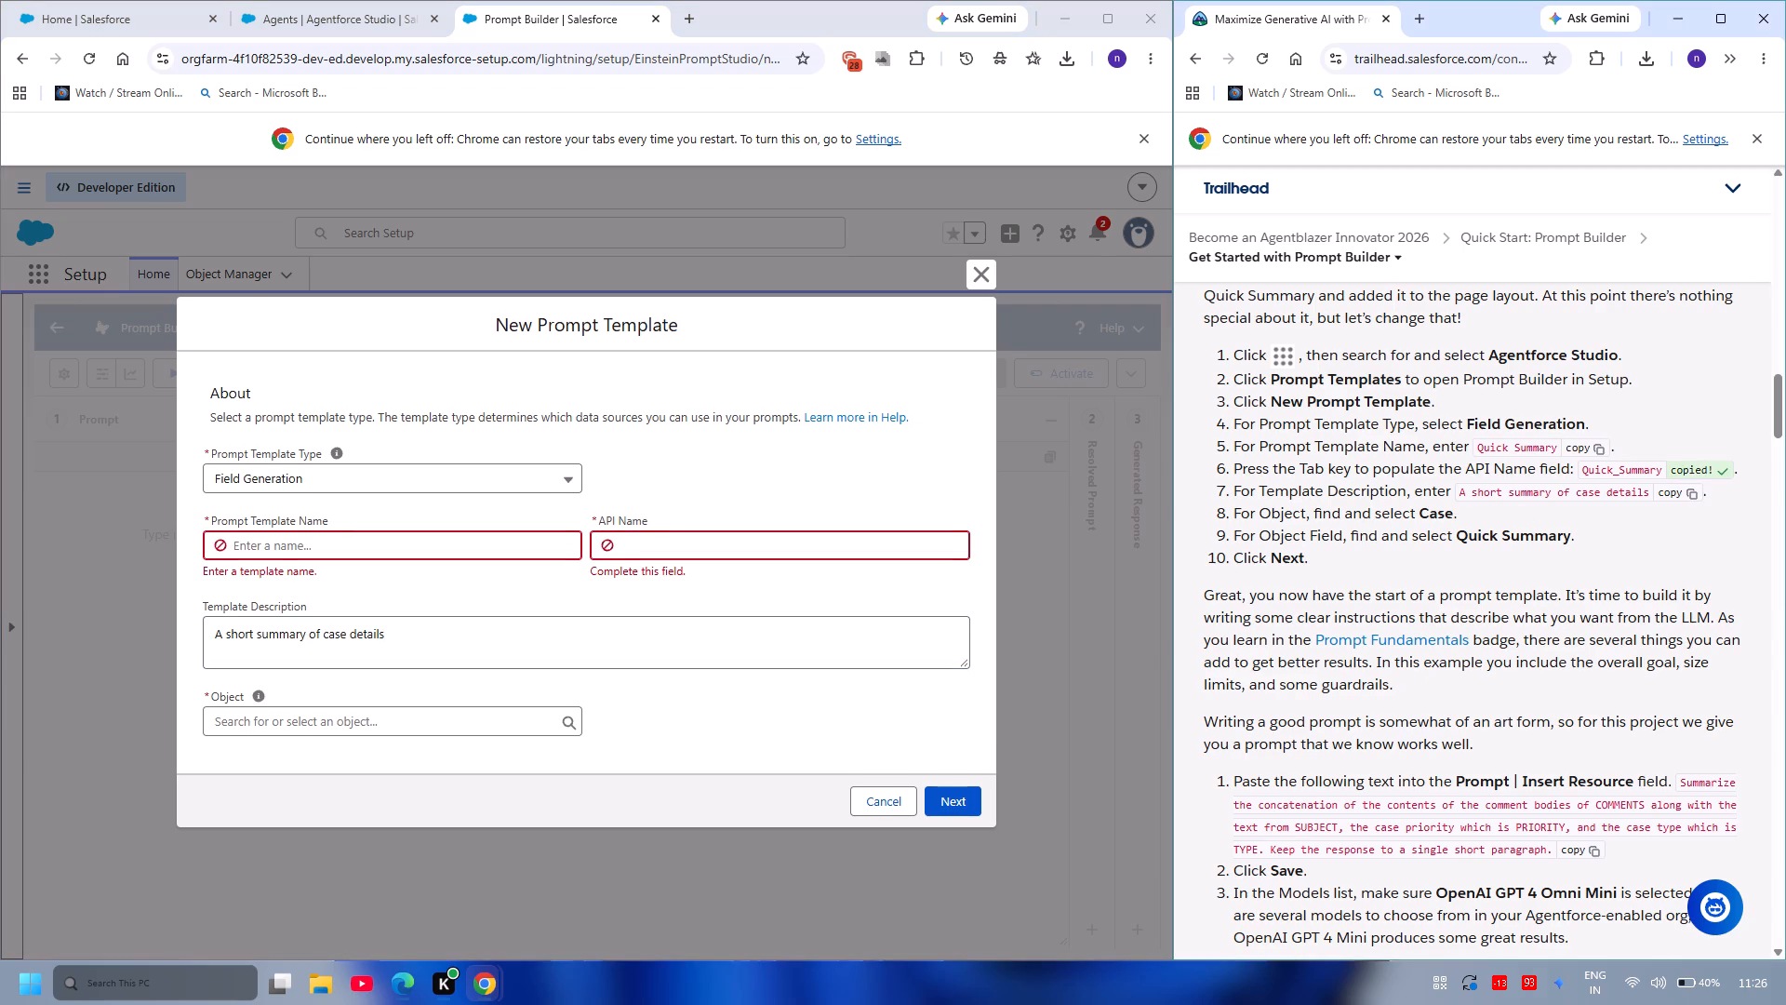
click(649, 545)
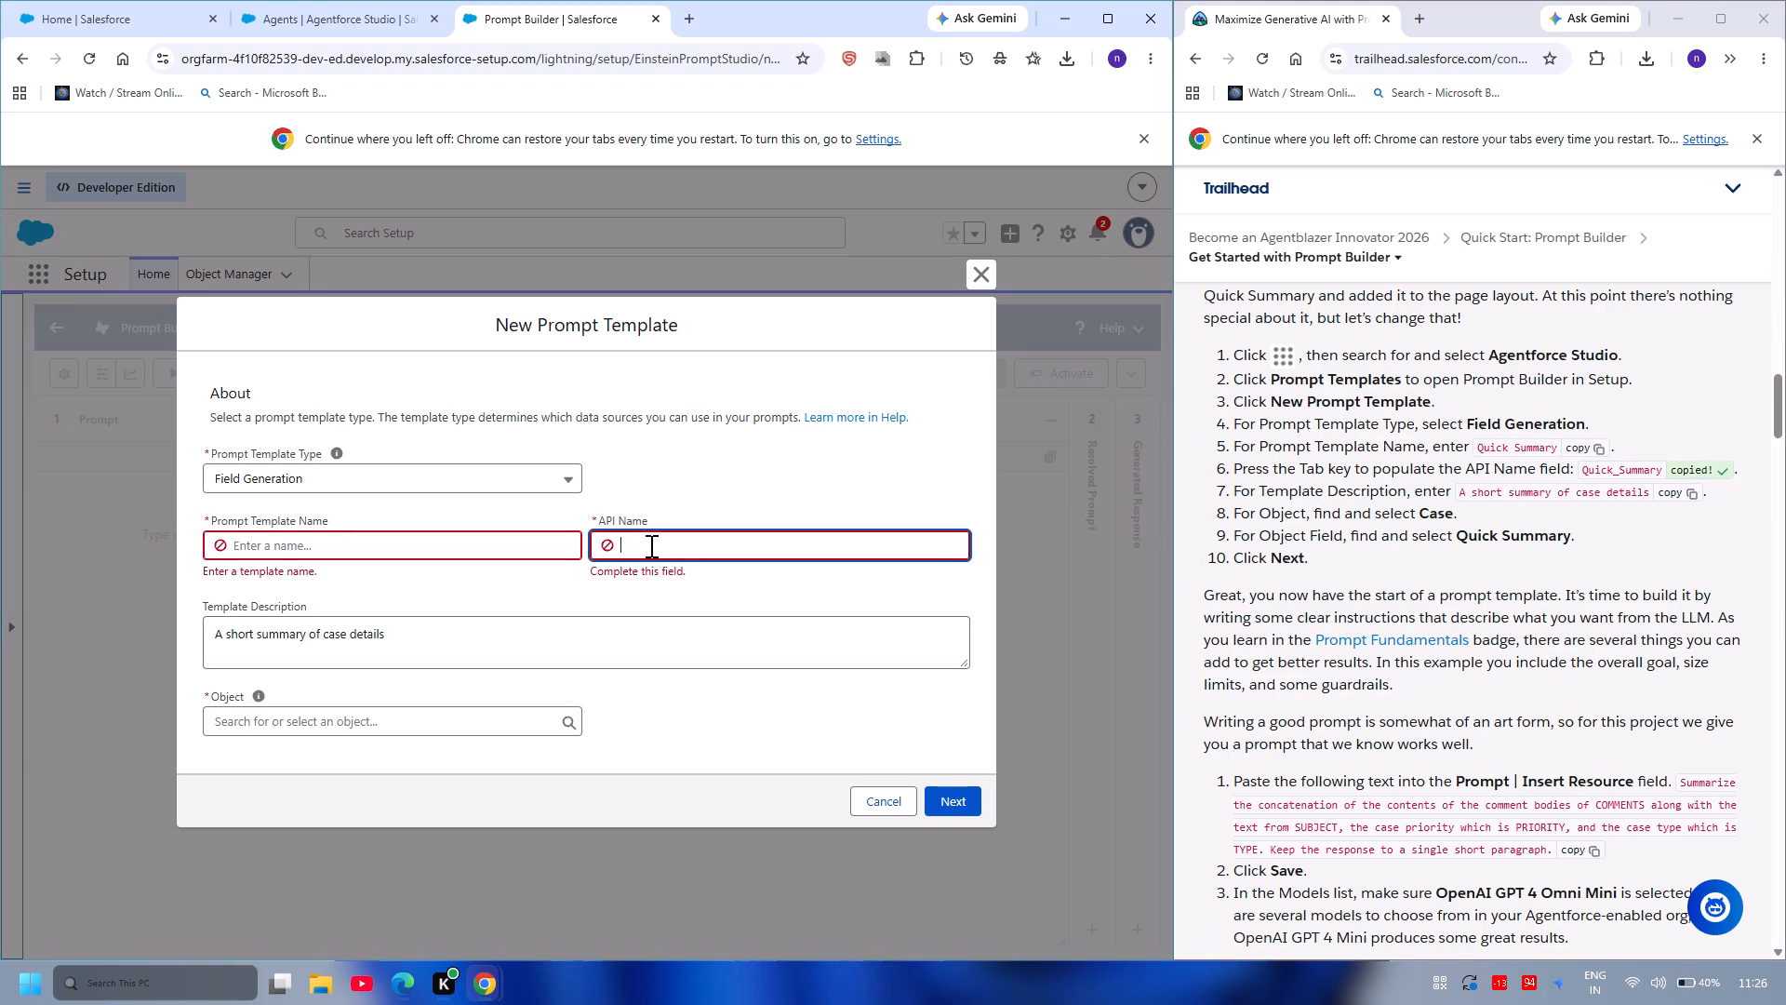
key(ctrl+v)
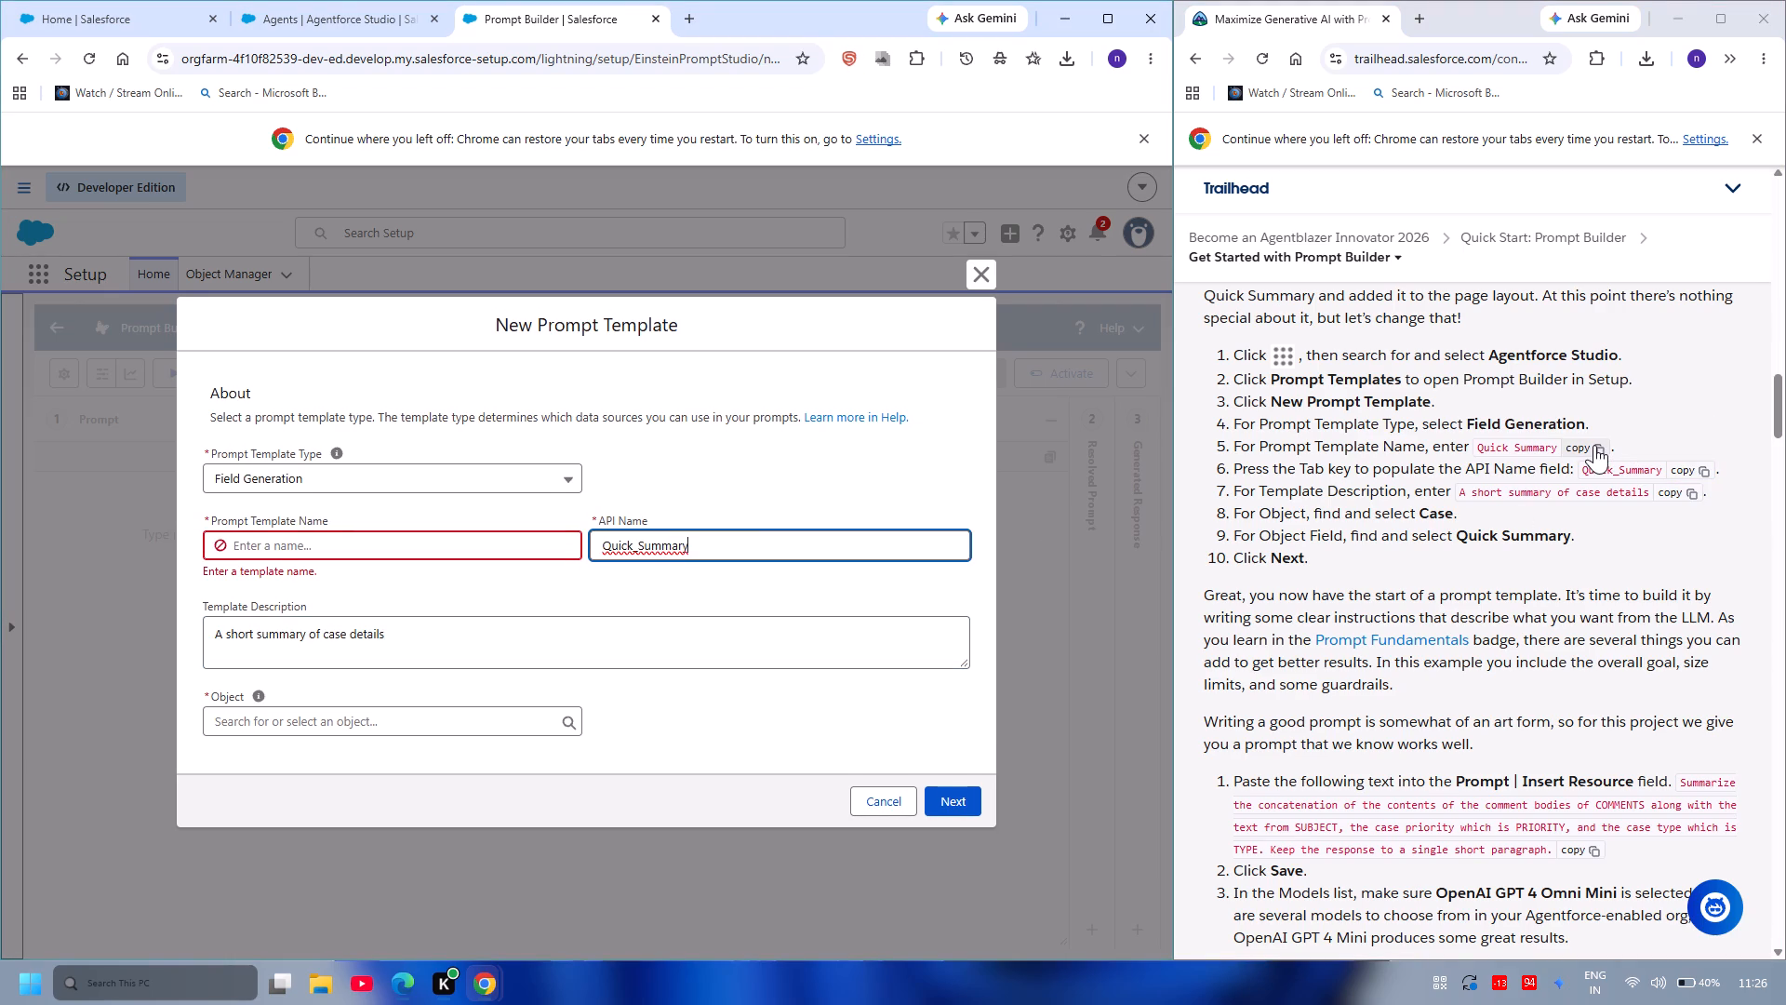
click(1594, 445)
click(494, 555)
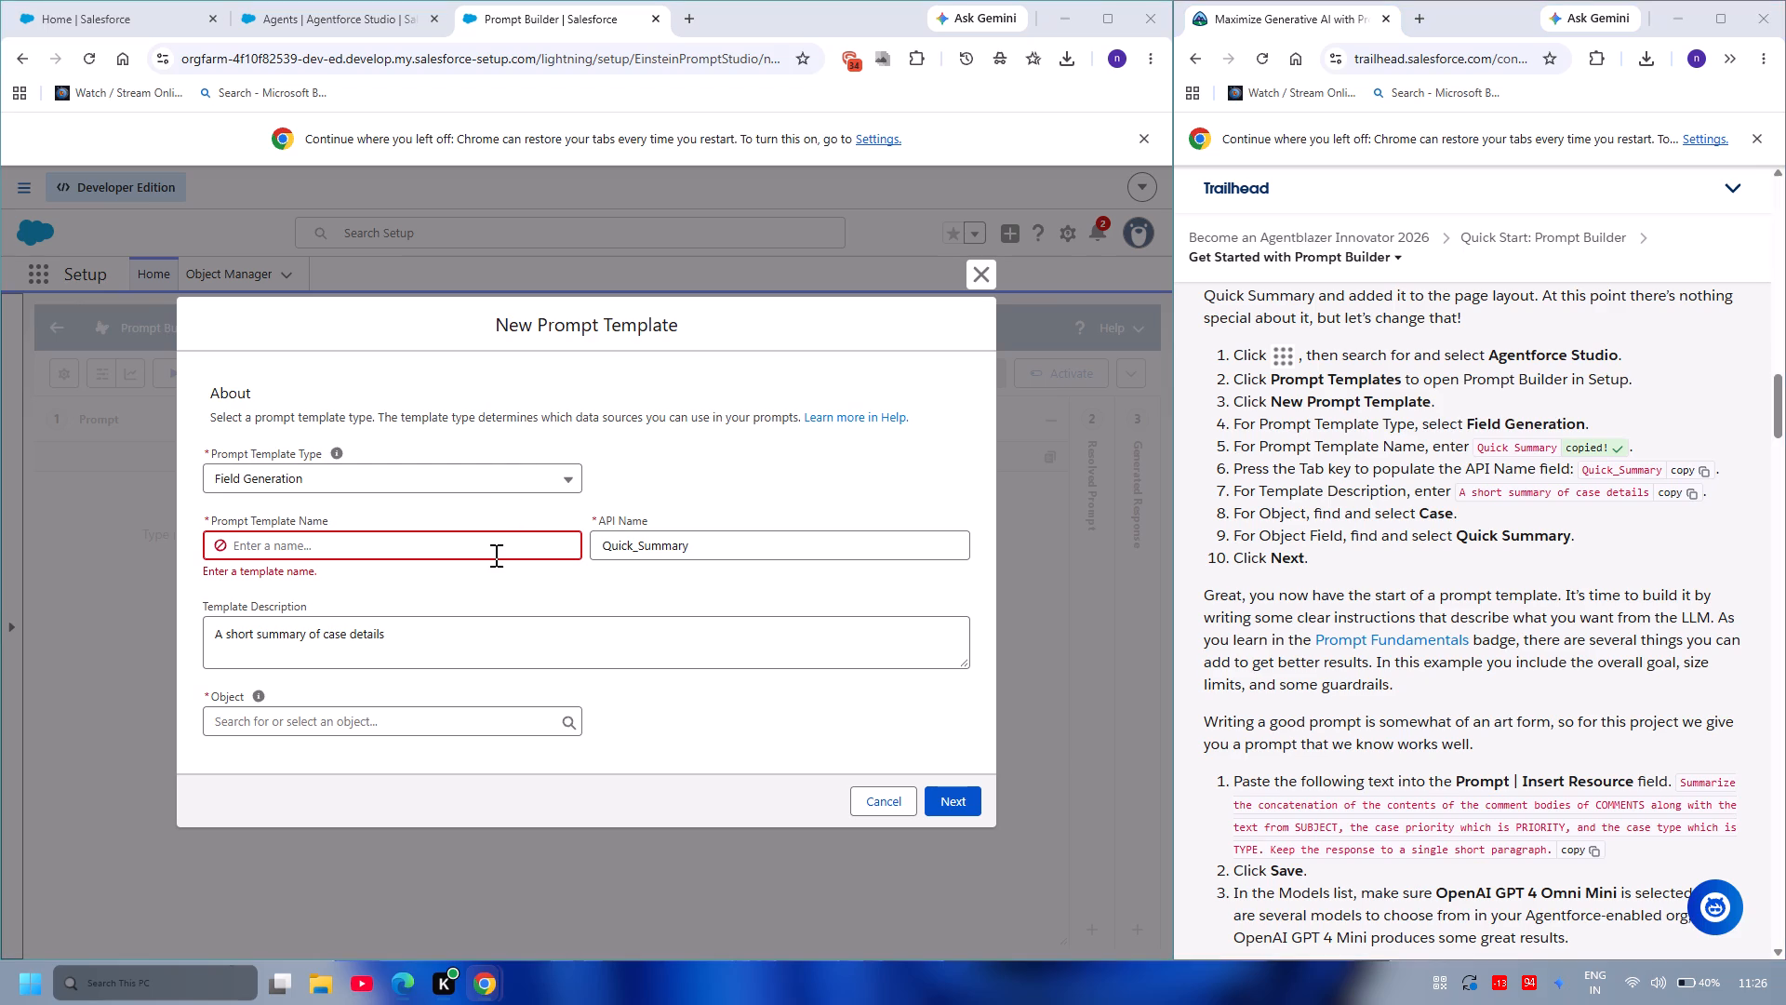
key(ctrl+v)
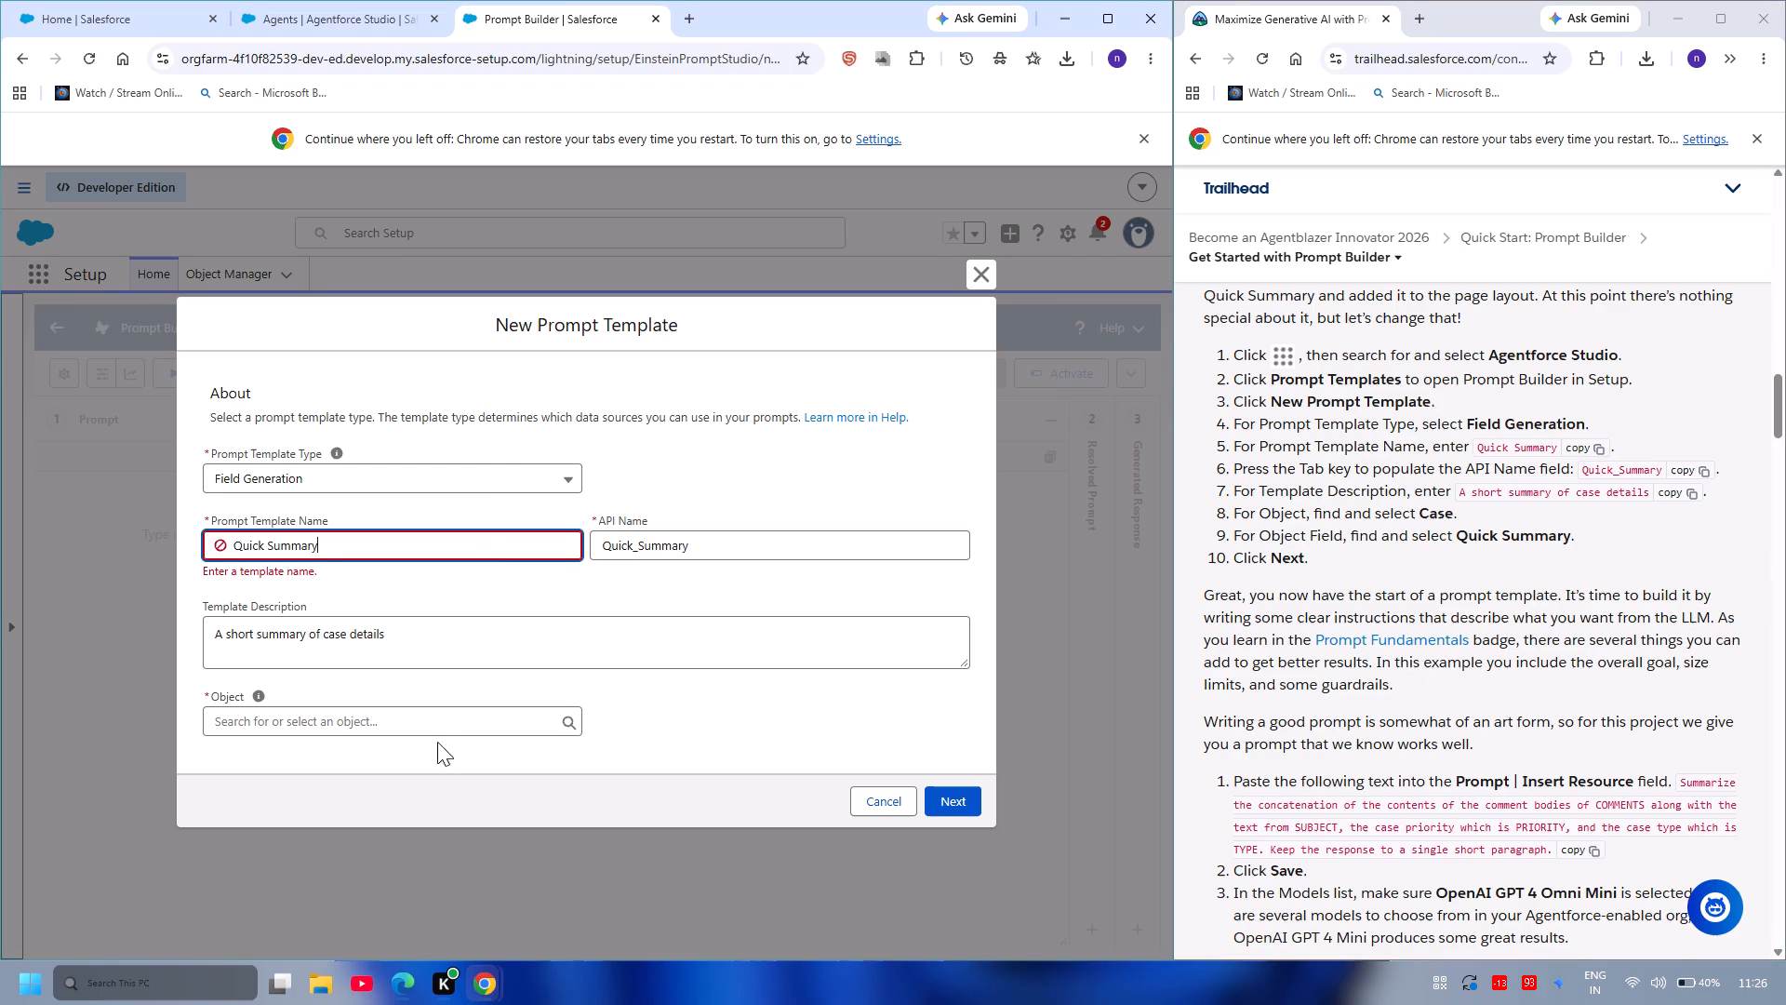
Set the new prompt template's object to Case.
click(433, 724)
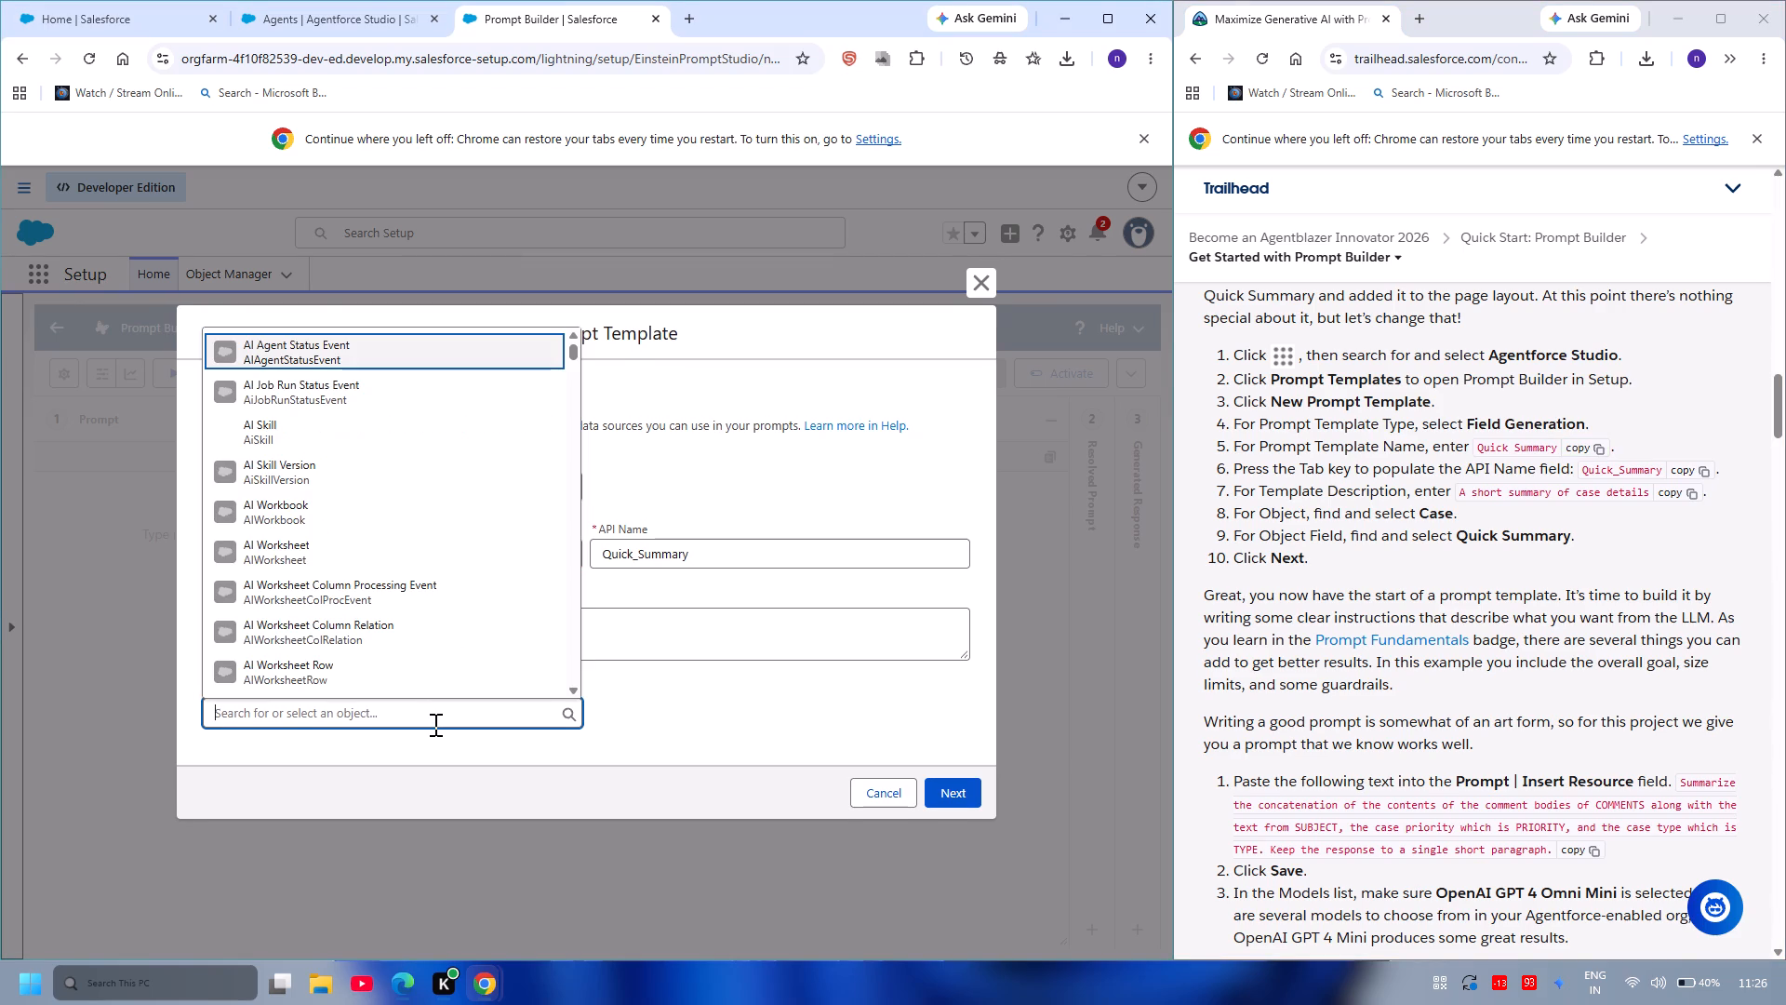
scroll(409, 528, down, 4)
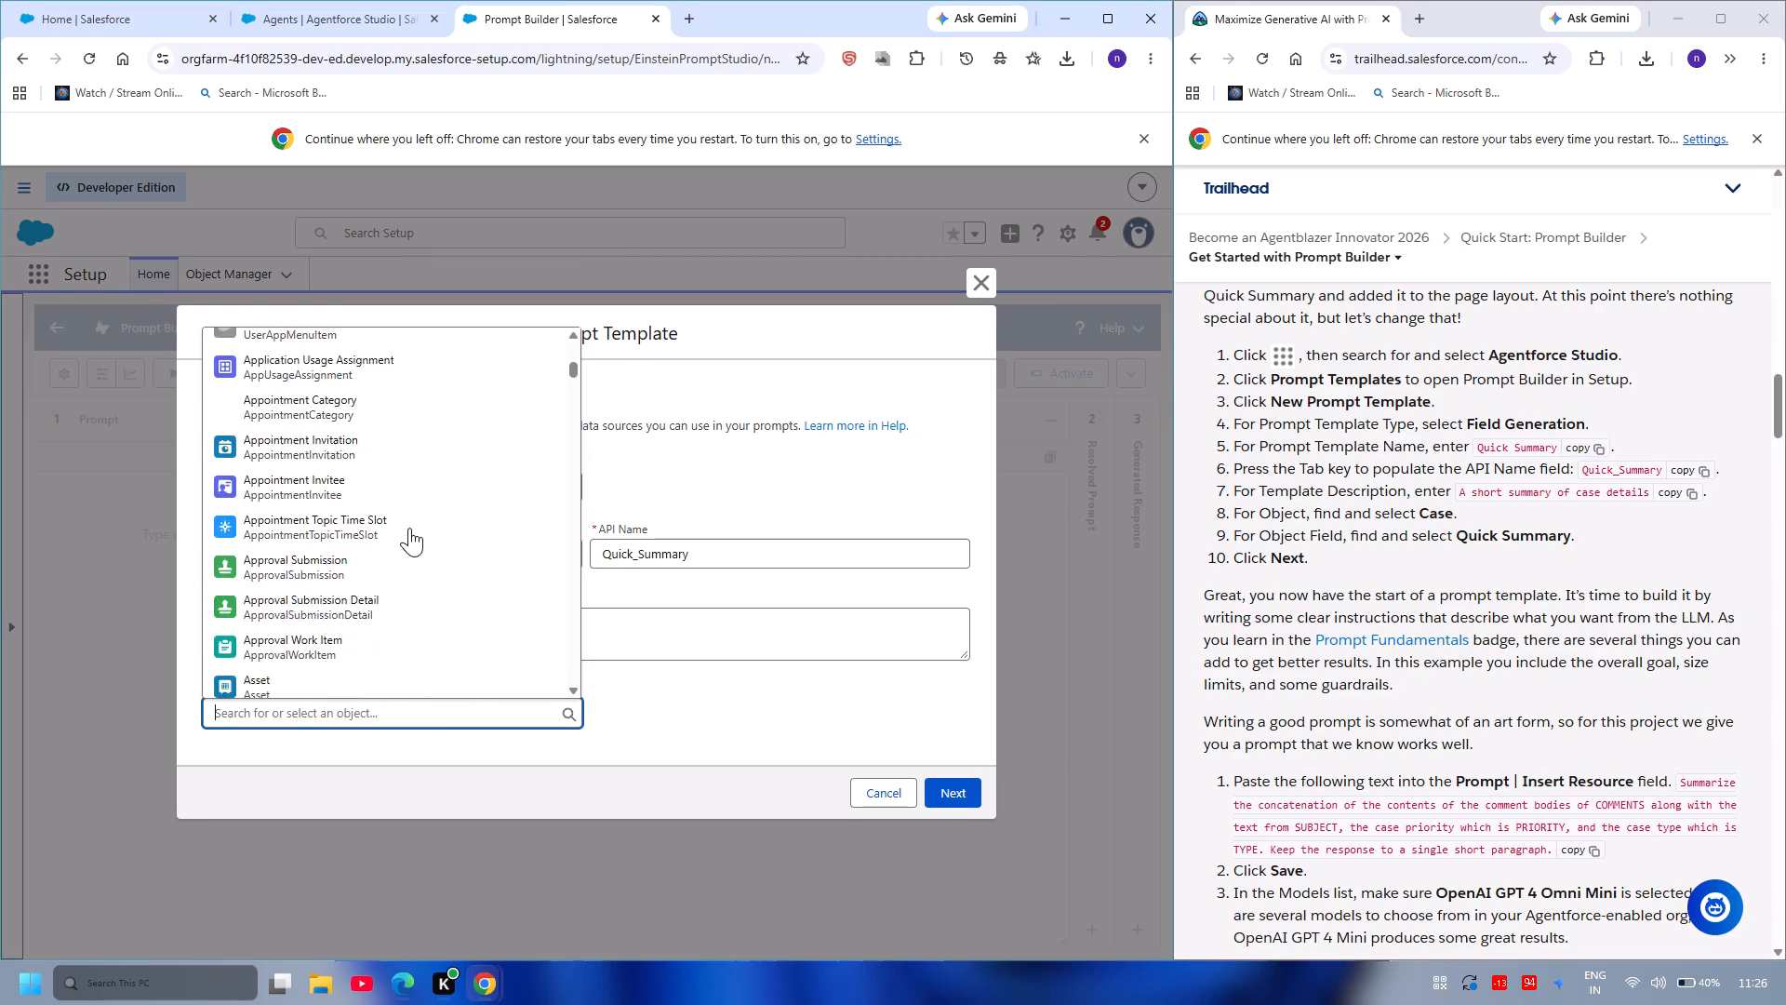
scroll(409, 528, down, 5)
scroll(409, 528, up, 2)
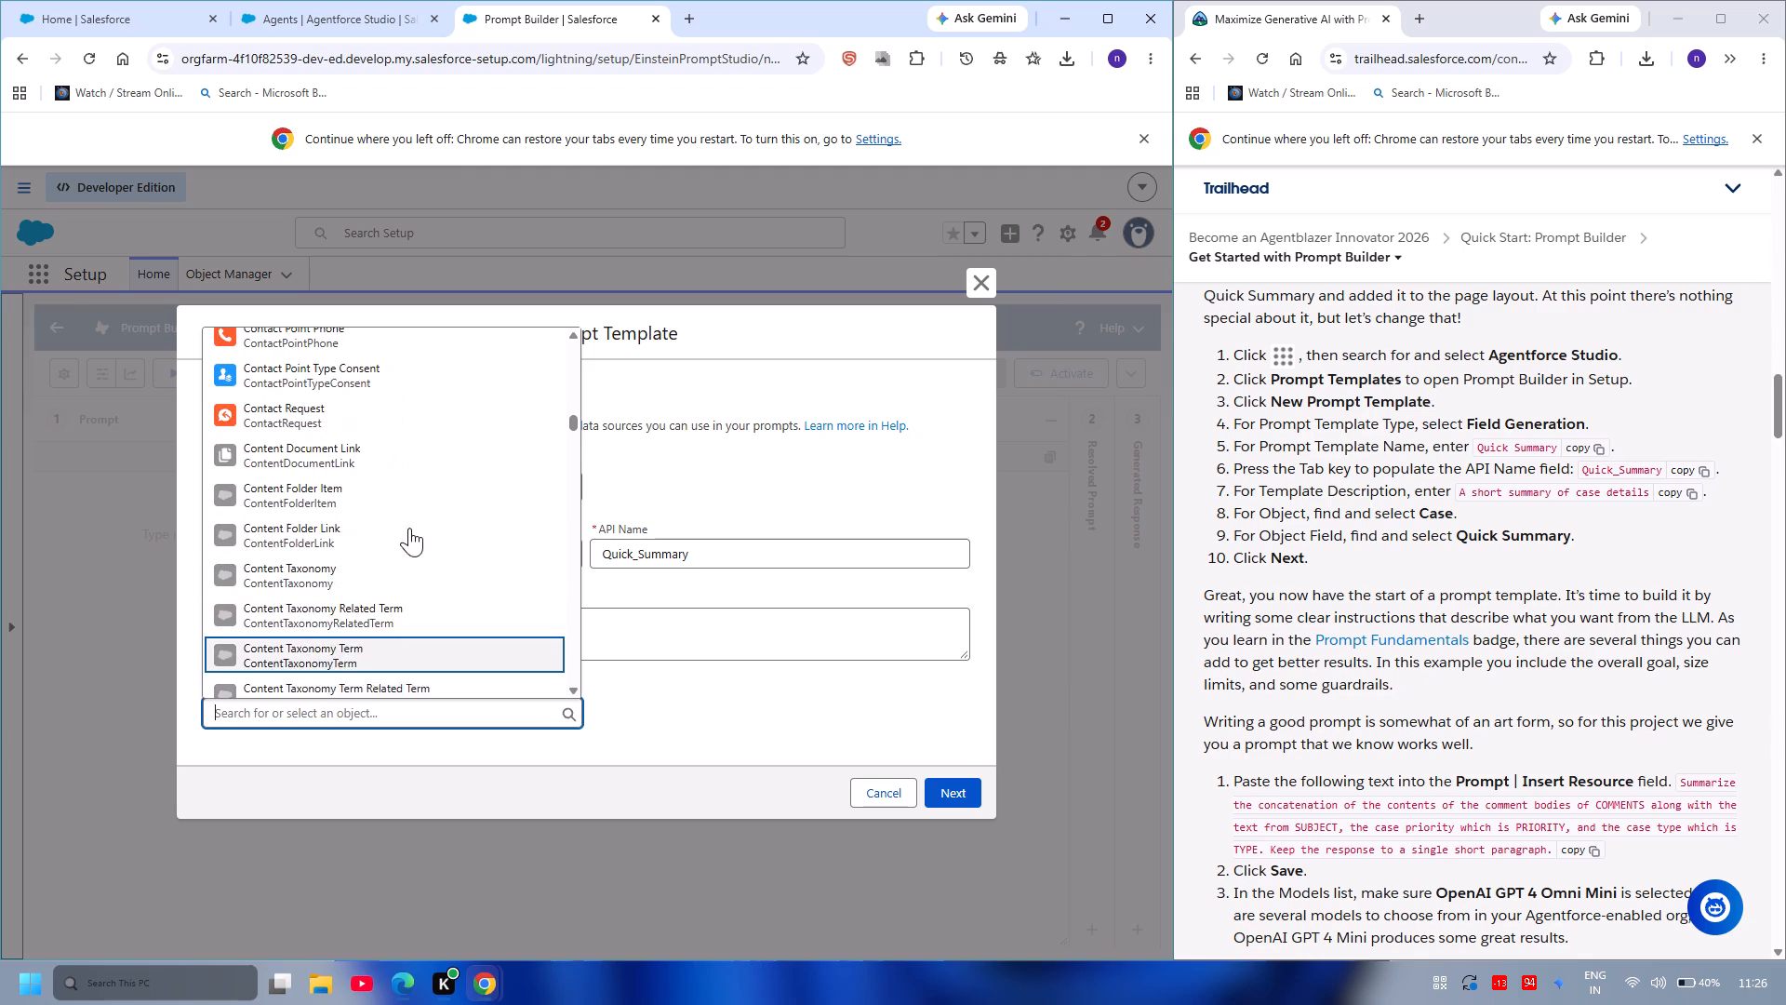
scroll(409, 528, up, 4)
scroll(409, 528, down, 1)
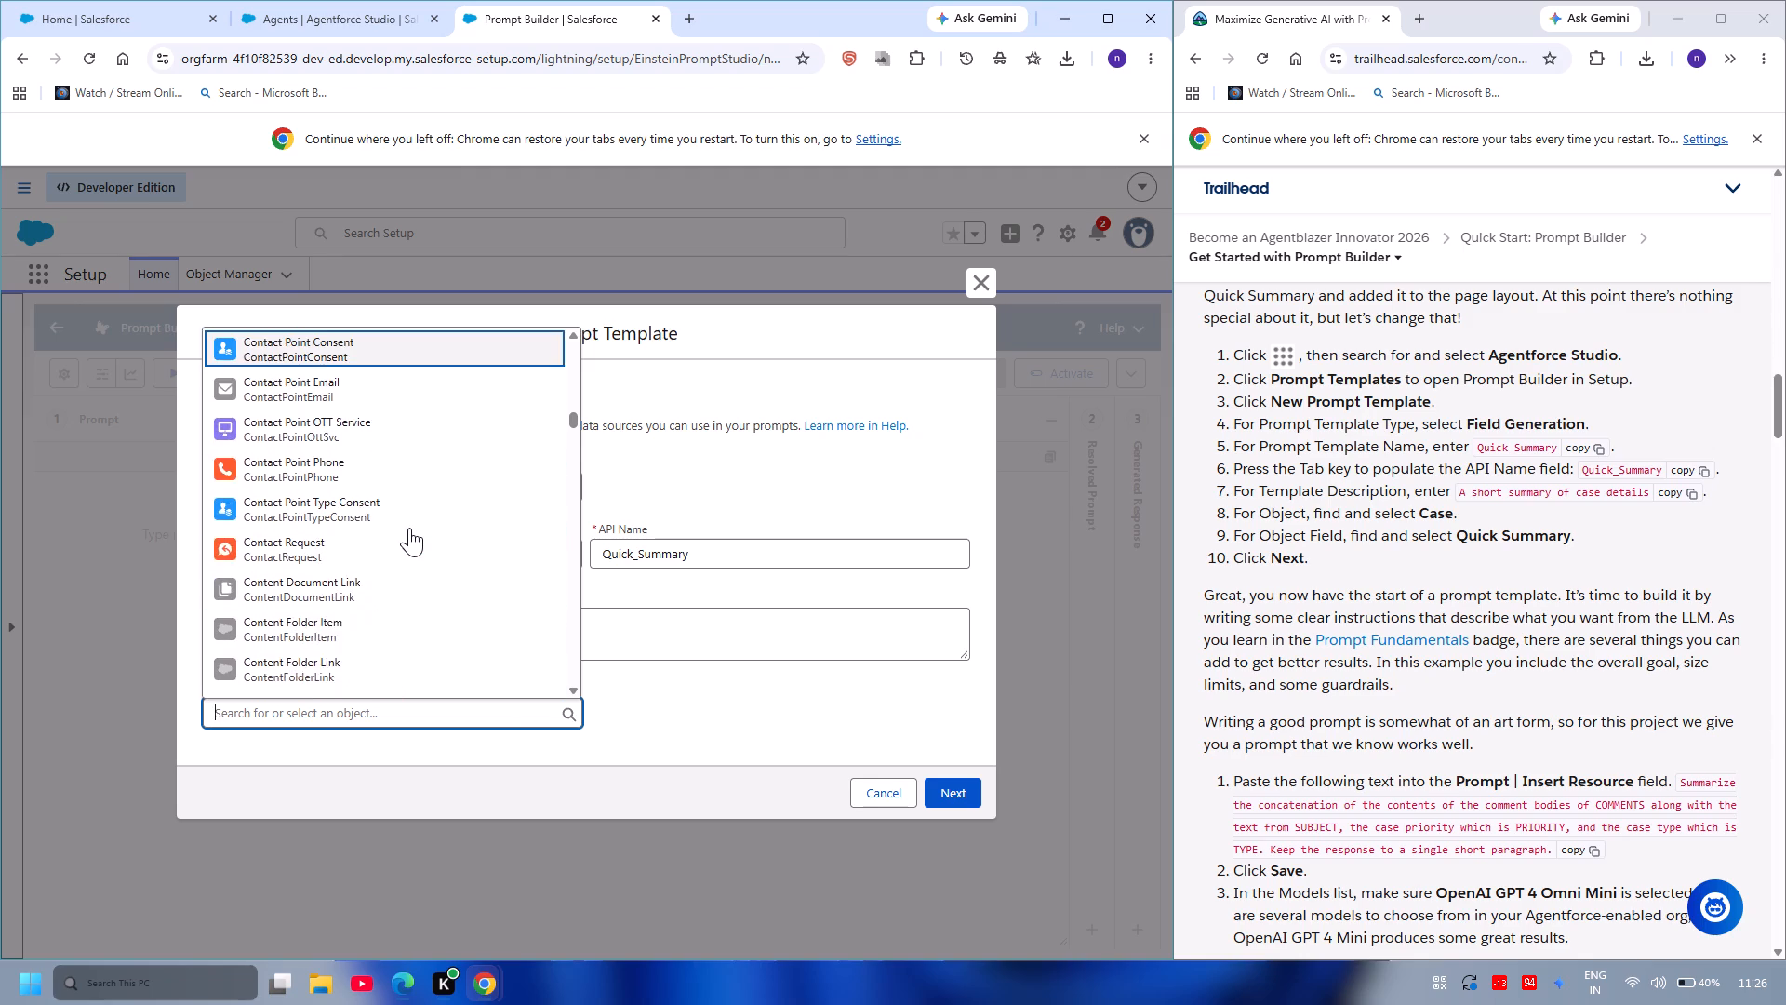
scroll(409, 528, down, 3)
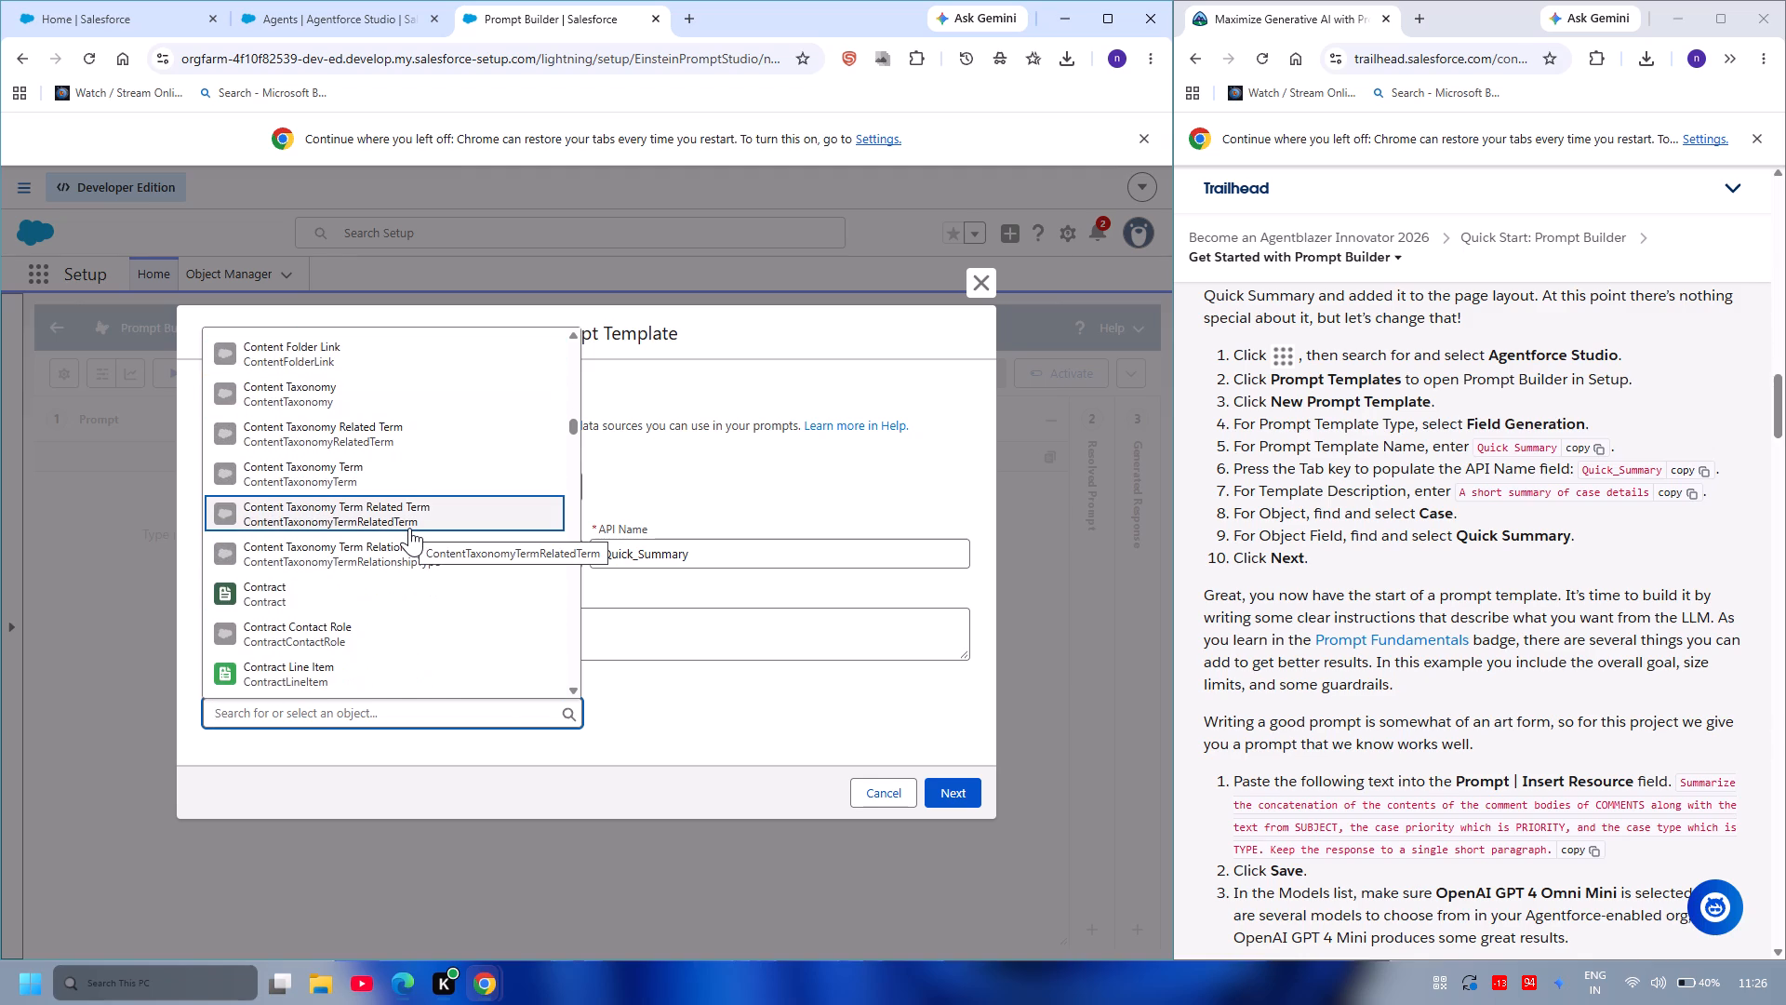
scroll(409, 528, down, 2)
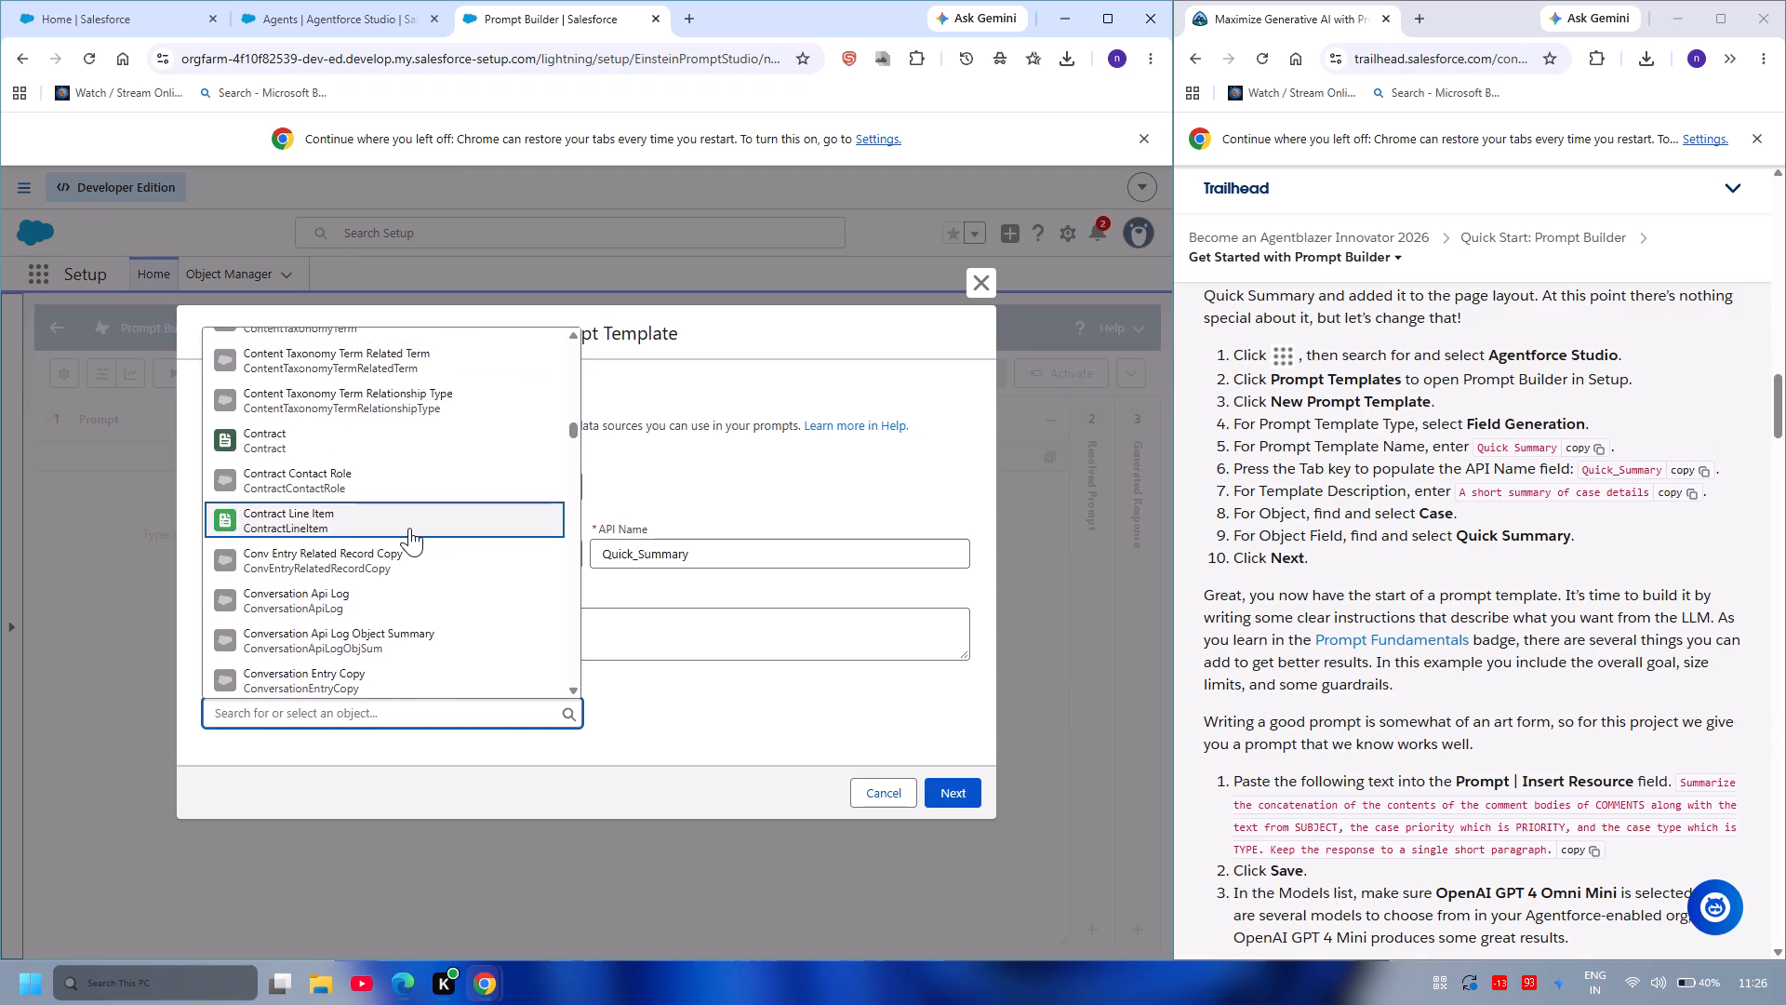
scroll(409, 528, down, 3)
scroll(409, 528, up, 4)
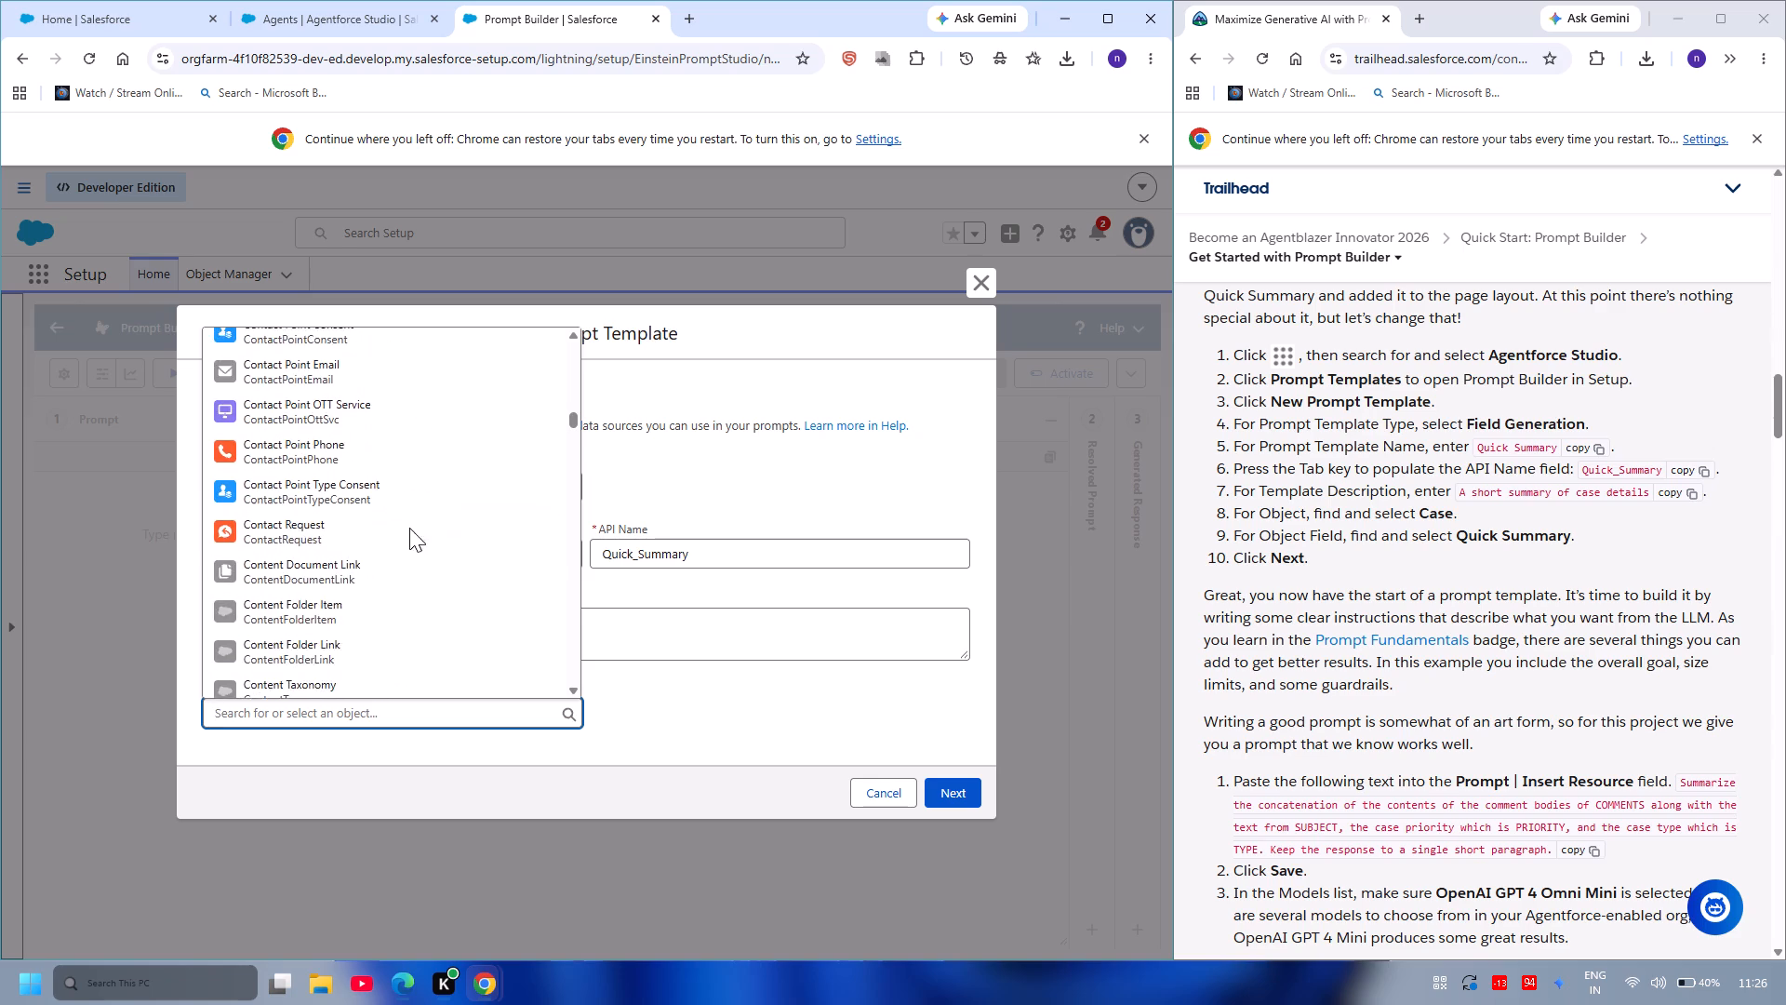
scroll(409, 528, up, 7)
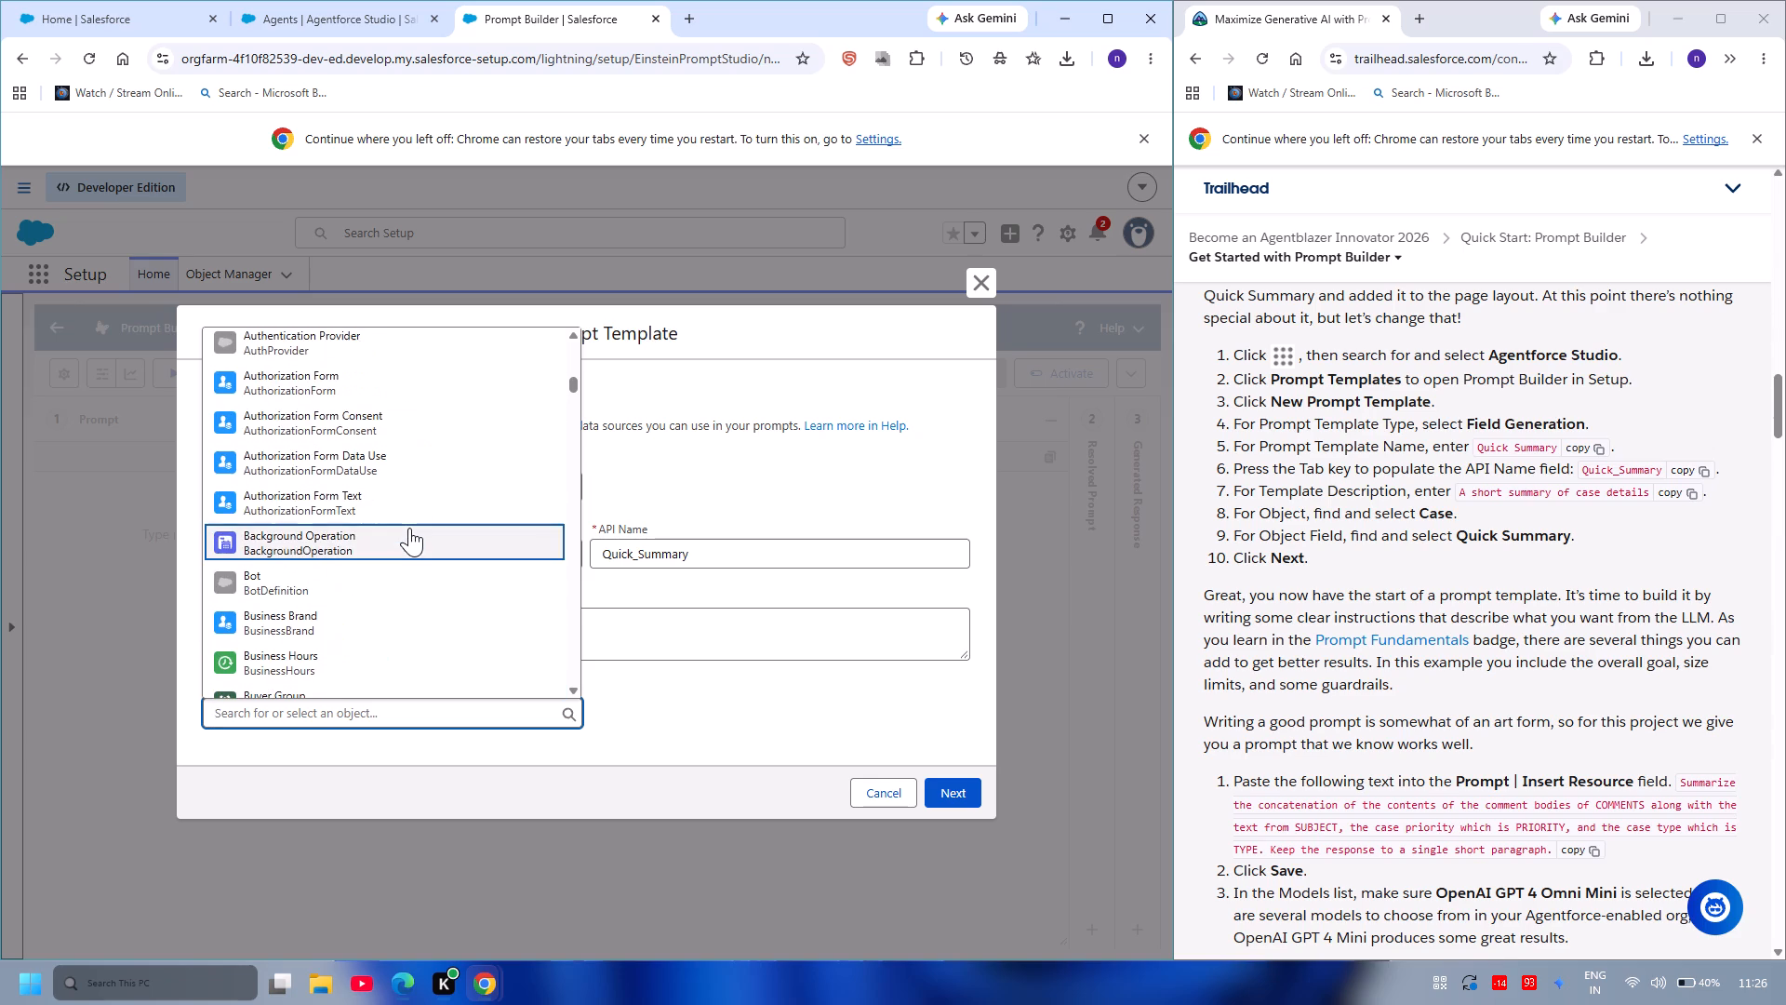
scroll(409, 528, down, 3)
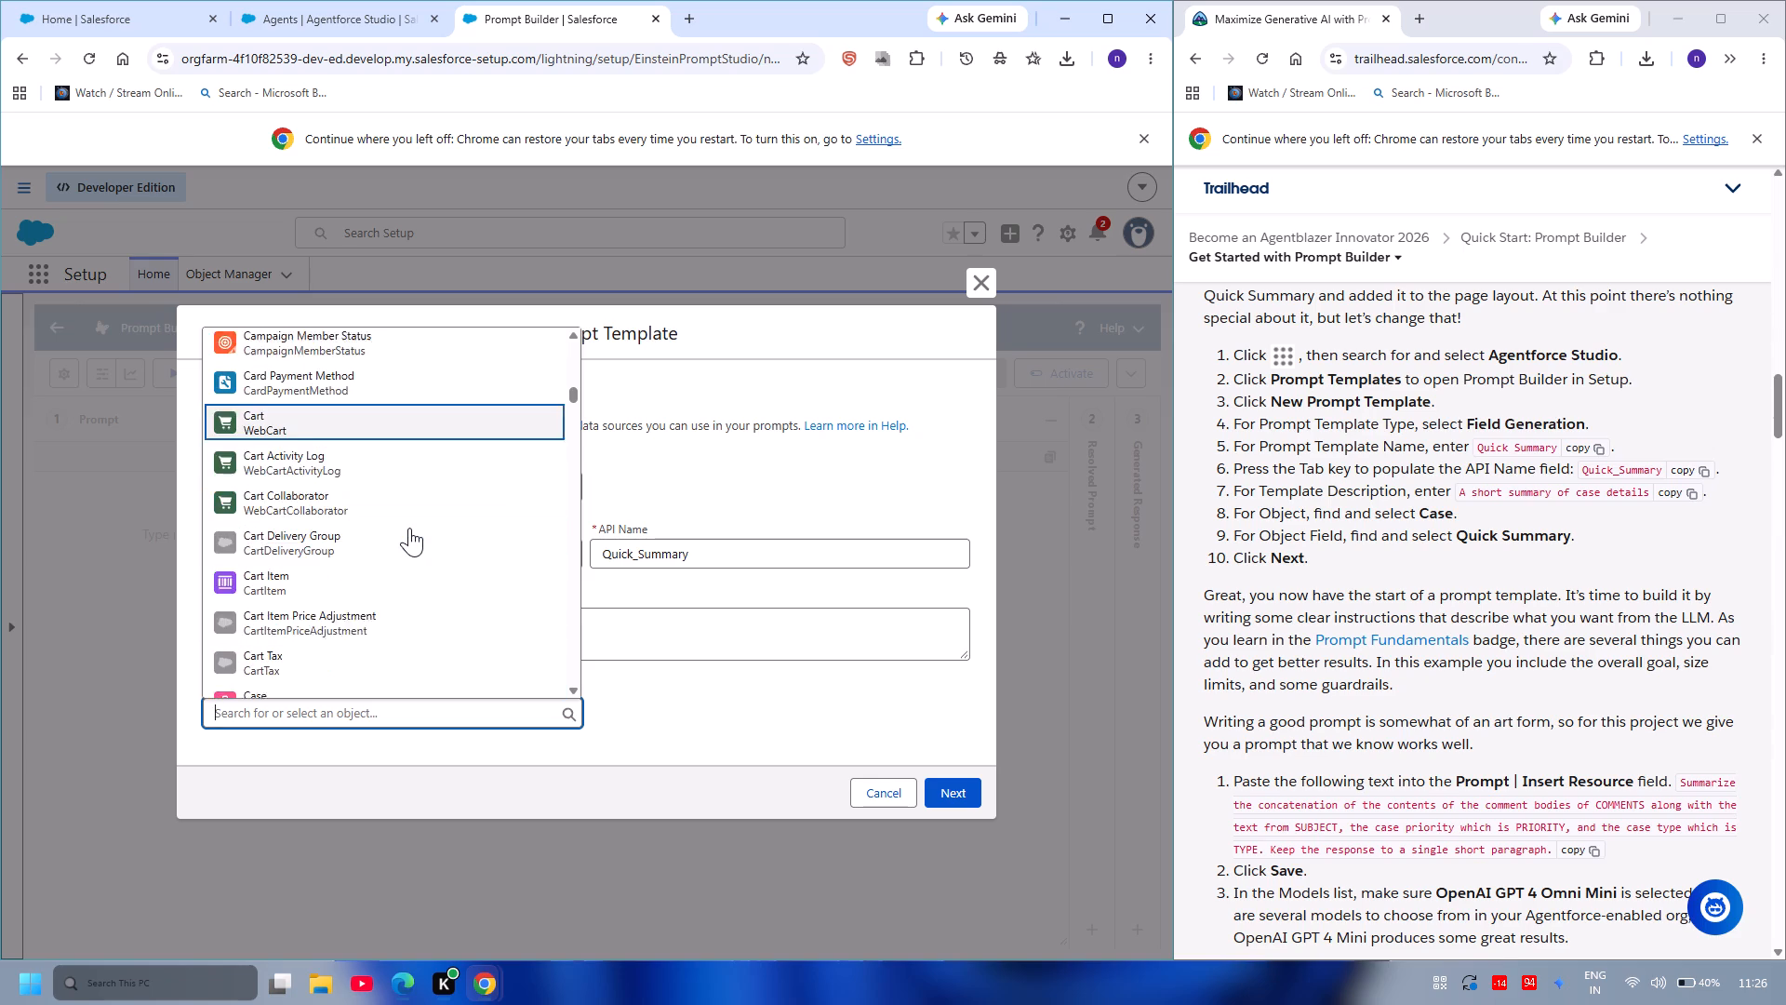
scroll(409, 528, down, 2)
click(362, 553)
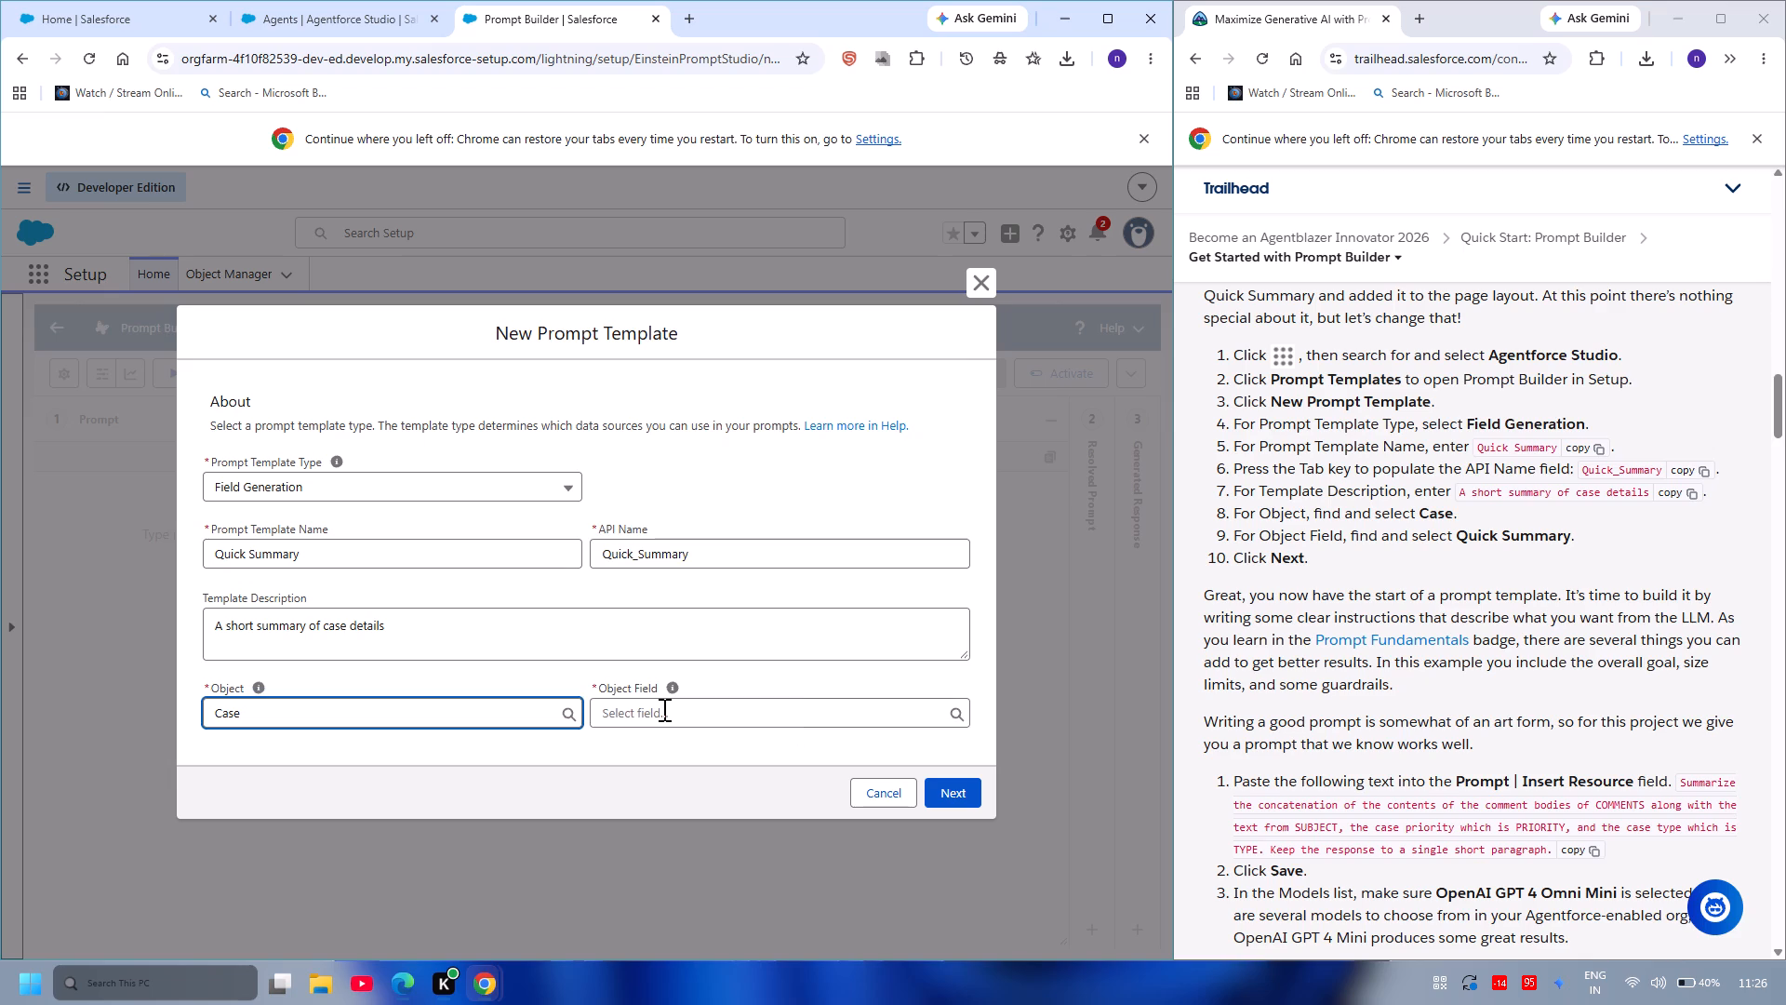
Choose Quick Summary as the template's object field and continue to the prompt editor.
click(662, 709)
scroll(700, 614, down, 2)
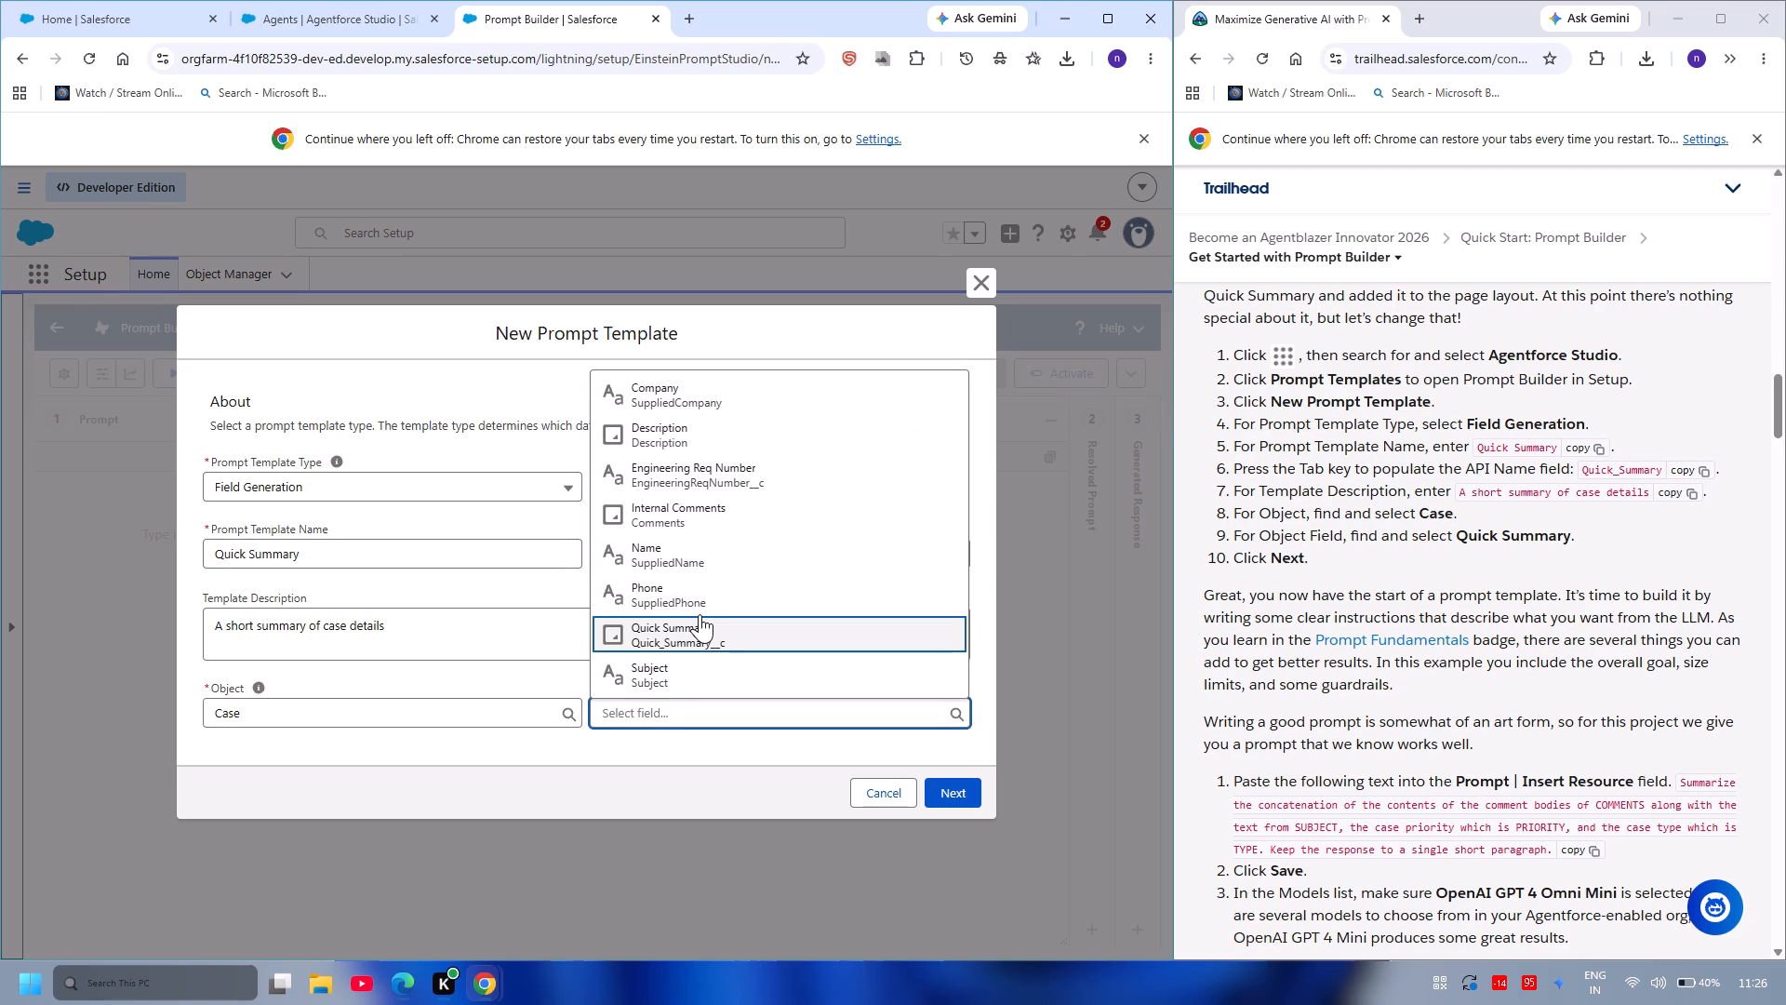
click(700, 614)
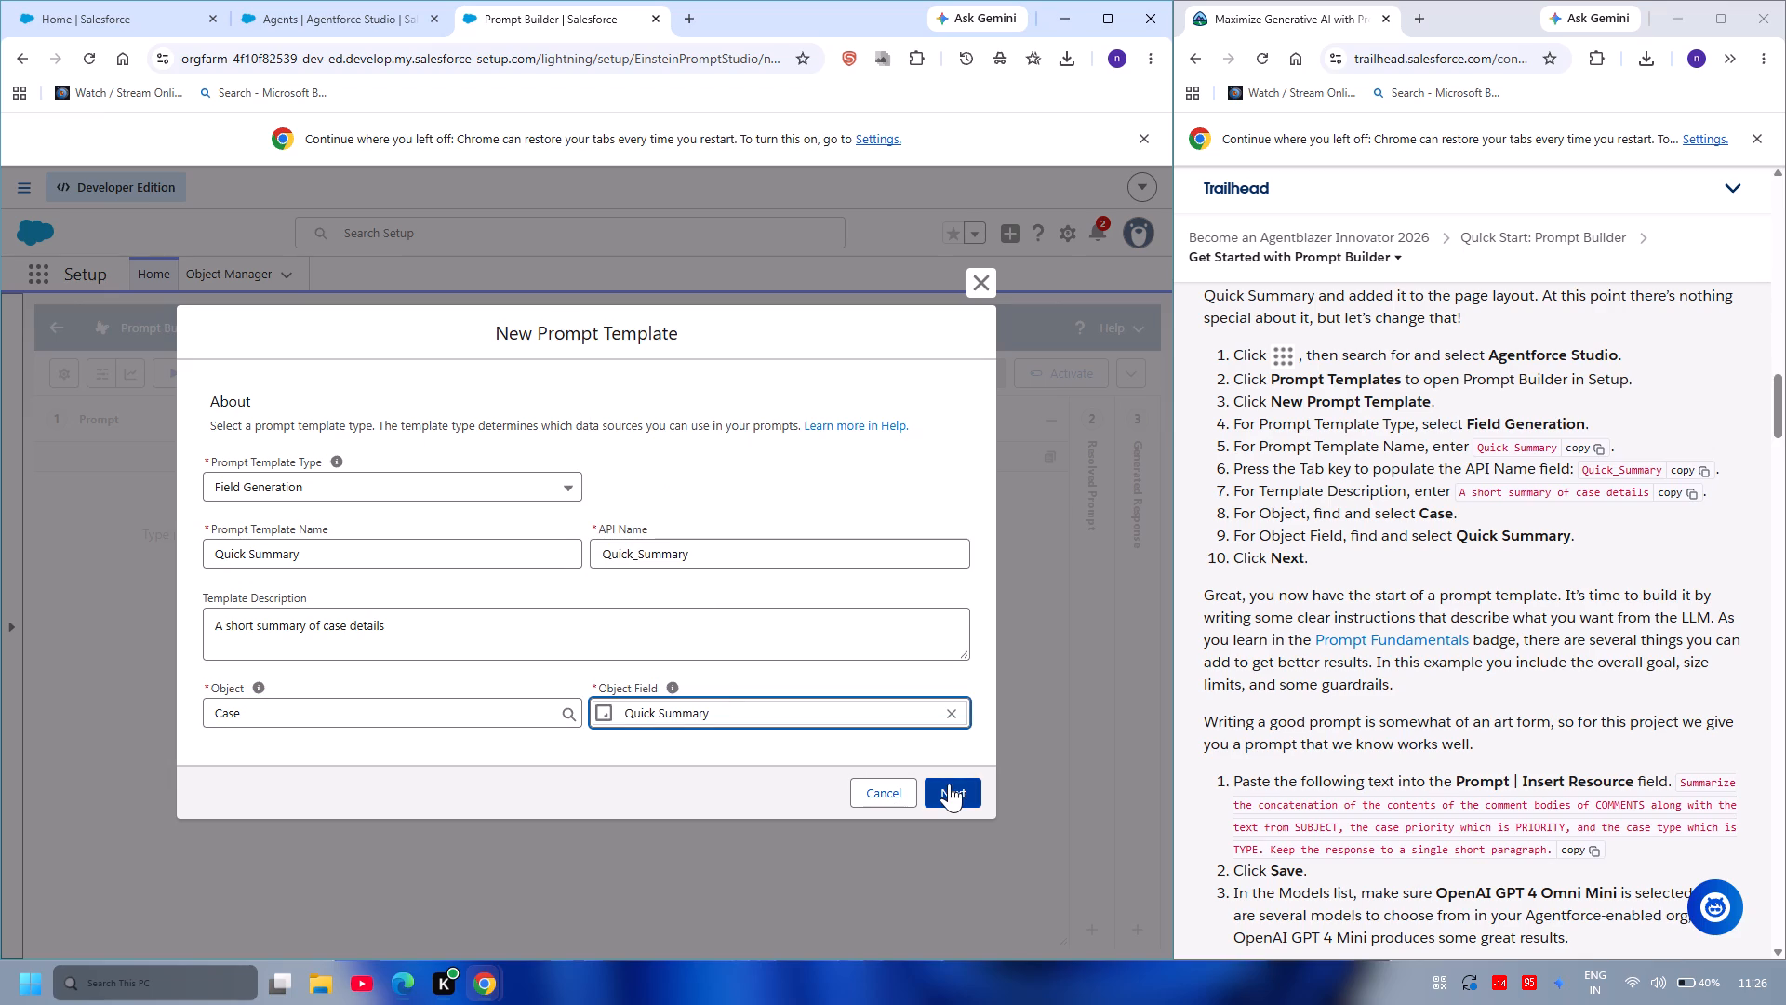
click(949, 784)
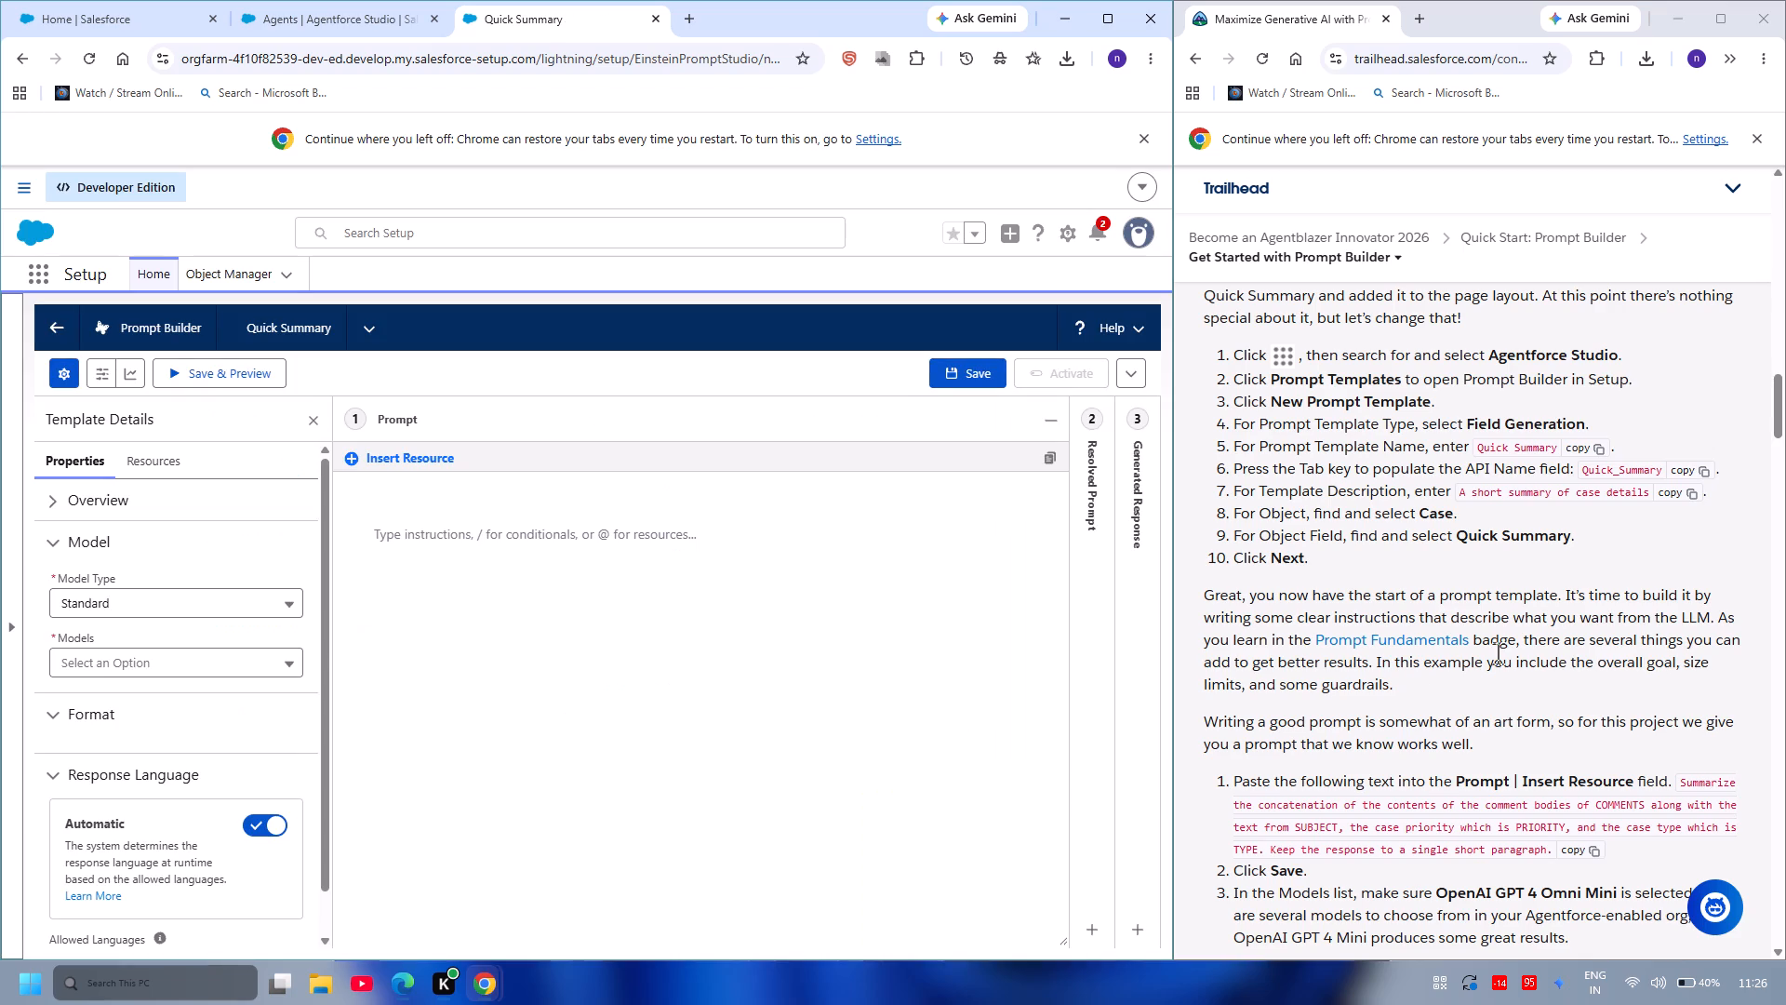
Copy the unit's sample prompt, beginning "Summarize the concatenation of the contents", into the empty prompt and save the template.
scroll(1499, 652, down, 2)
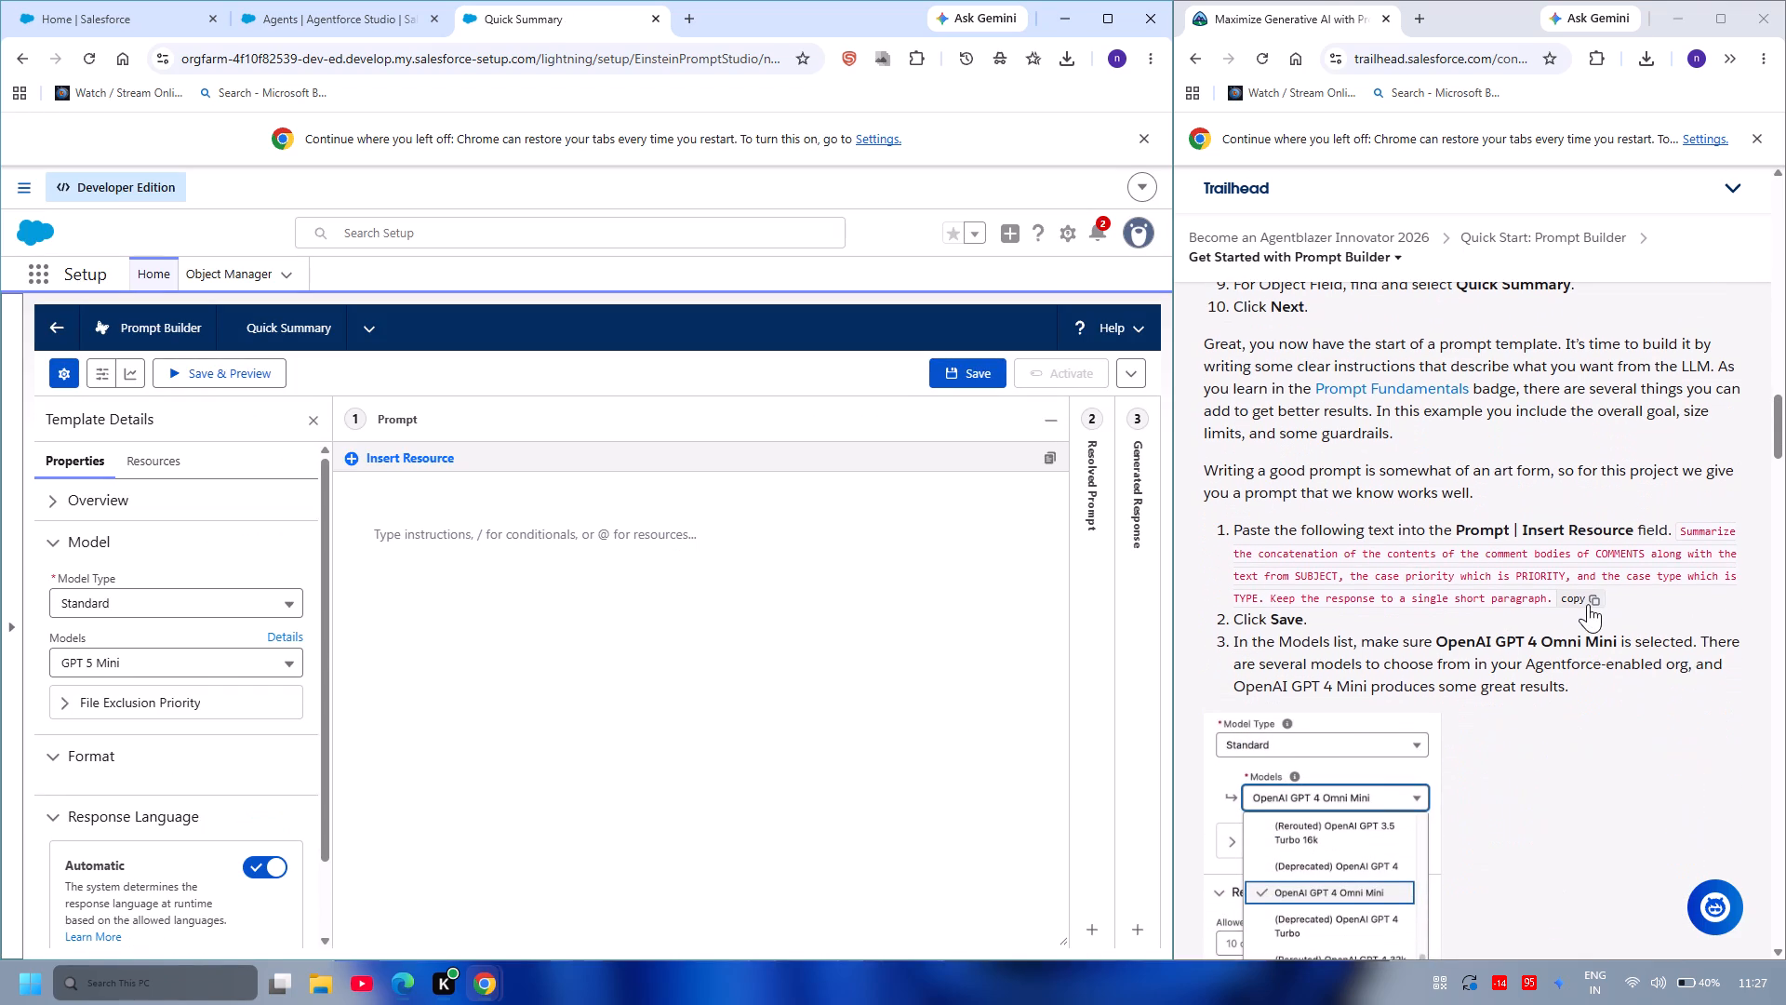
click(1588, 598)
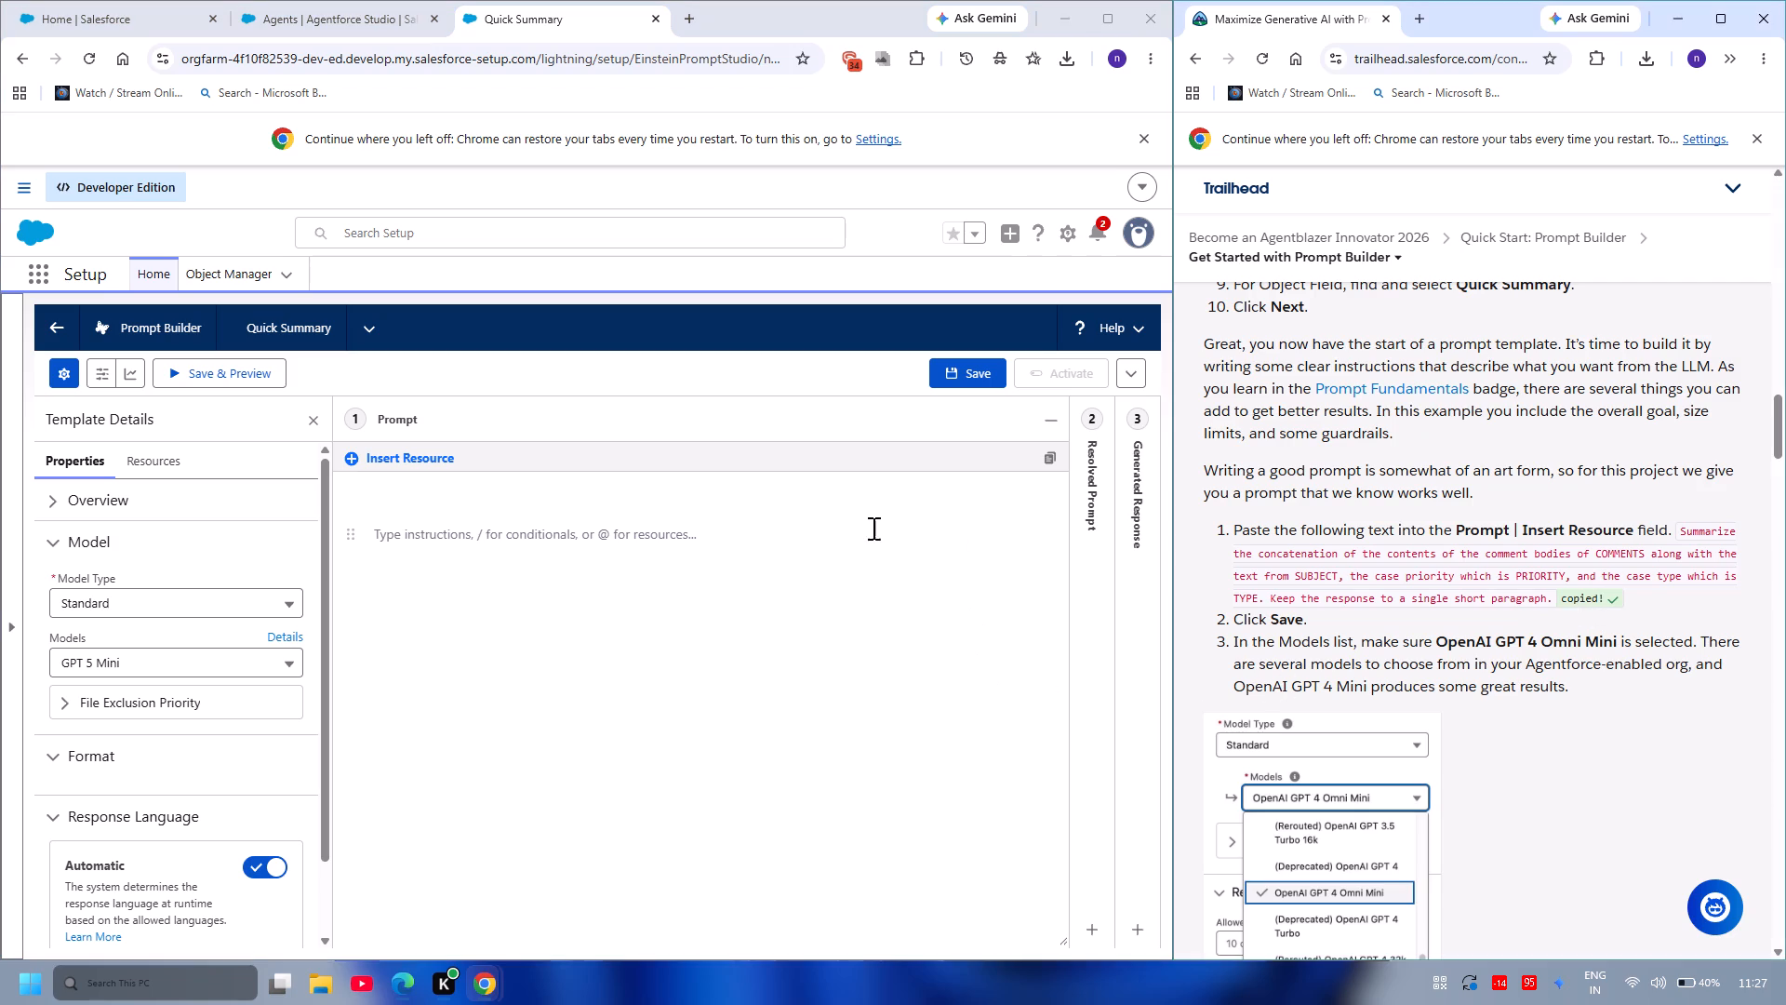
click(750, 520)
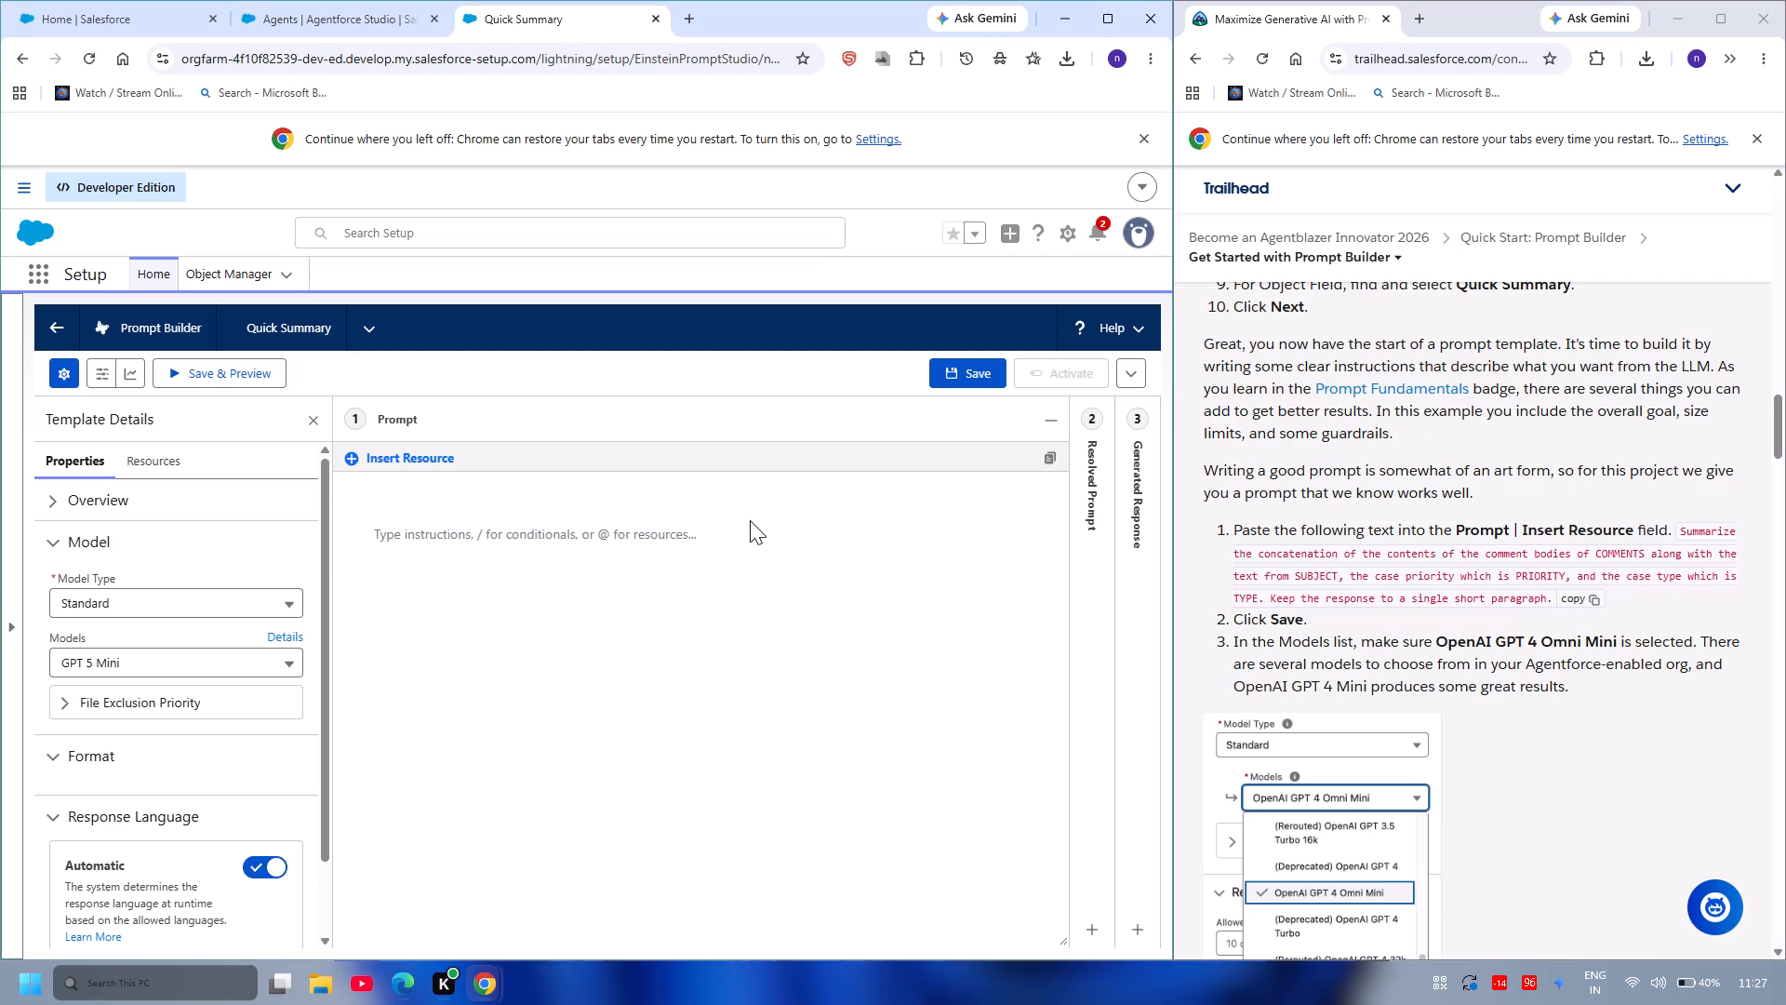
scroll(1318, 599, down, 1)
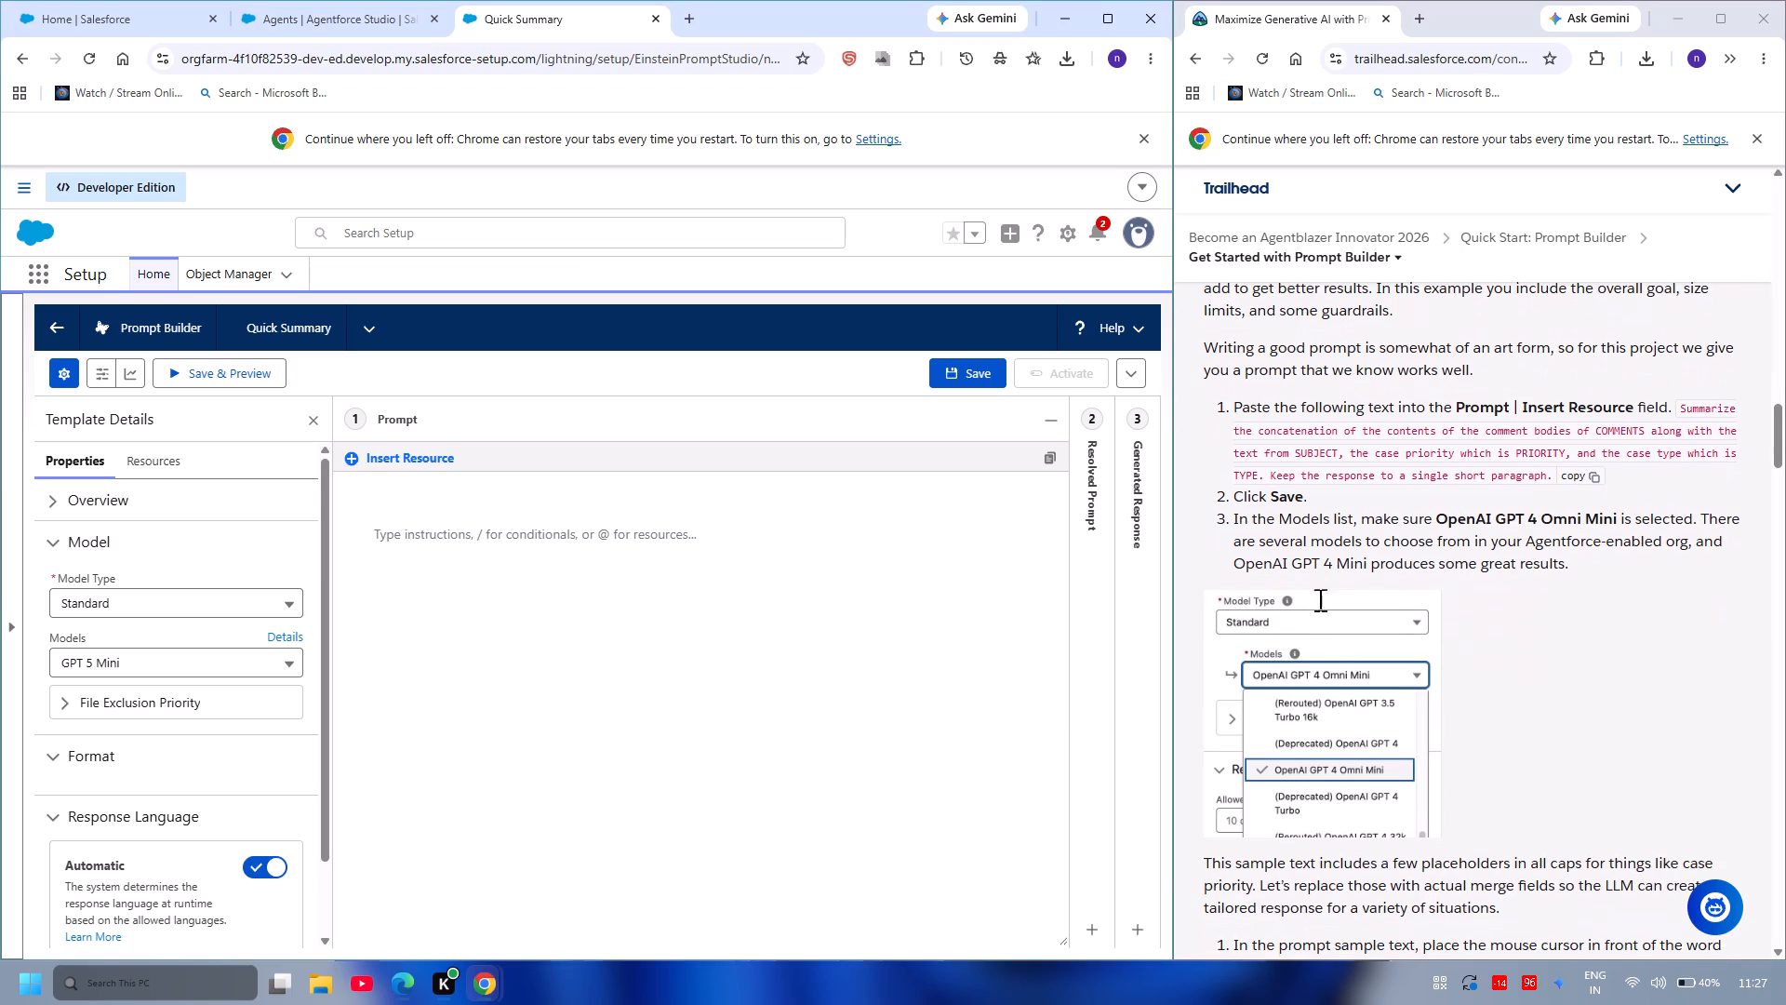
click(1579, 478)
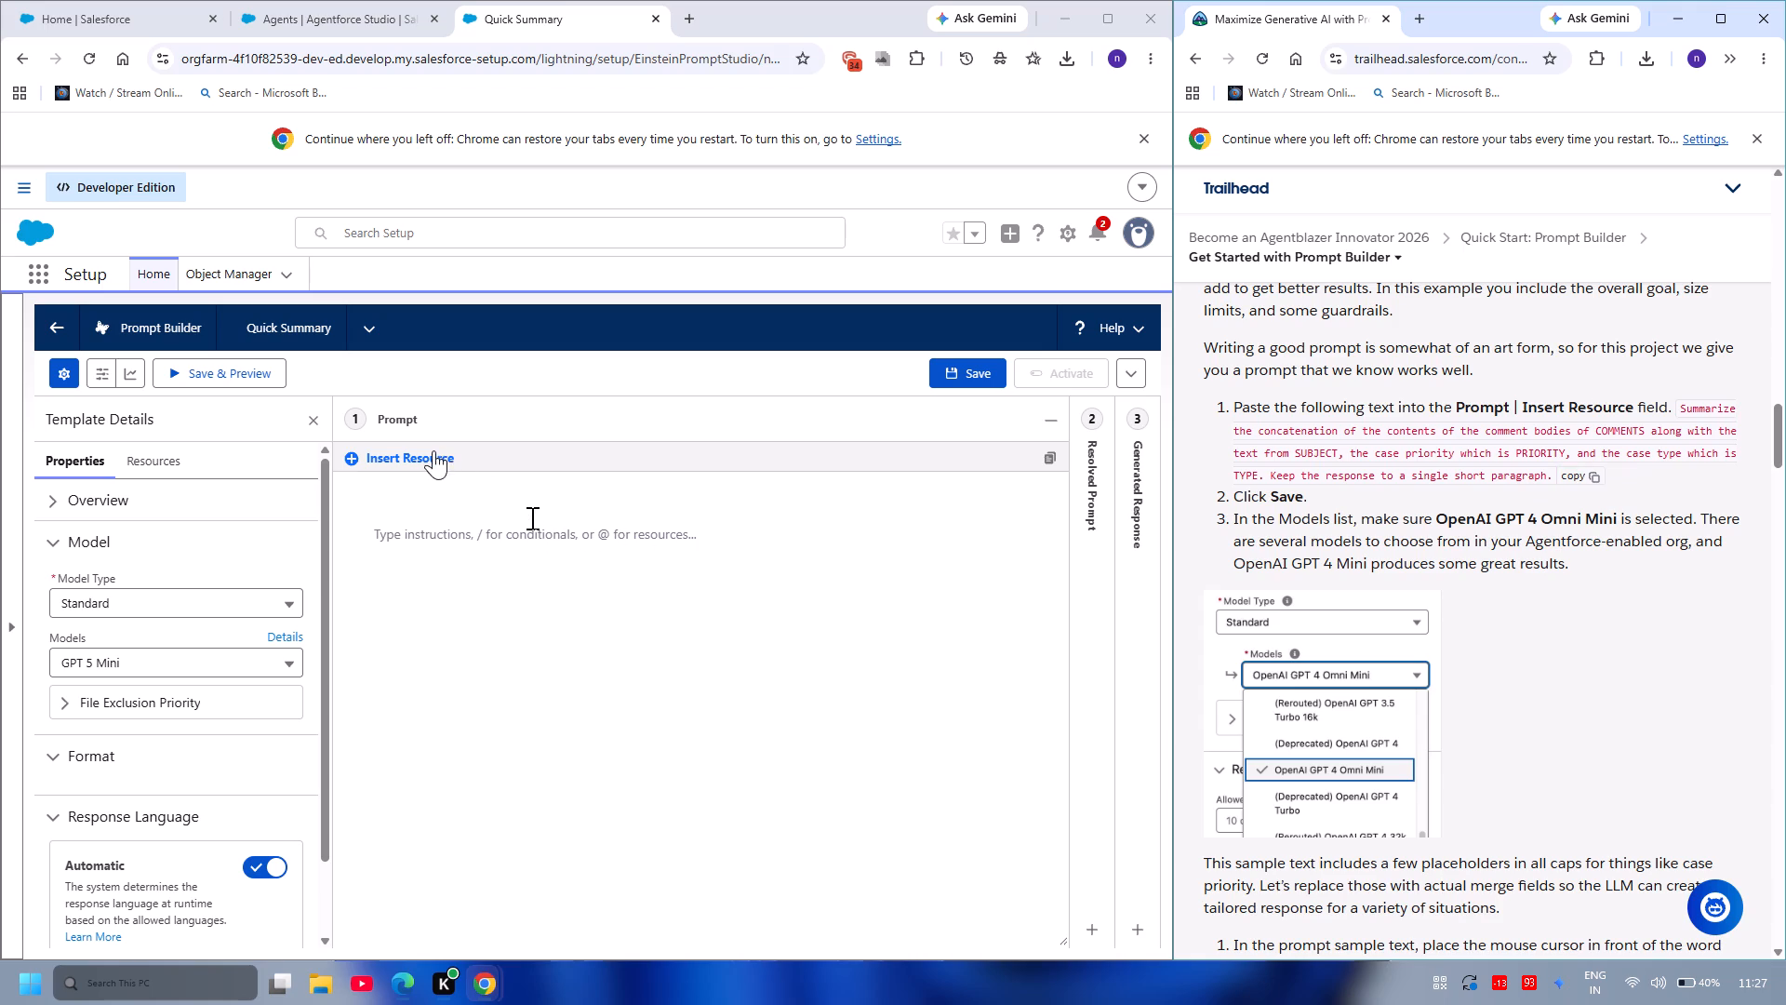
click(444, 550)
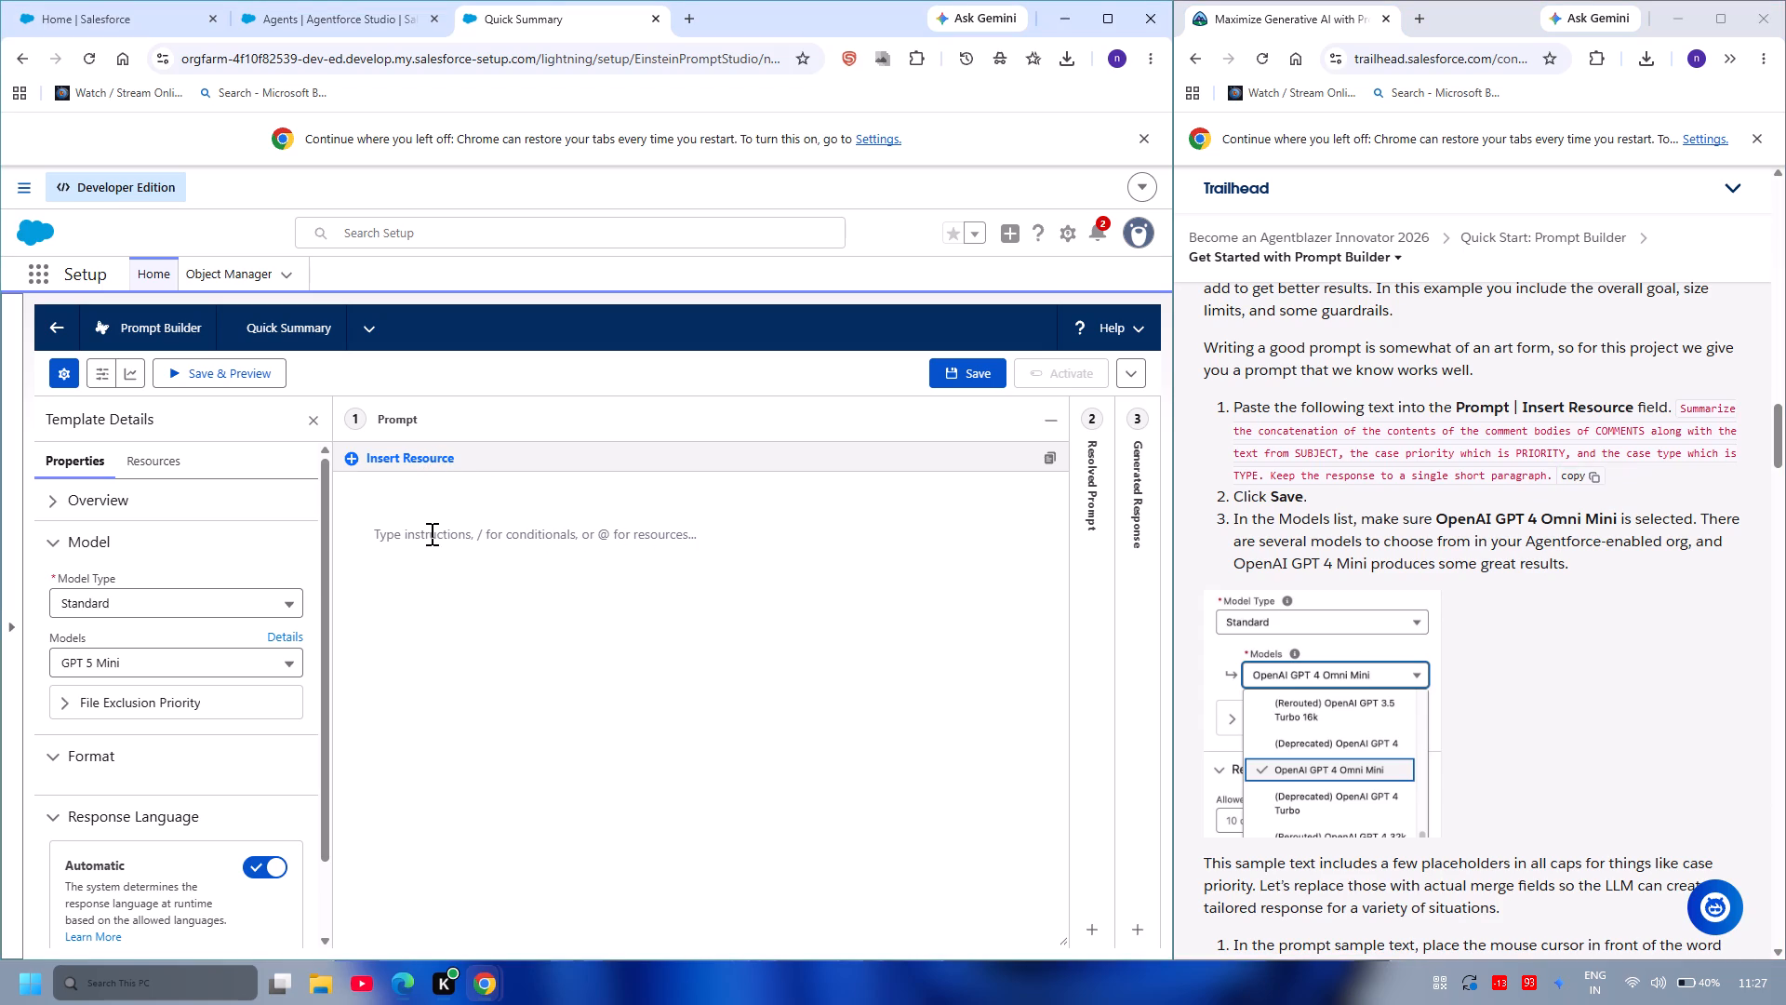
click(430, 533)
key(ctrl+v)
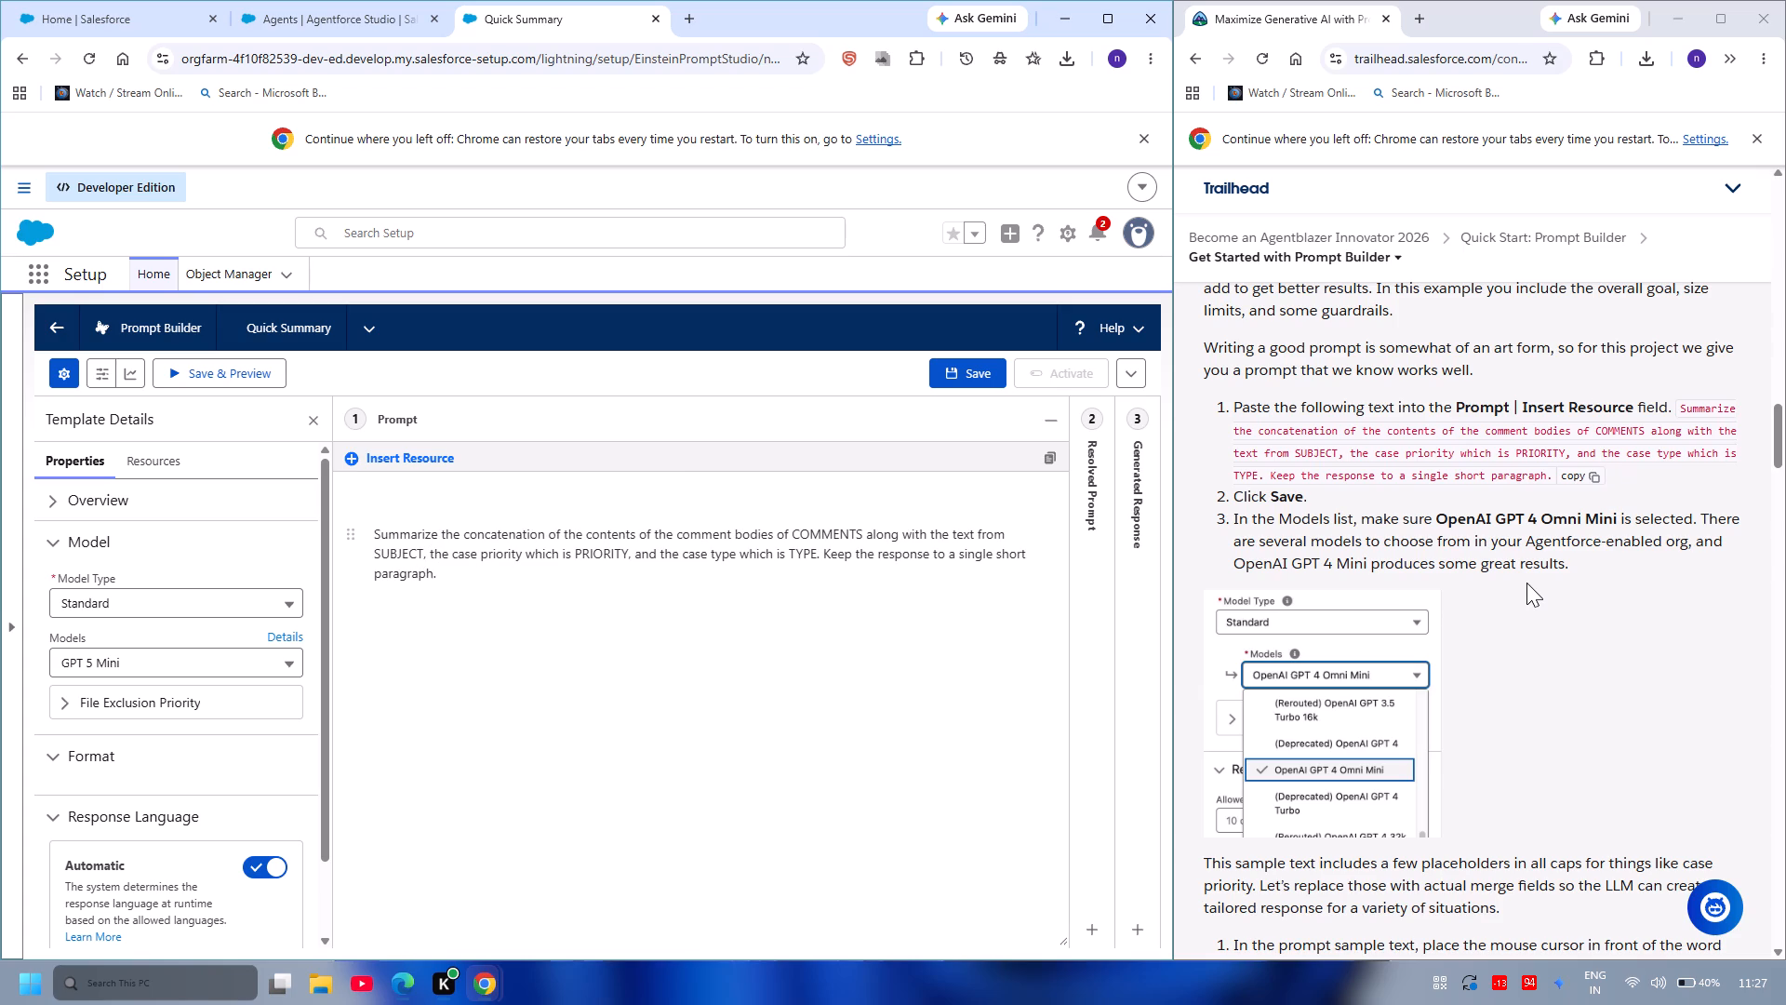
click(946, 368)
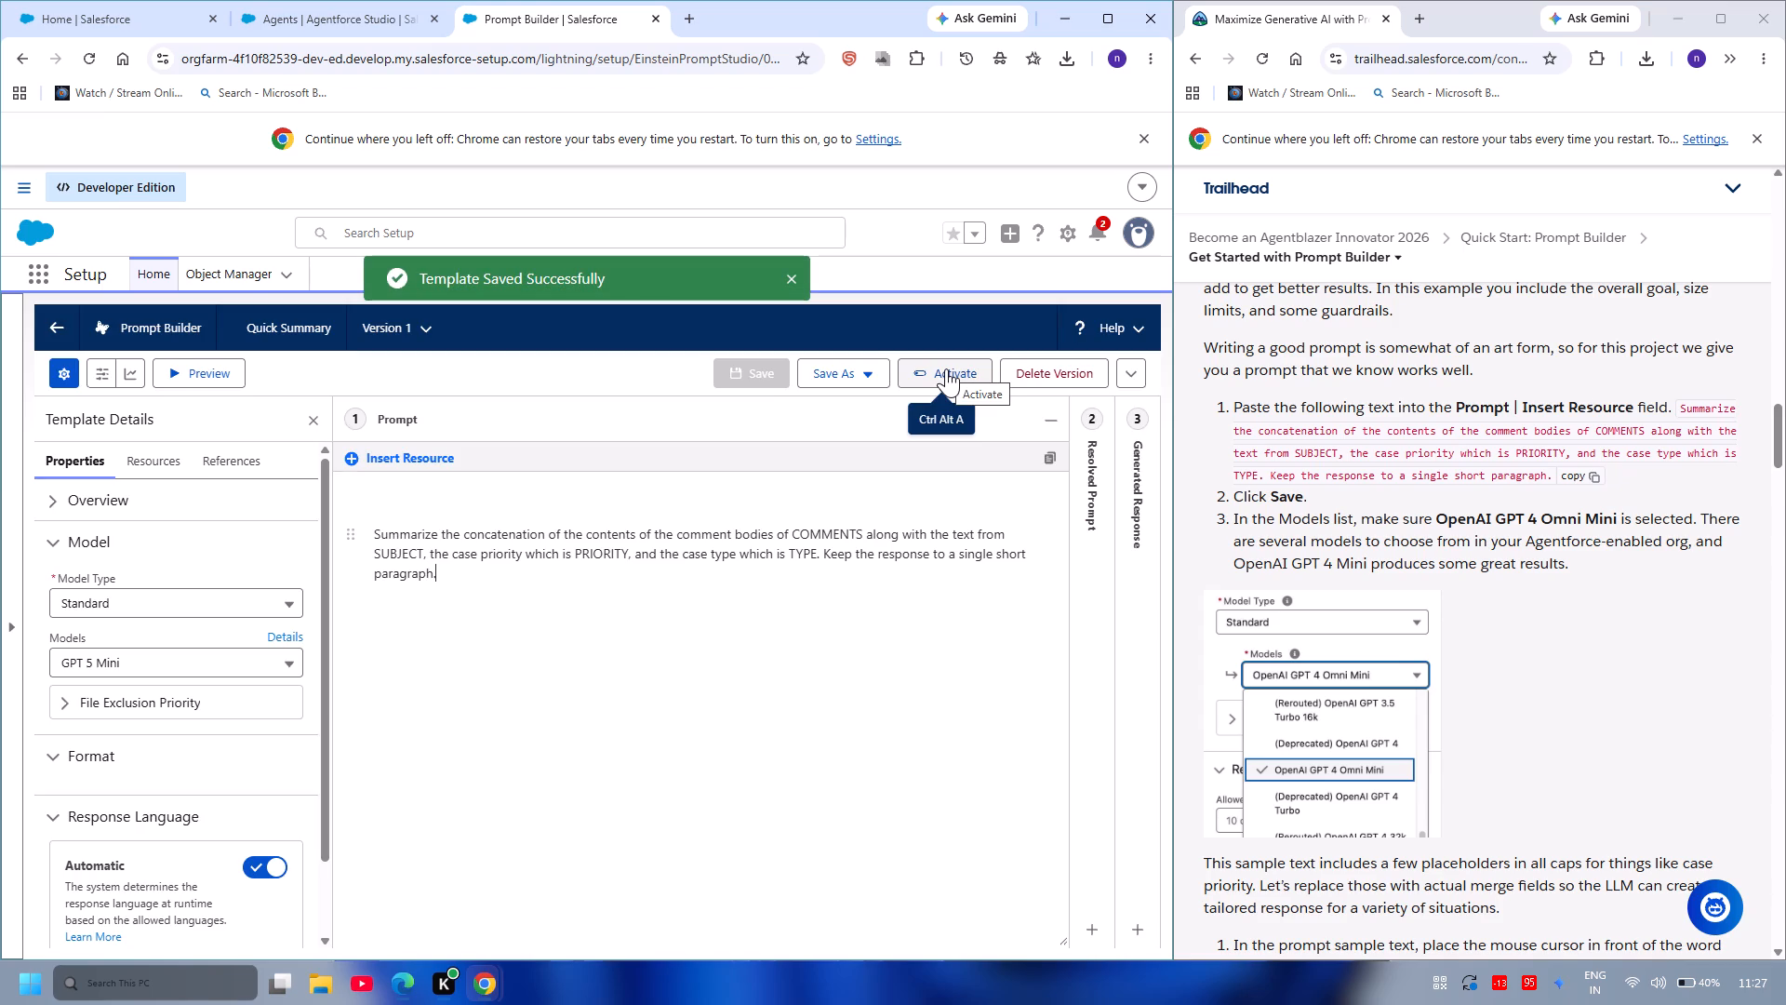
scroll(1327, 515, down, 1)
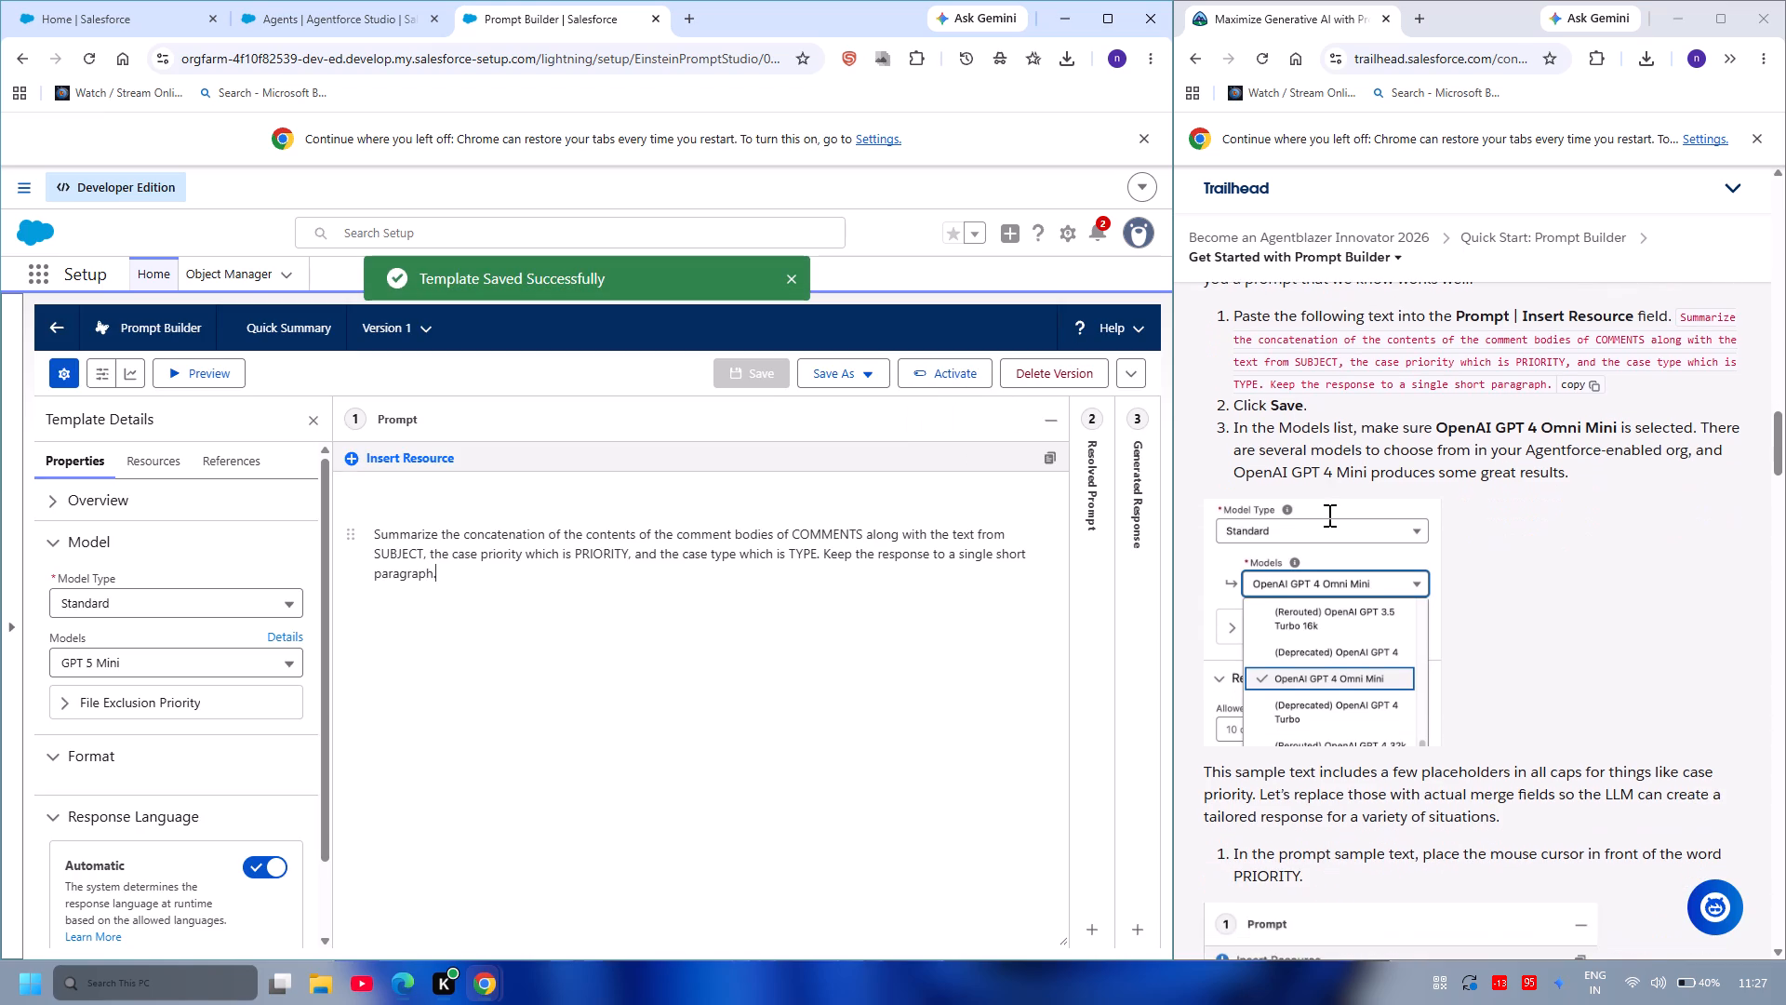
scroll(1327, 515, down, 1)
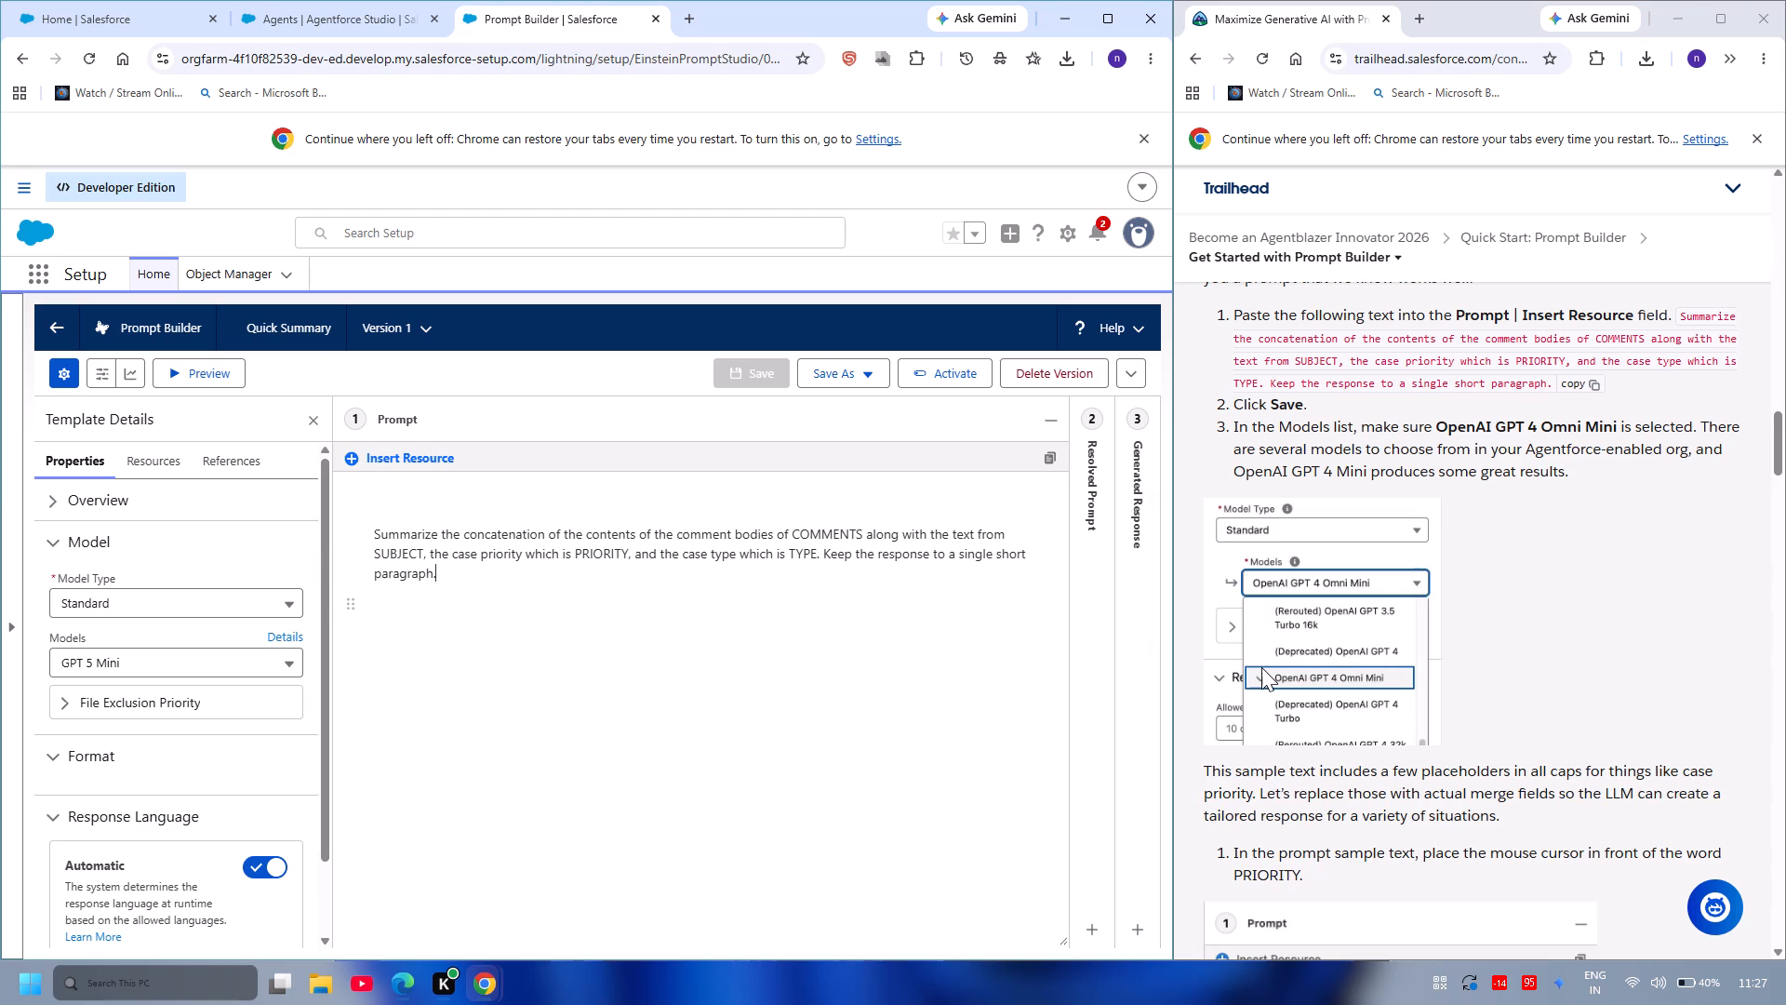
scroll(1261, 667, down, 2)
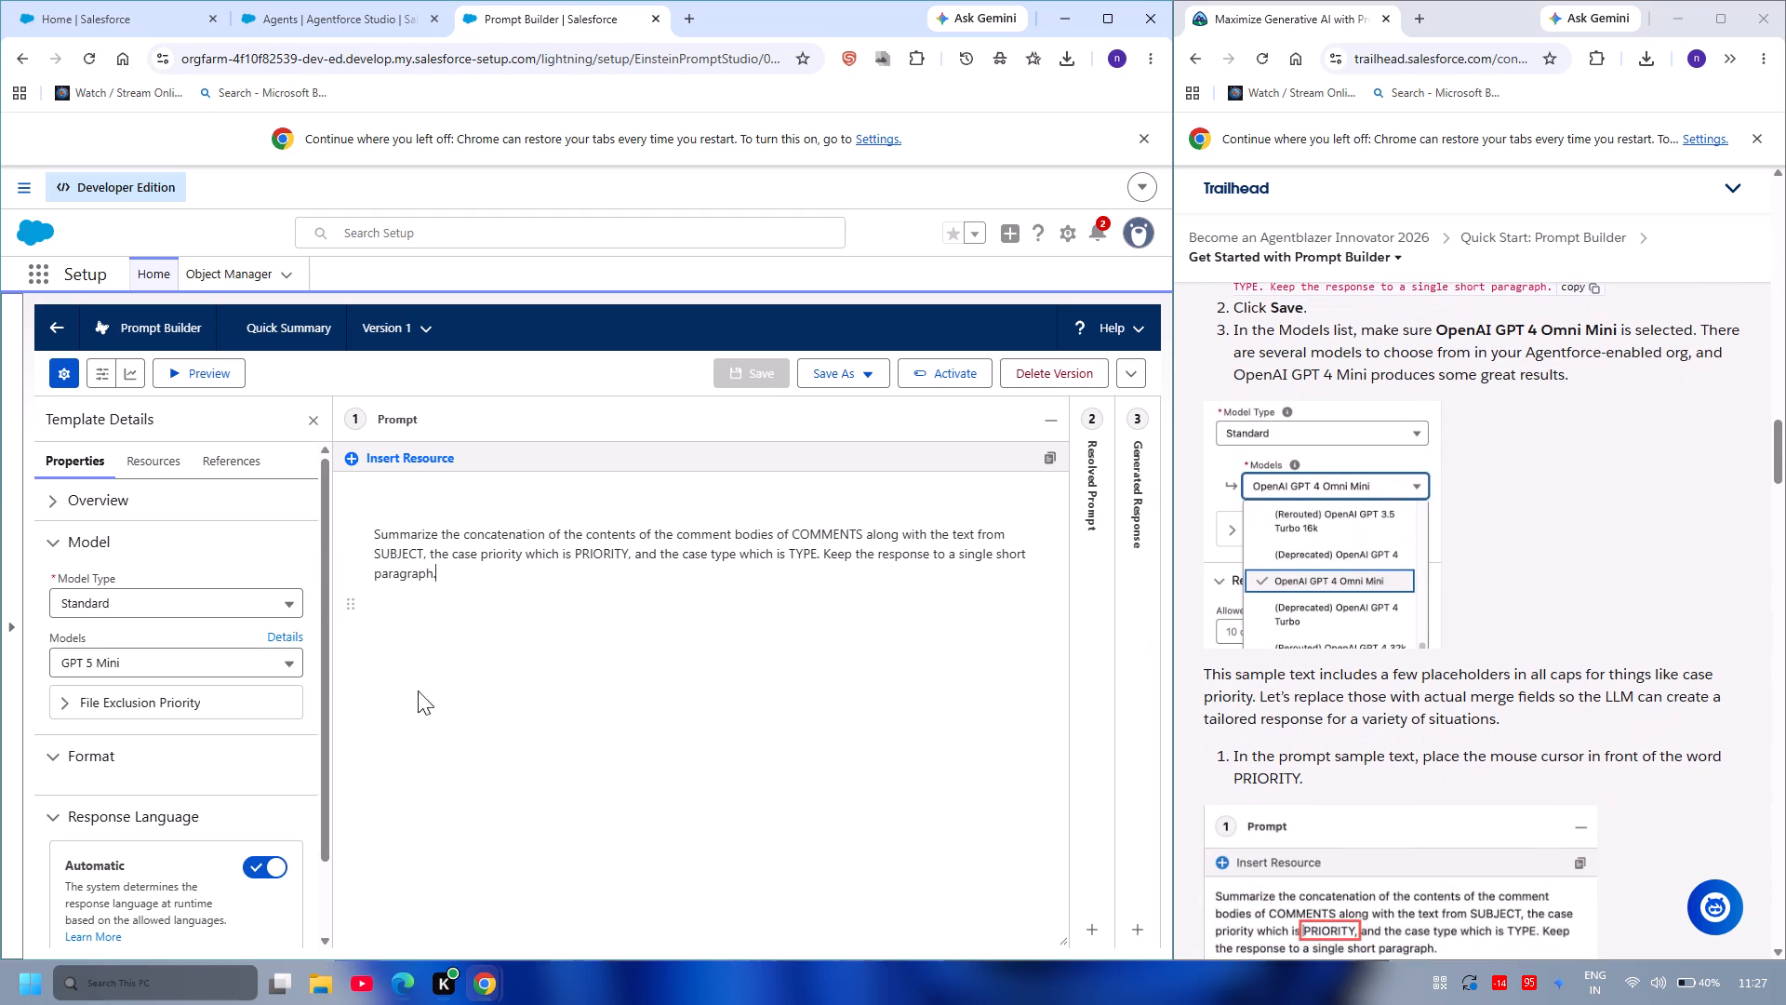
scroll(248, 551, down, 1)
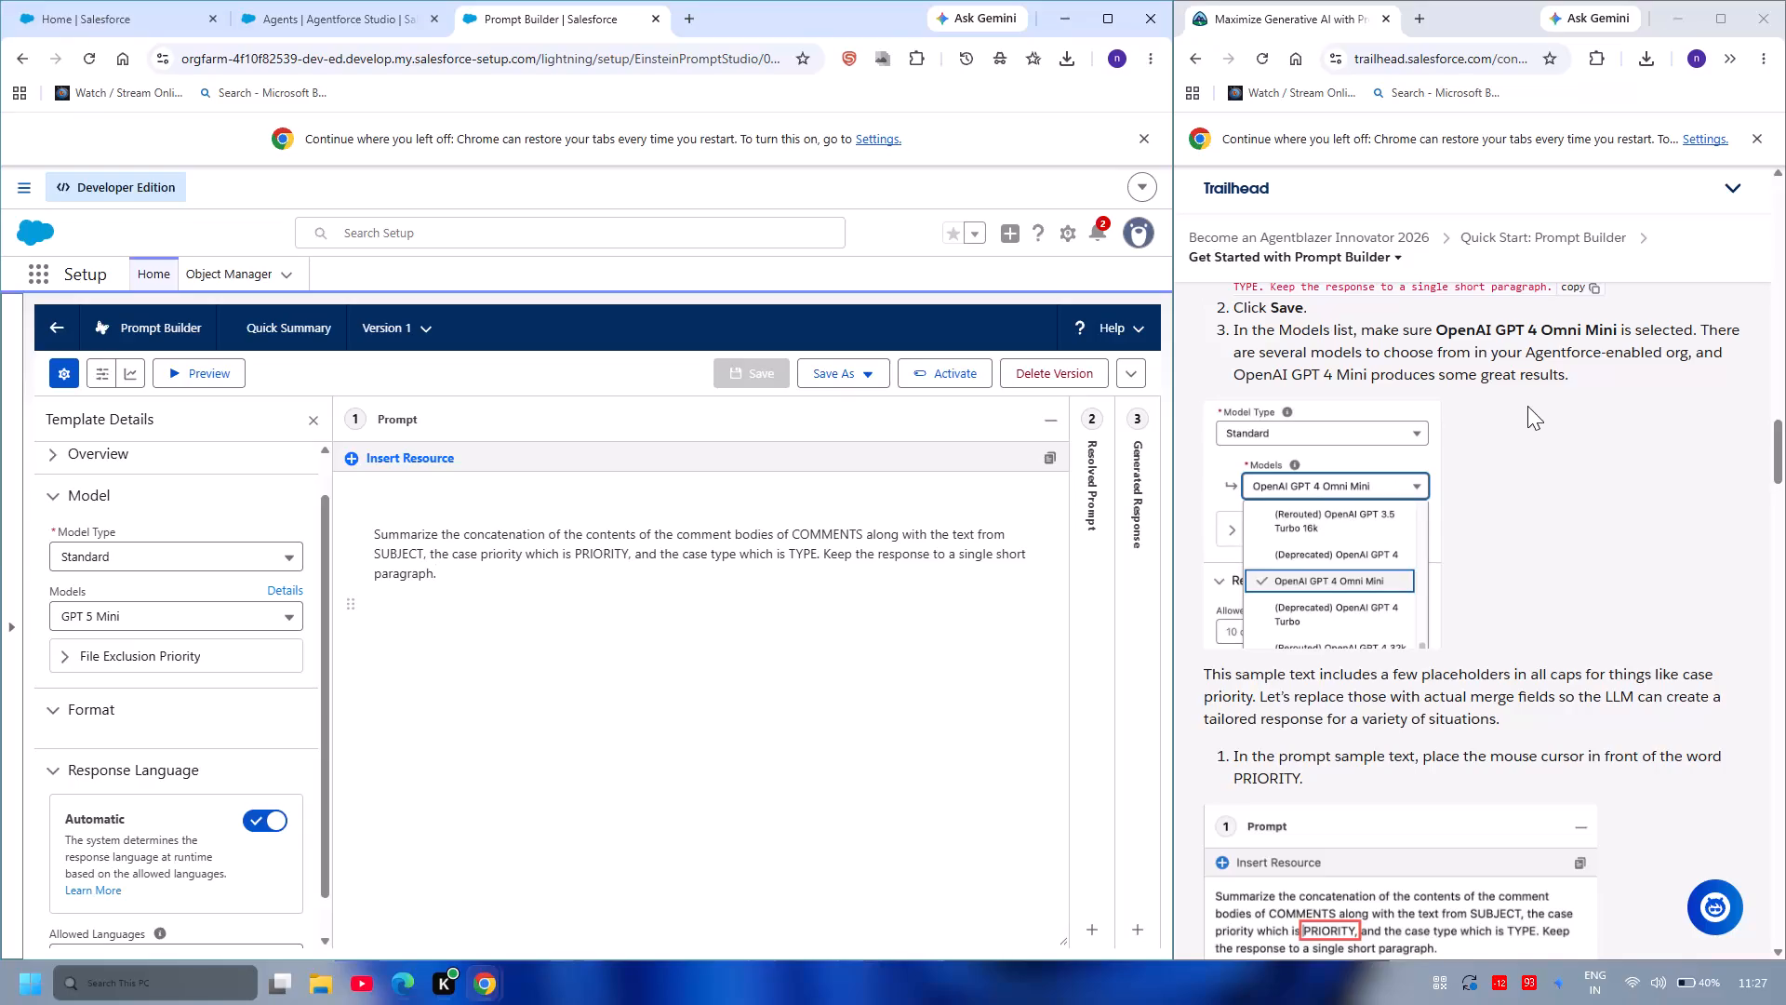
click(245, 612)
scroll(199, 765, down, 2)
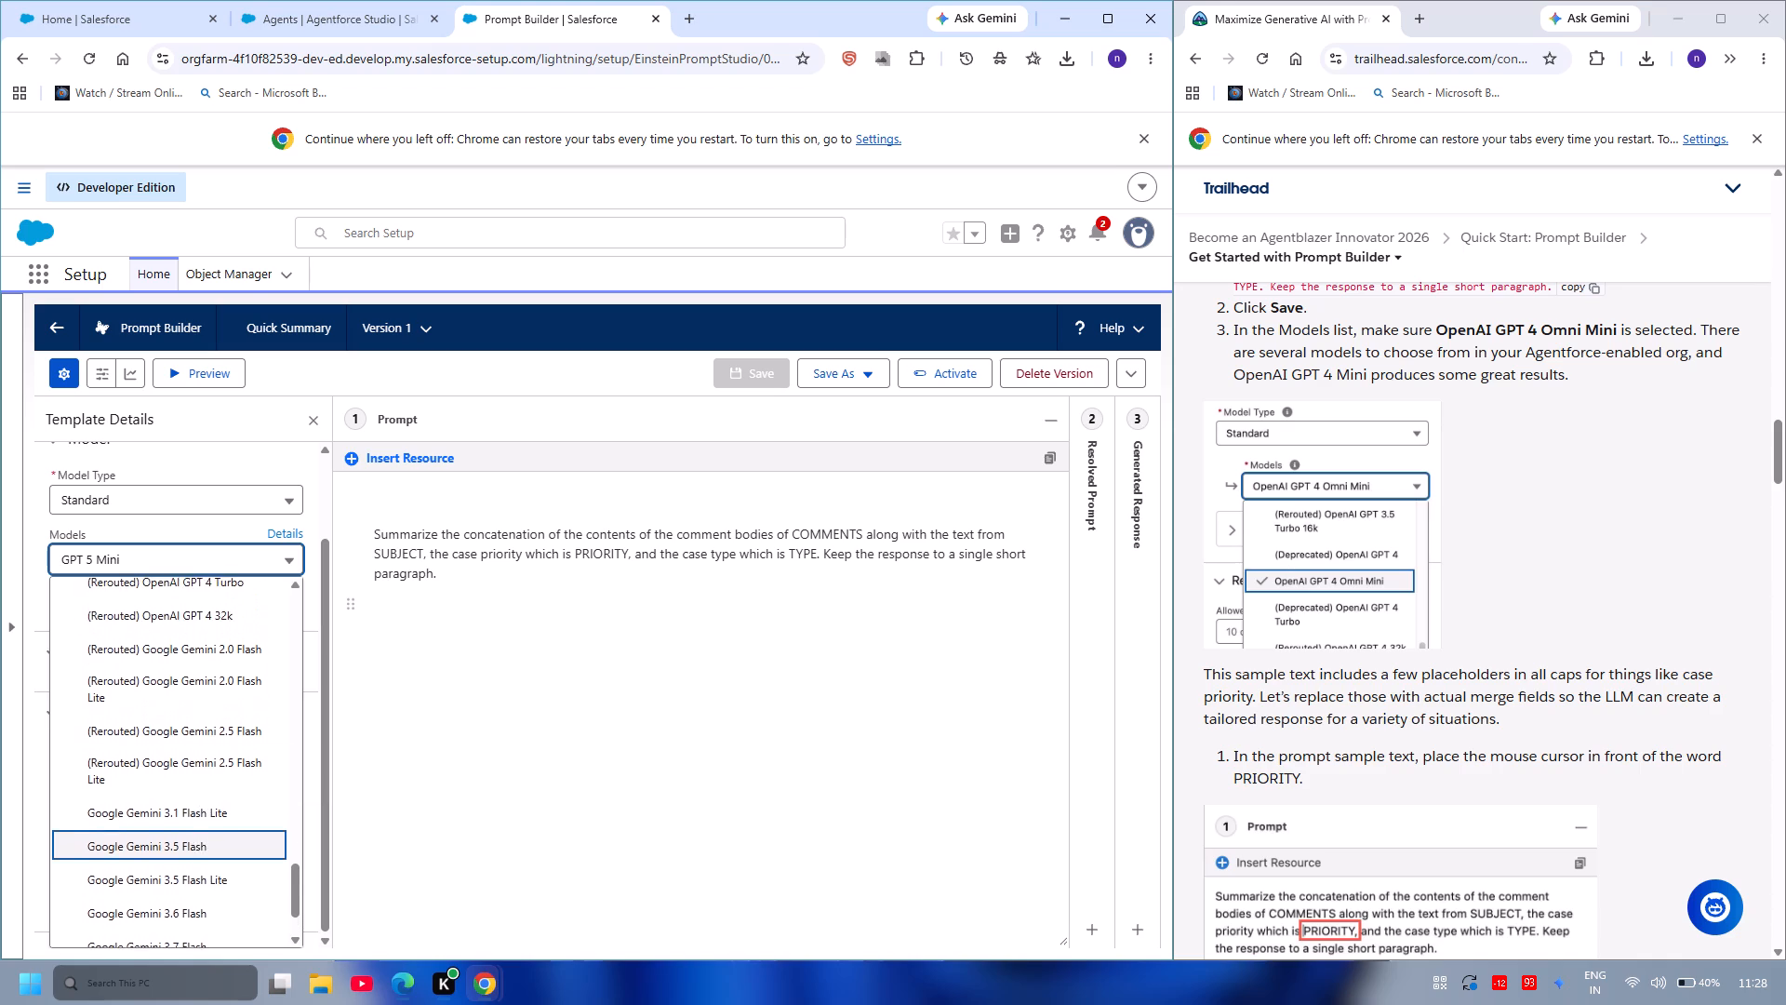
scroll(199, 765, up, 2)
click(200, 786)
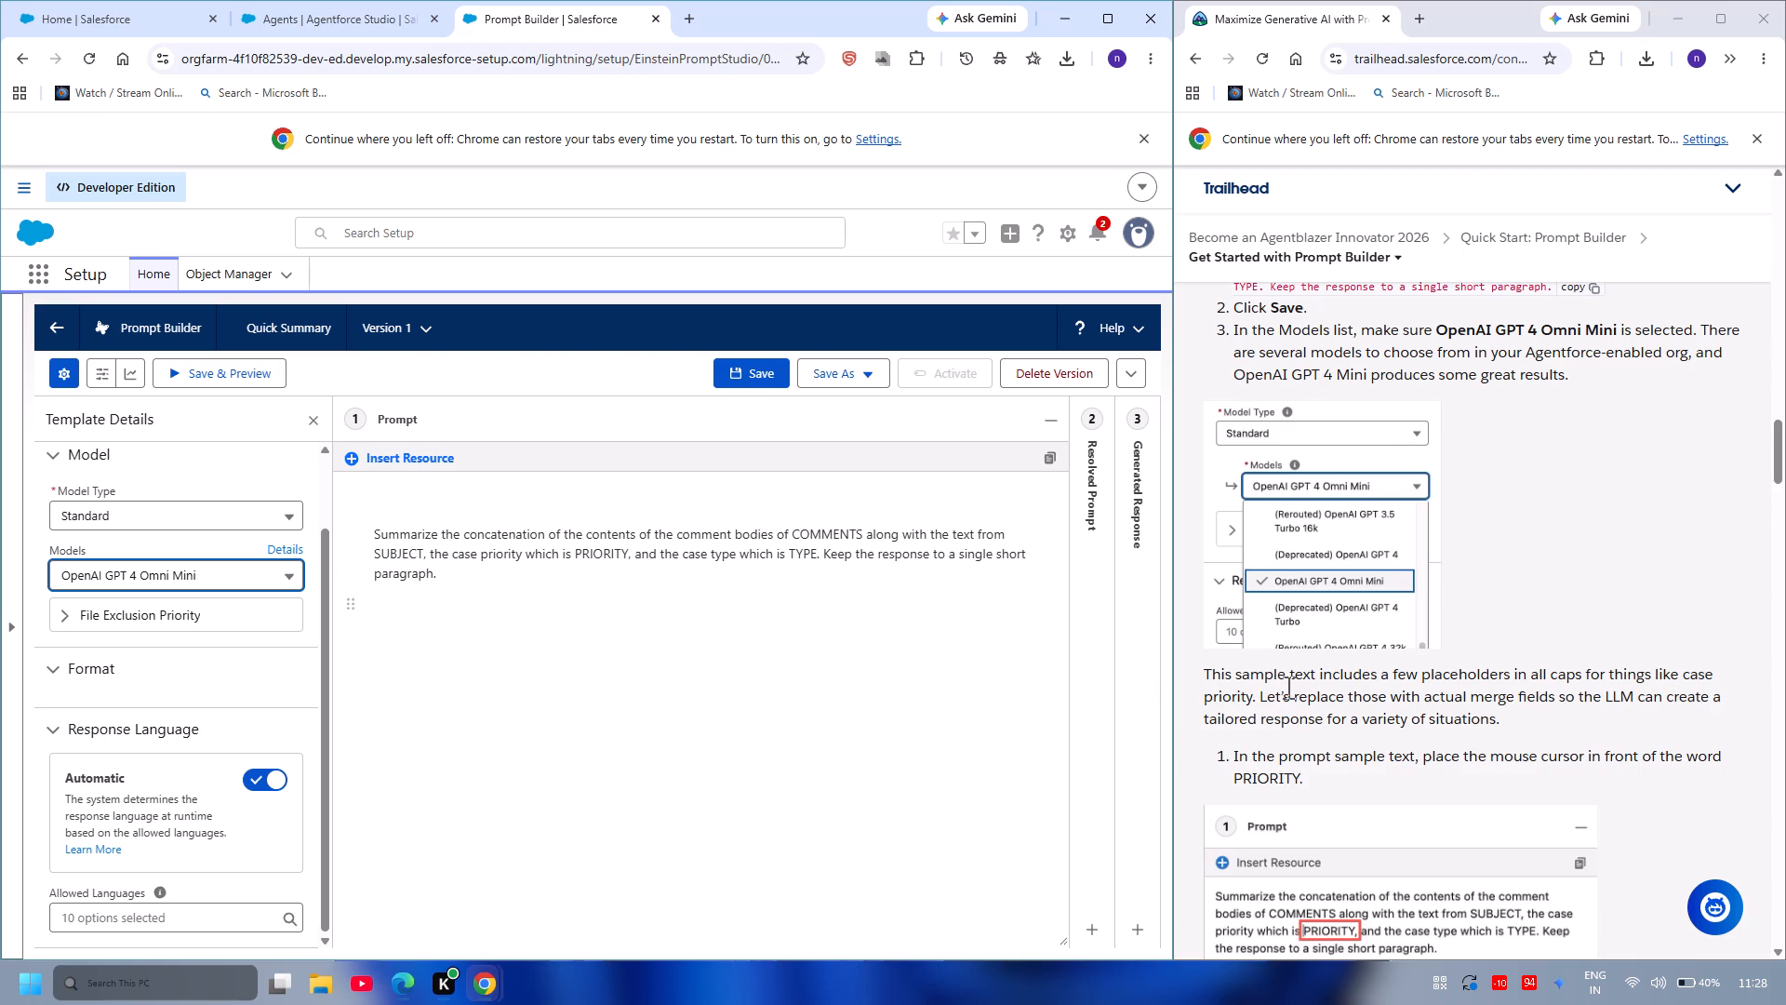
Insert the Case resource's Priority merge field directly in front of the word PRIORITY in the prompt.
scroll(1286, 687, down, 3)
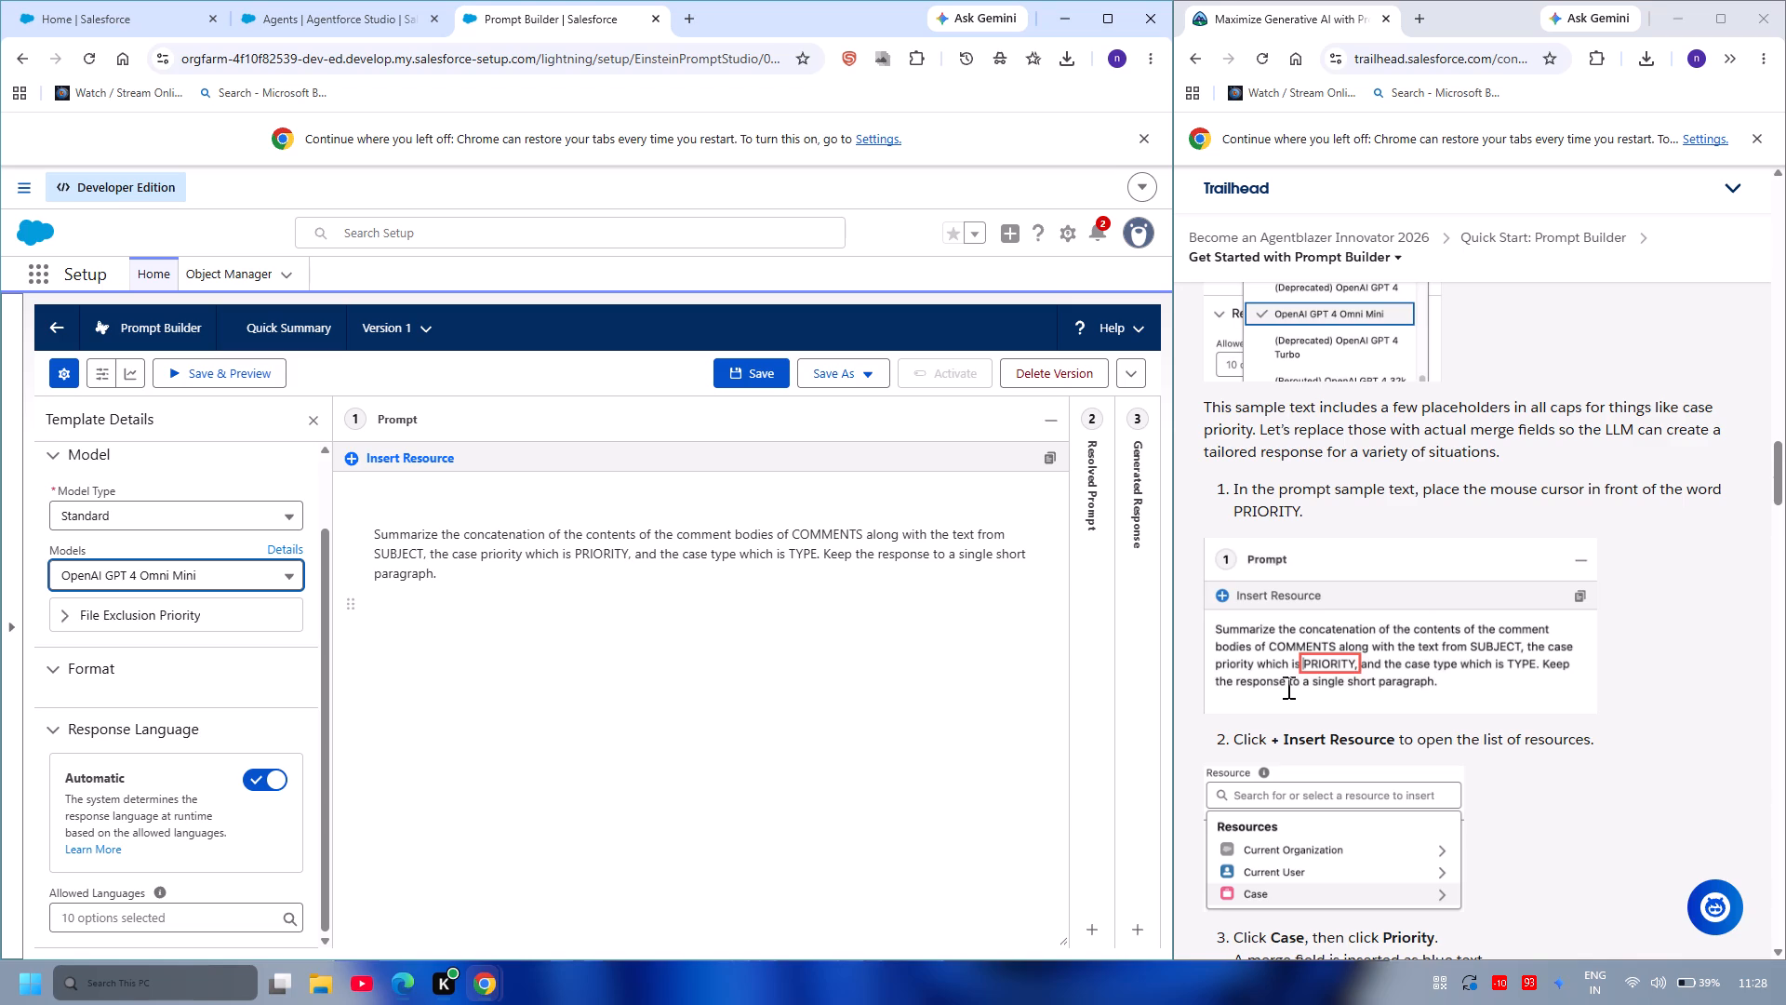
scroll(1286, 687, down, 1)
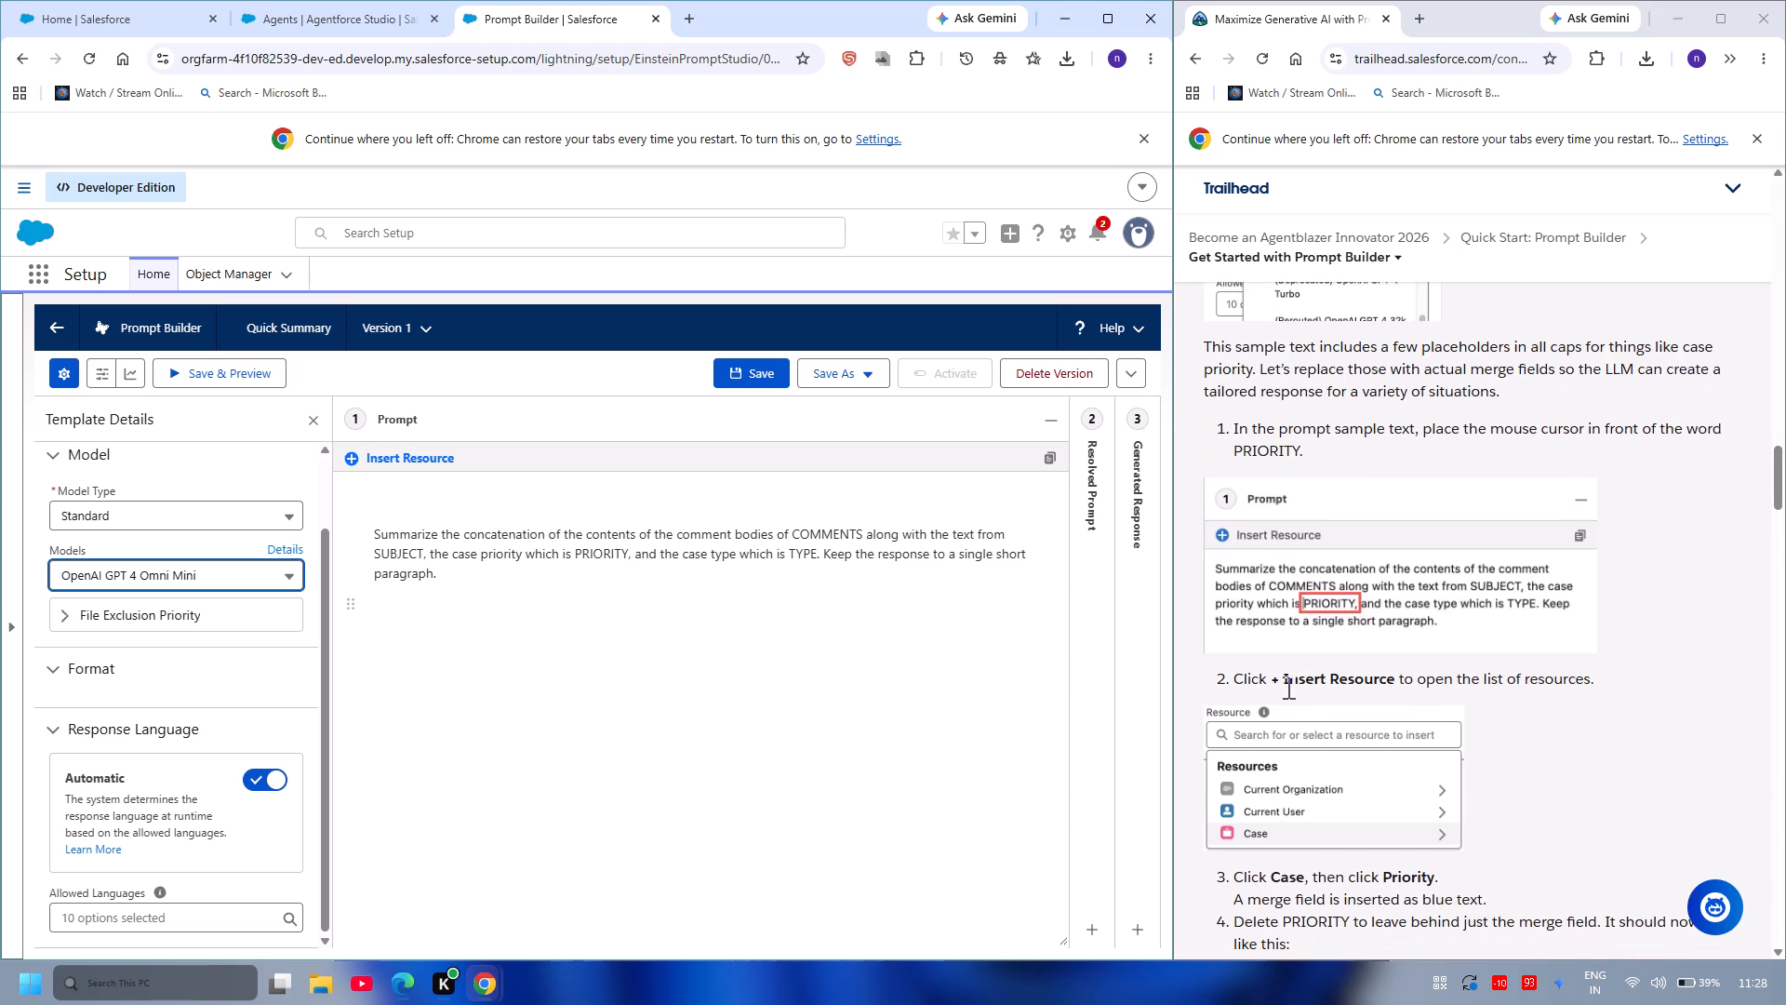
click(569, 553)
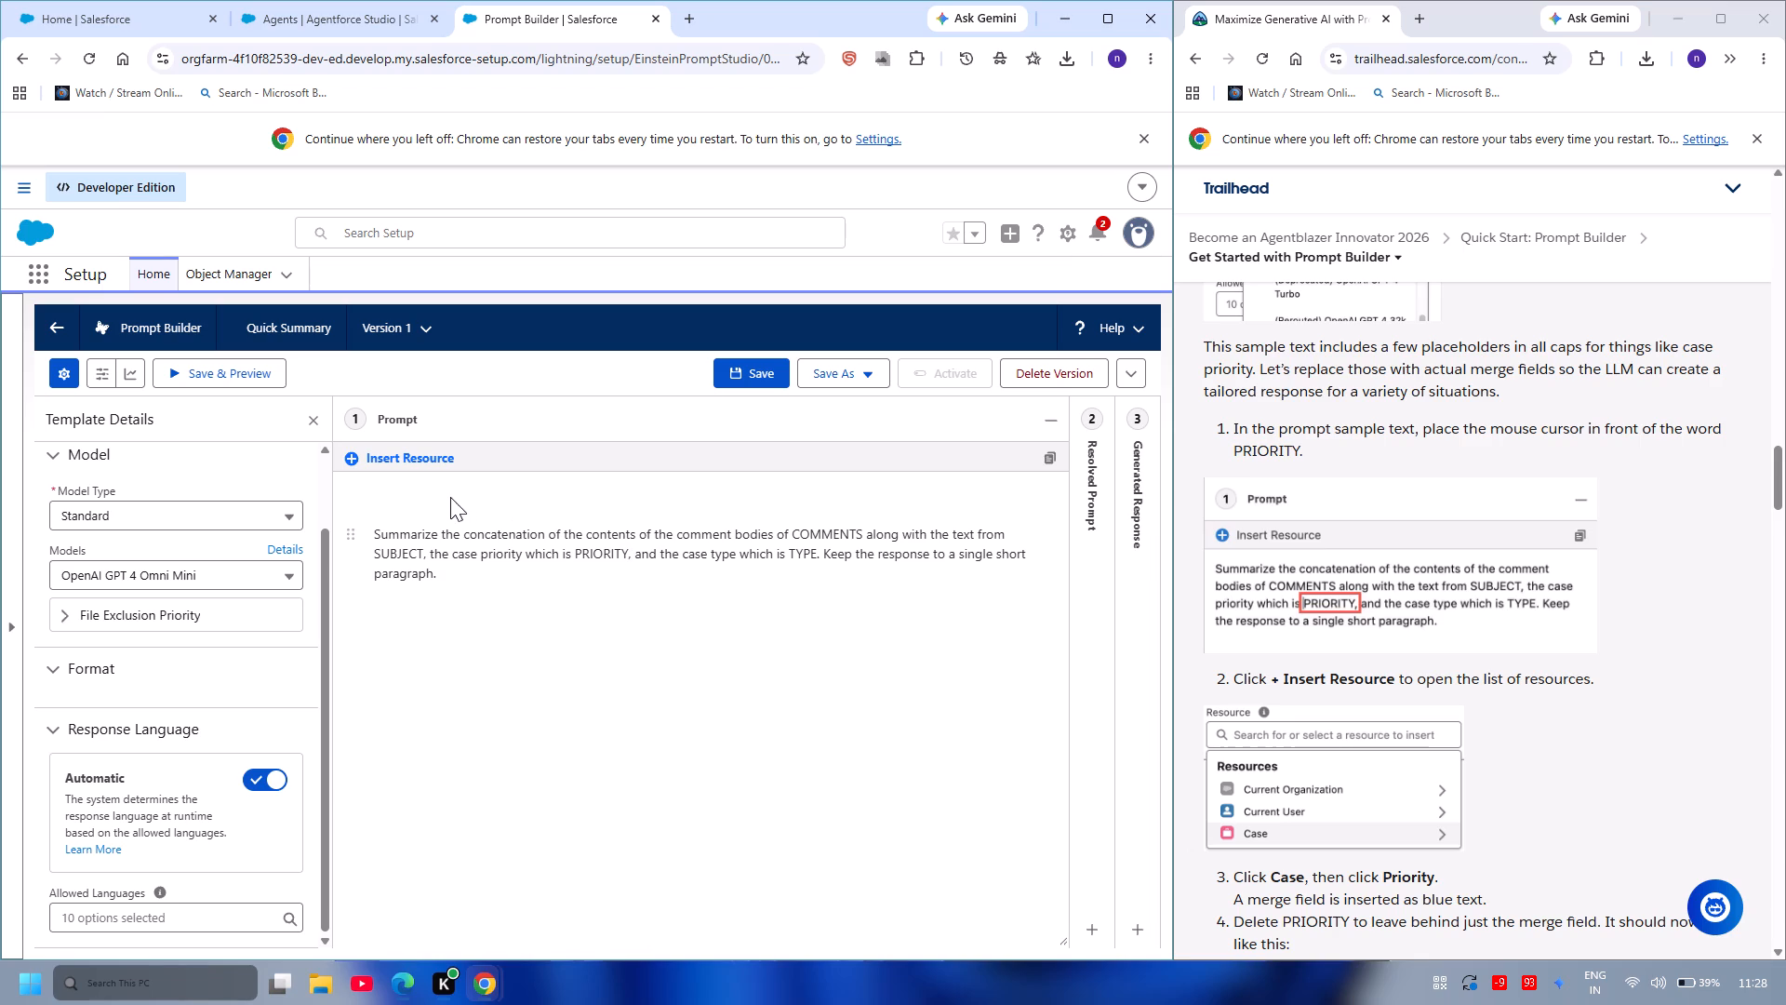
click(350, 451)
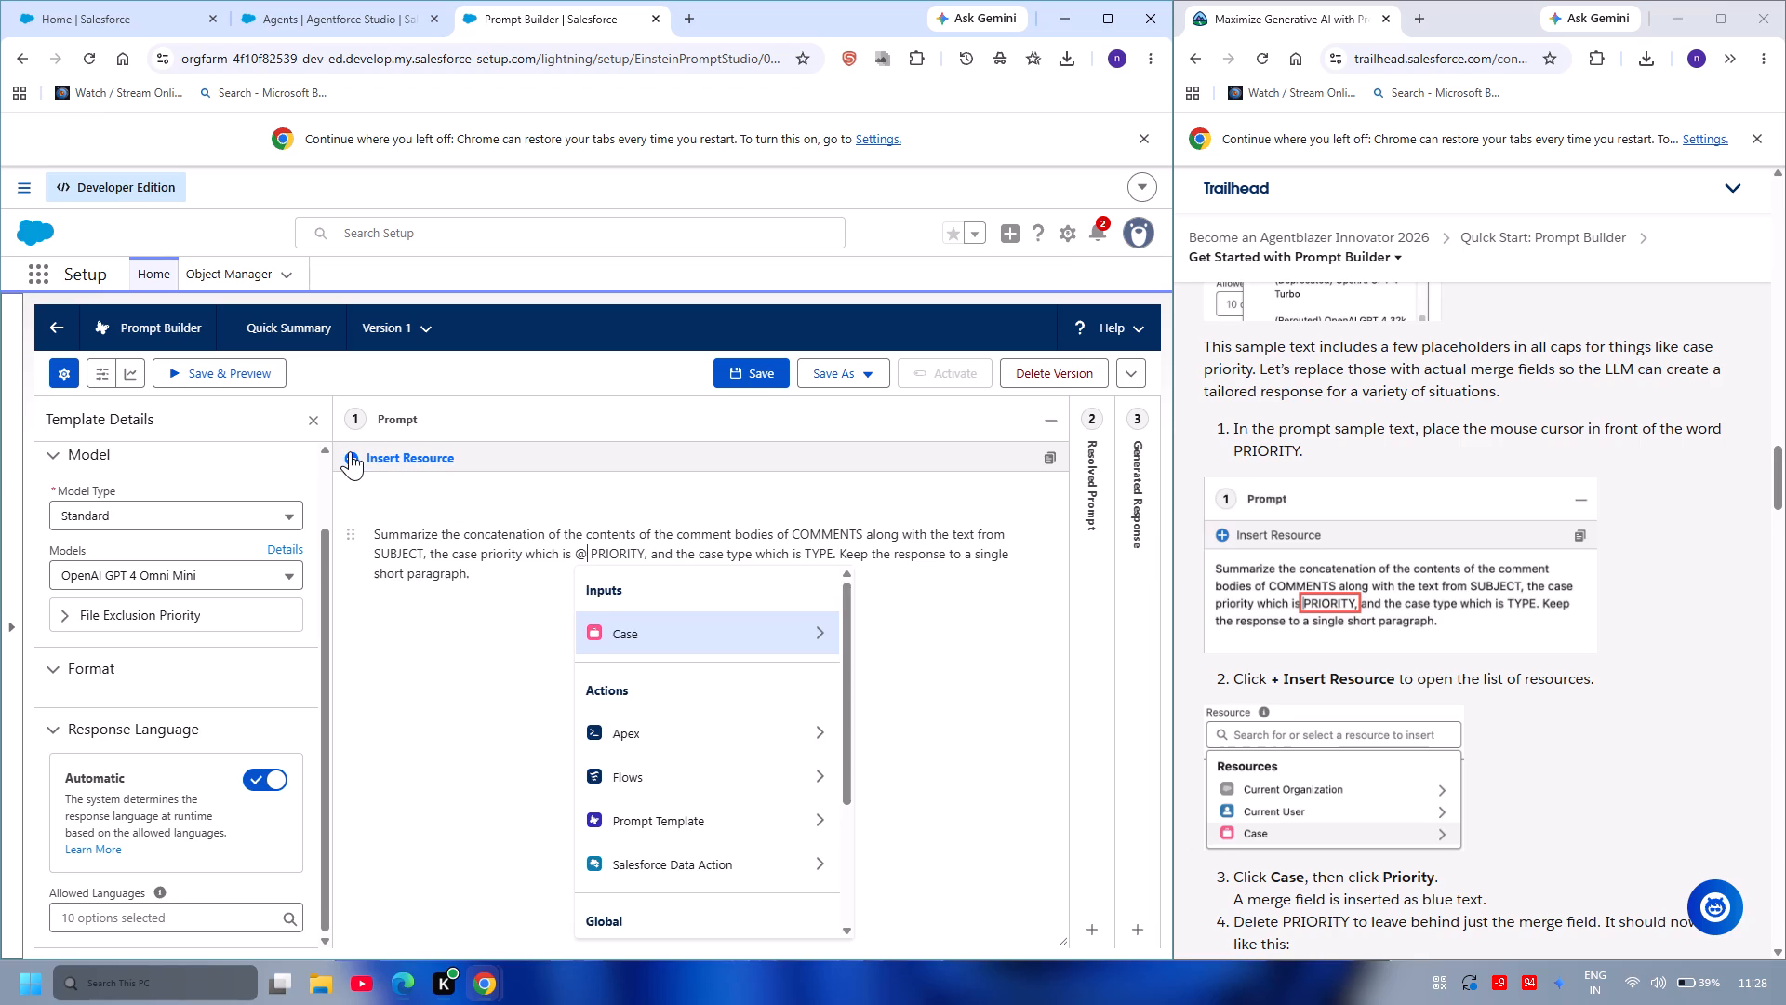
scroll(1465, 616, down, 2)
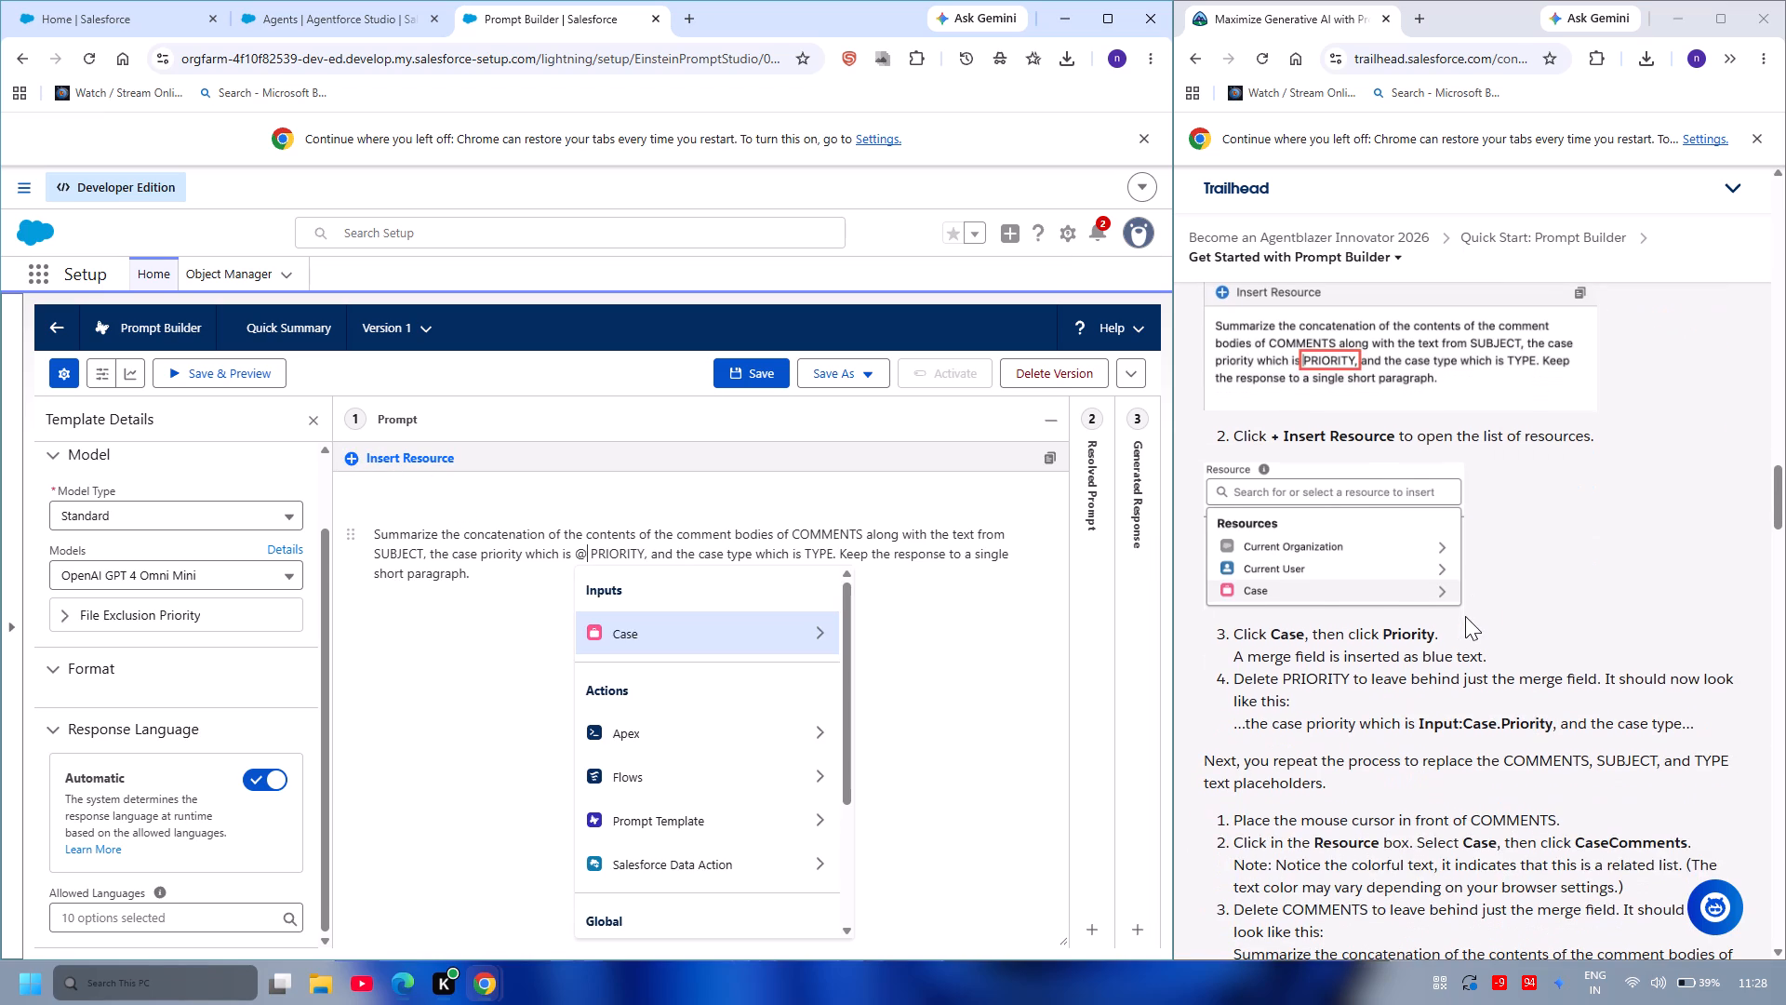
click(806, 627)
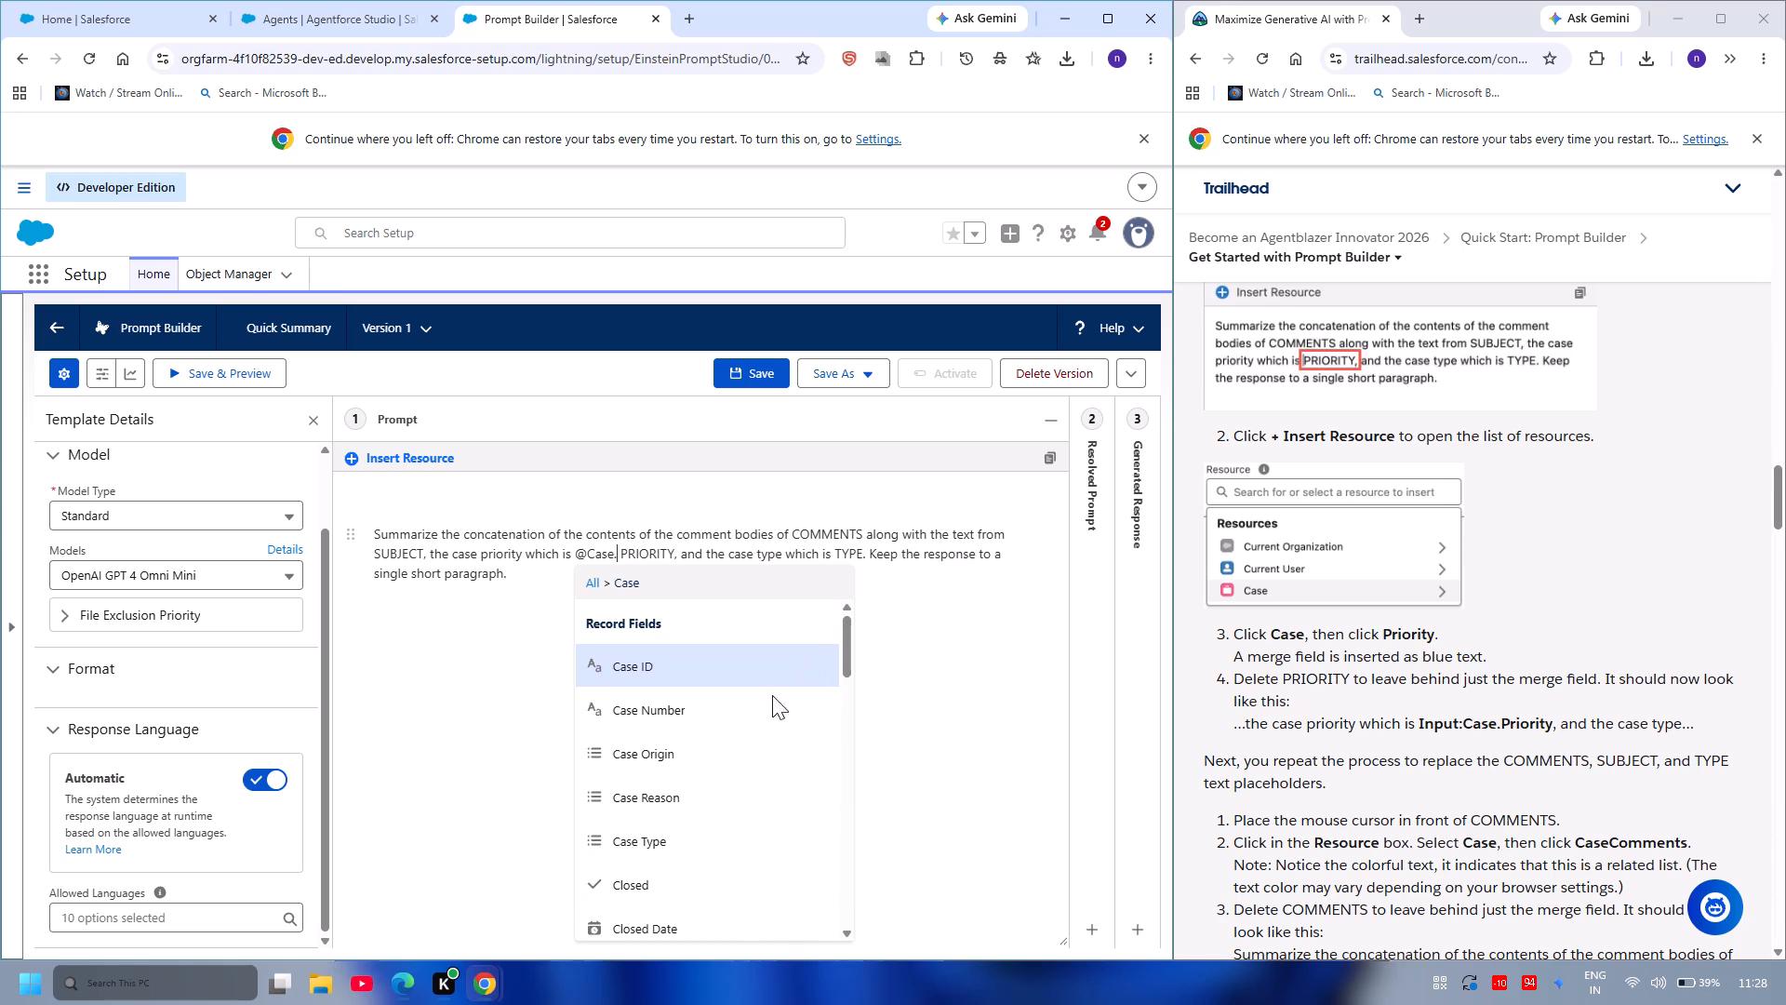
scroll(750, 768, down, 5)
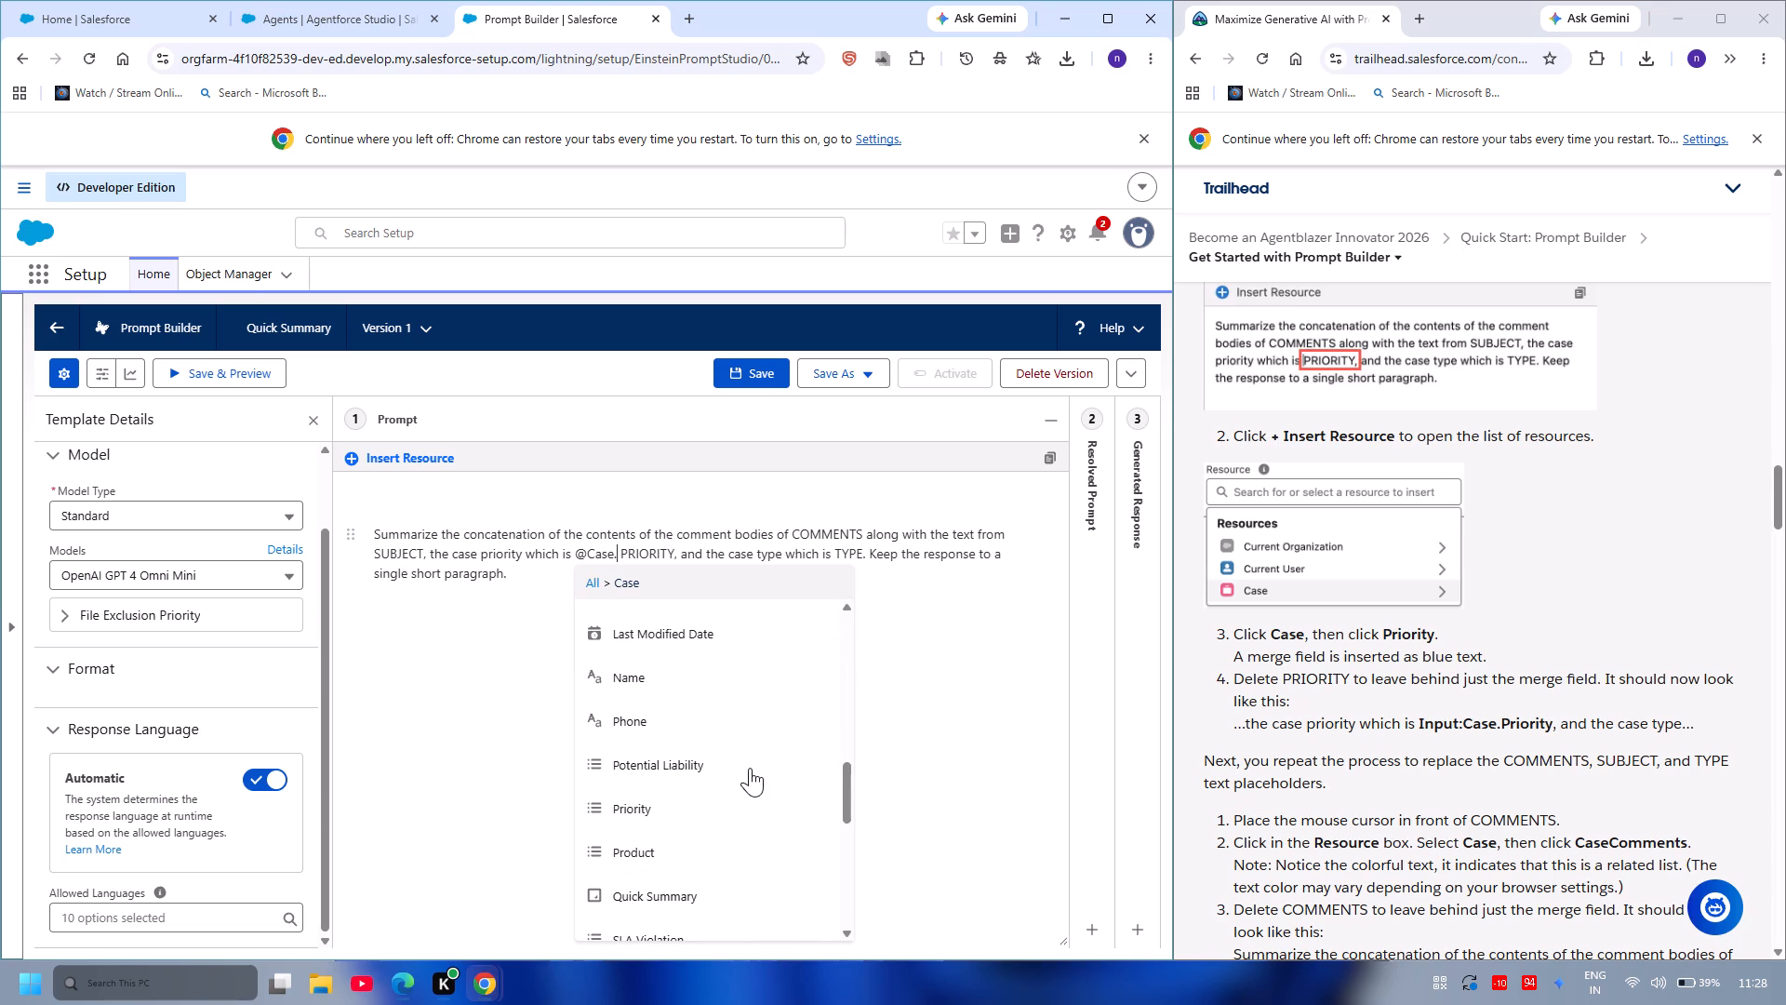
click(706, 796)
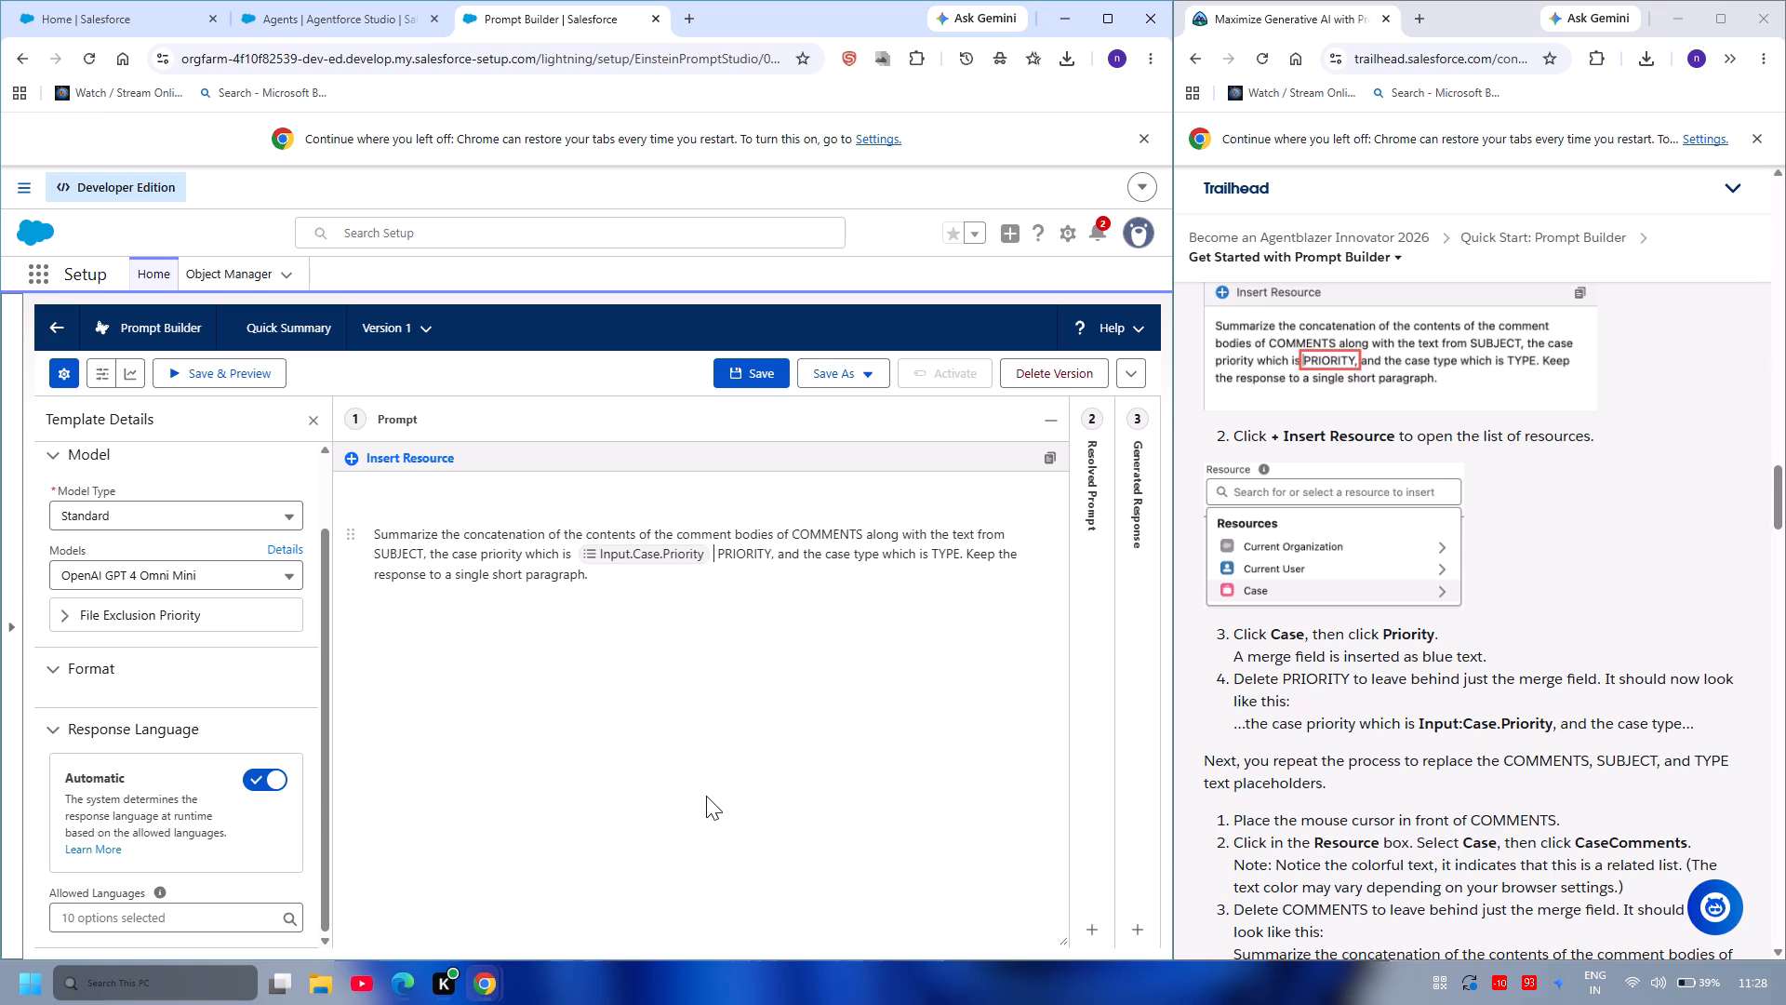
Delete the placeholder word PRIORITY, leaving just the merge field followed by the comma.
click(772, 550)
key(BackSpace)
key(BackSpace)
key(BackSpace)
key(BackSpace)
key(BackSpace)
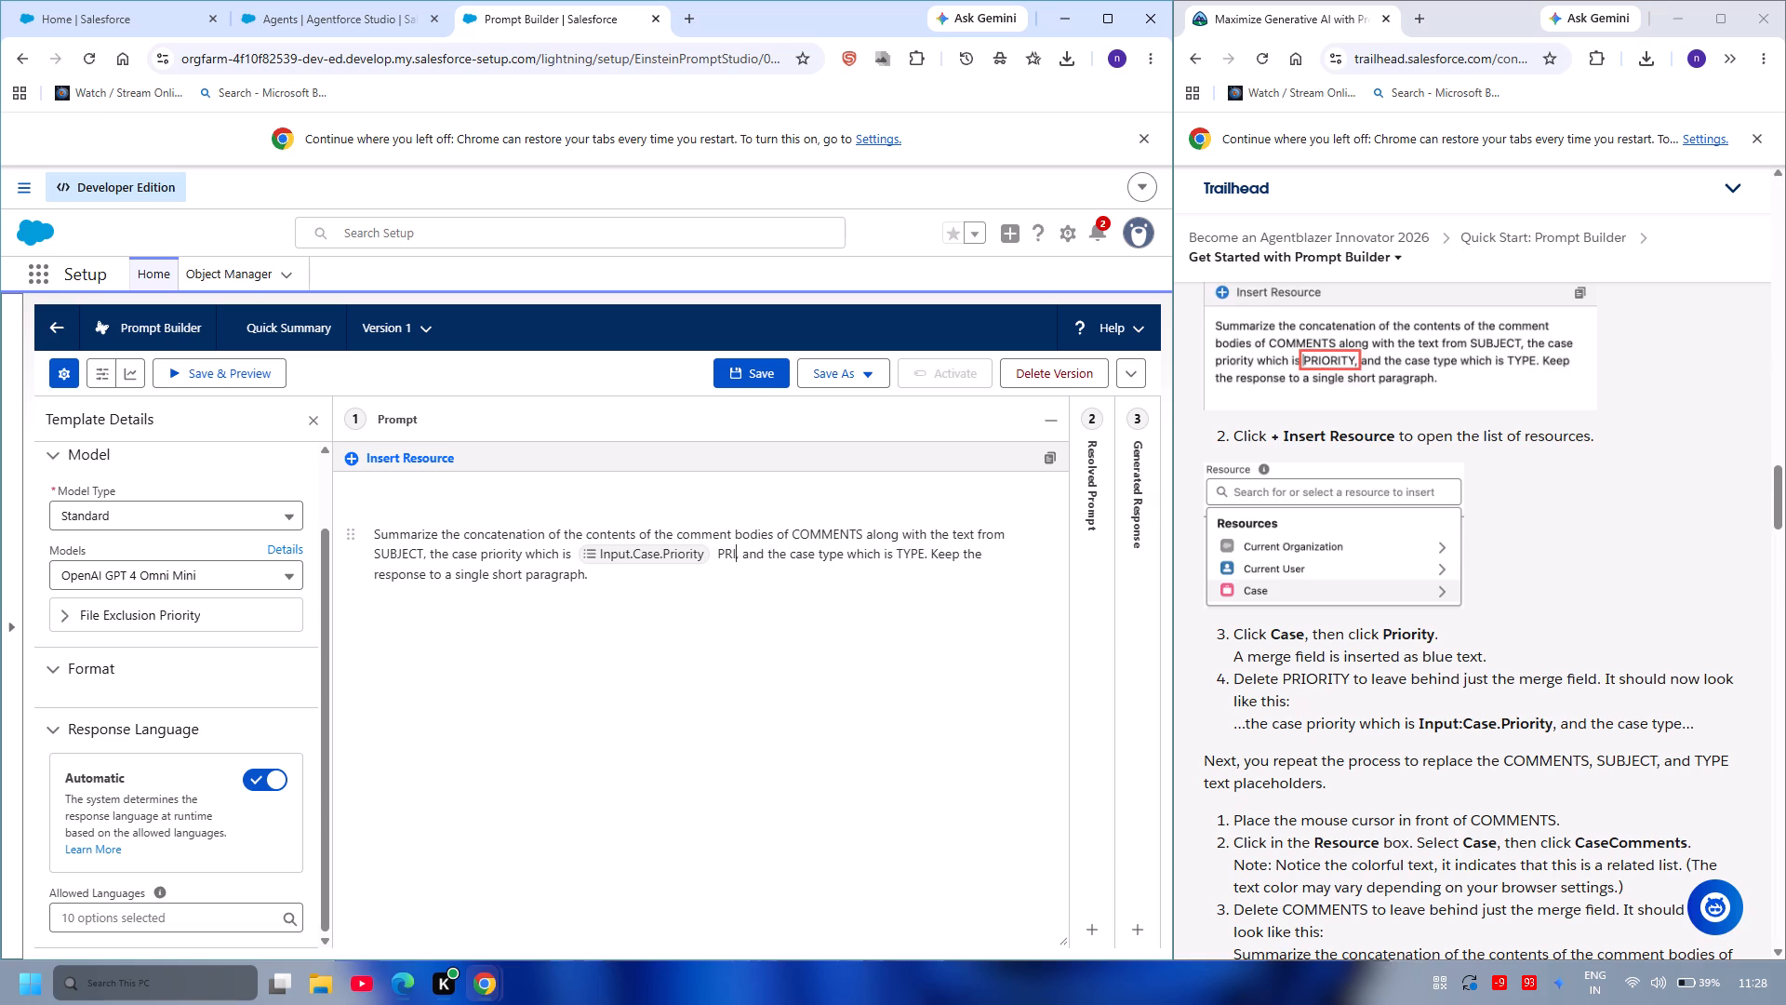
key(BackSpace)
key(BackSpace)
key(BackSpace)
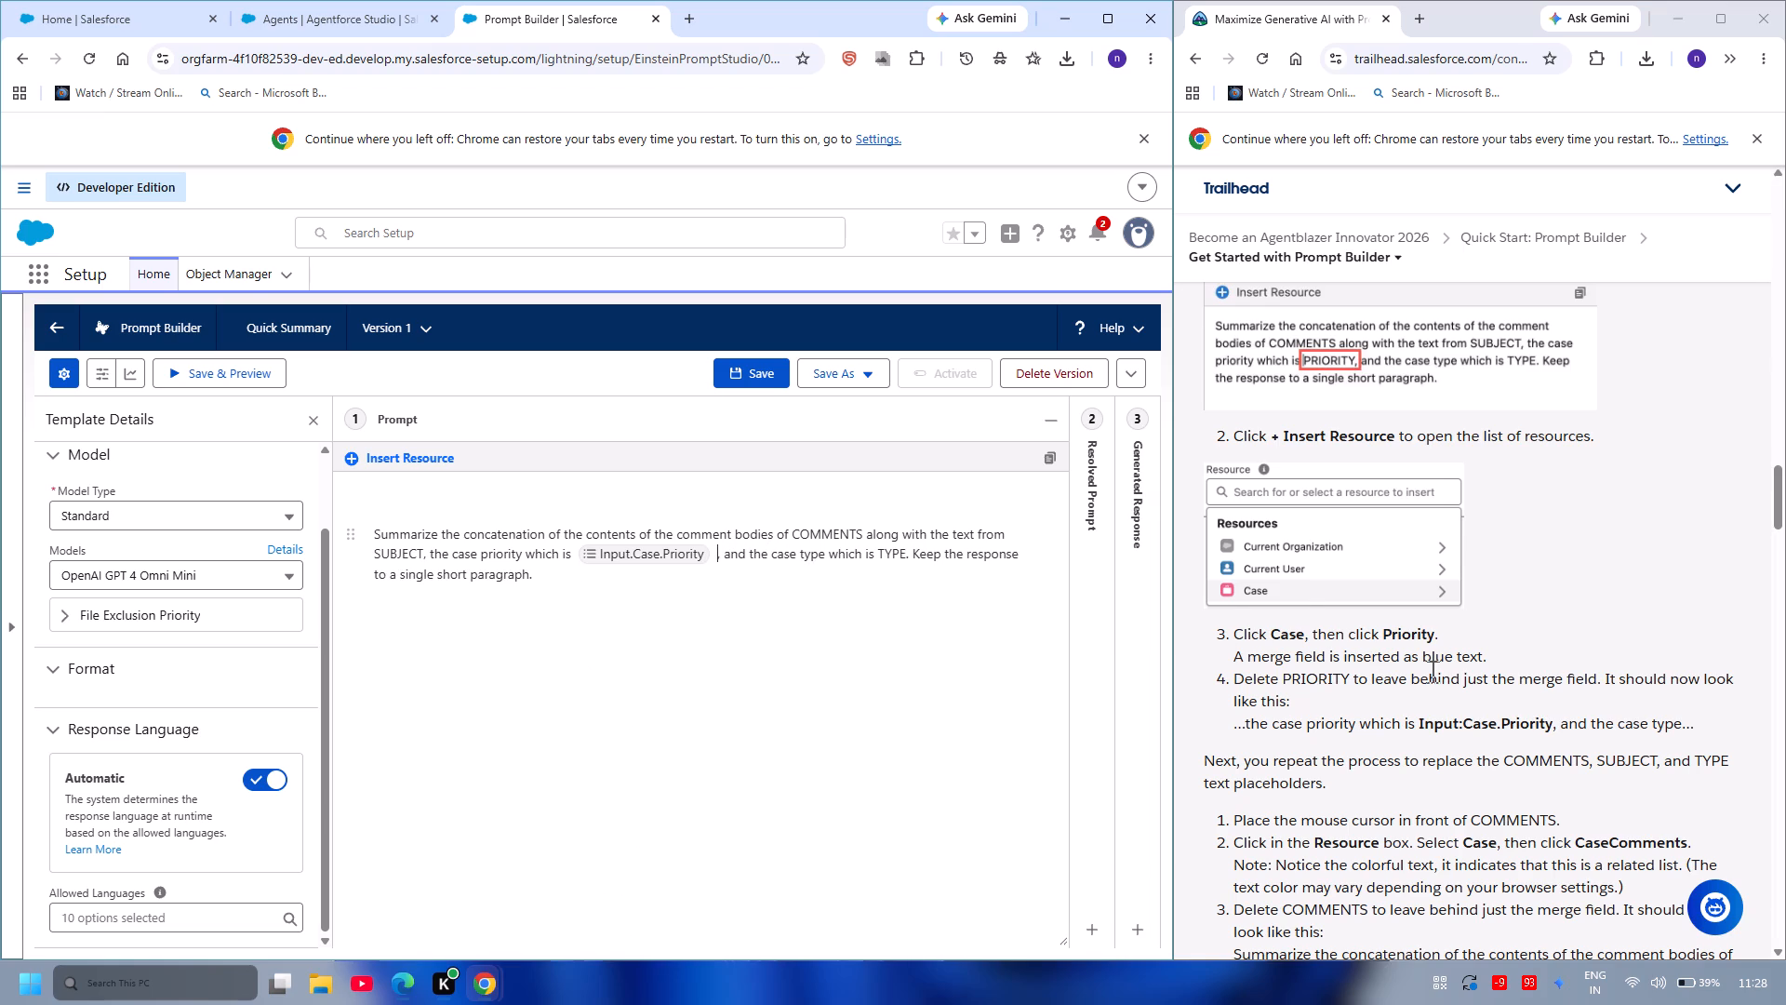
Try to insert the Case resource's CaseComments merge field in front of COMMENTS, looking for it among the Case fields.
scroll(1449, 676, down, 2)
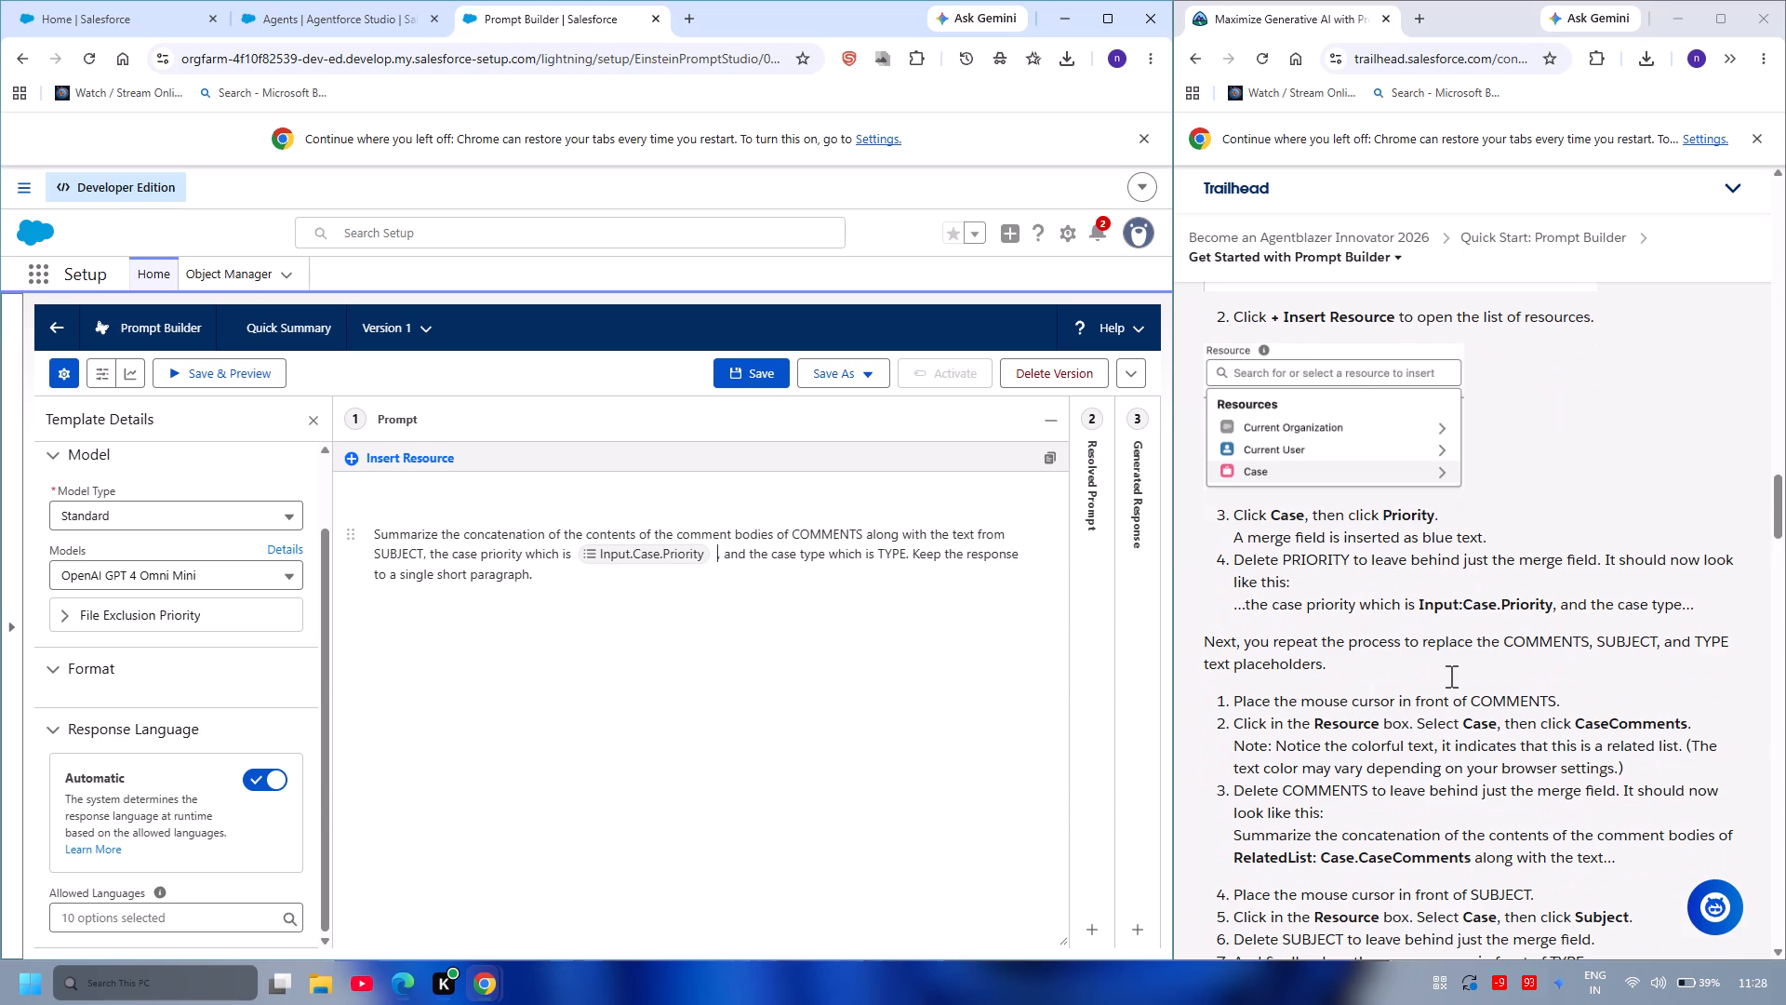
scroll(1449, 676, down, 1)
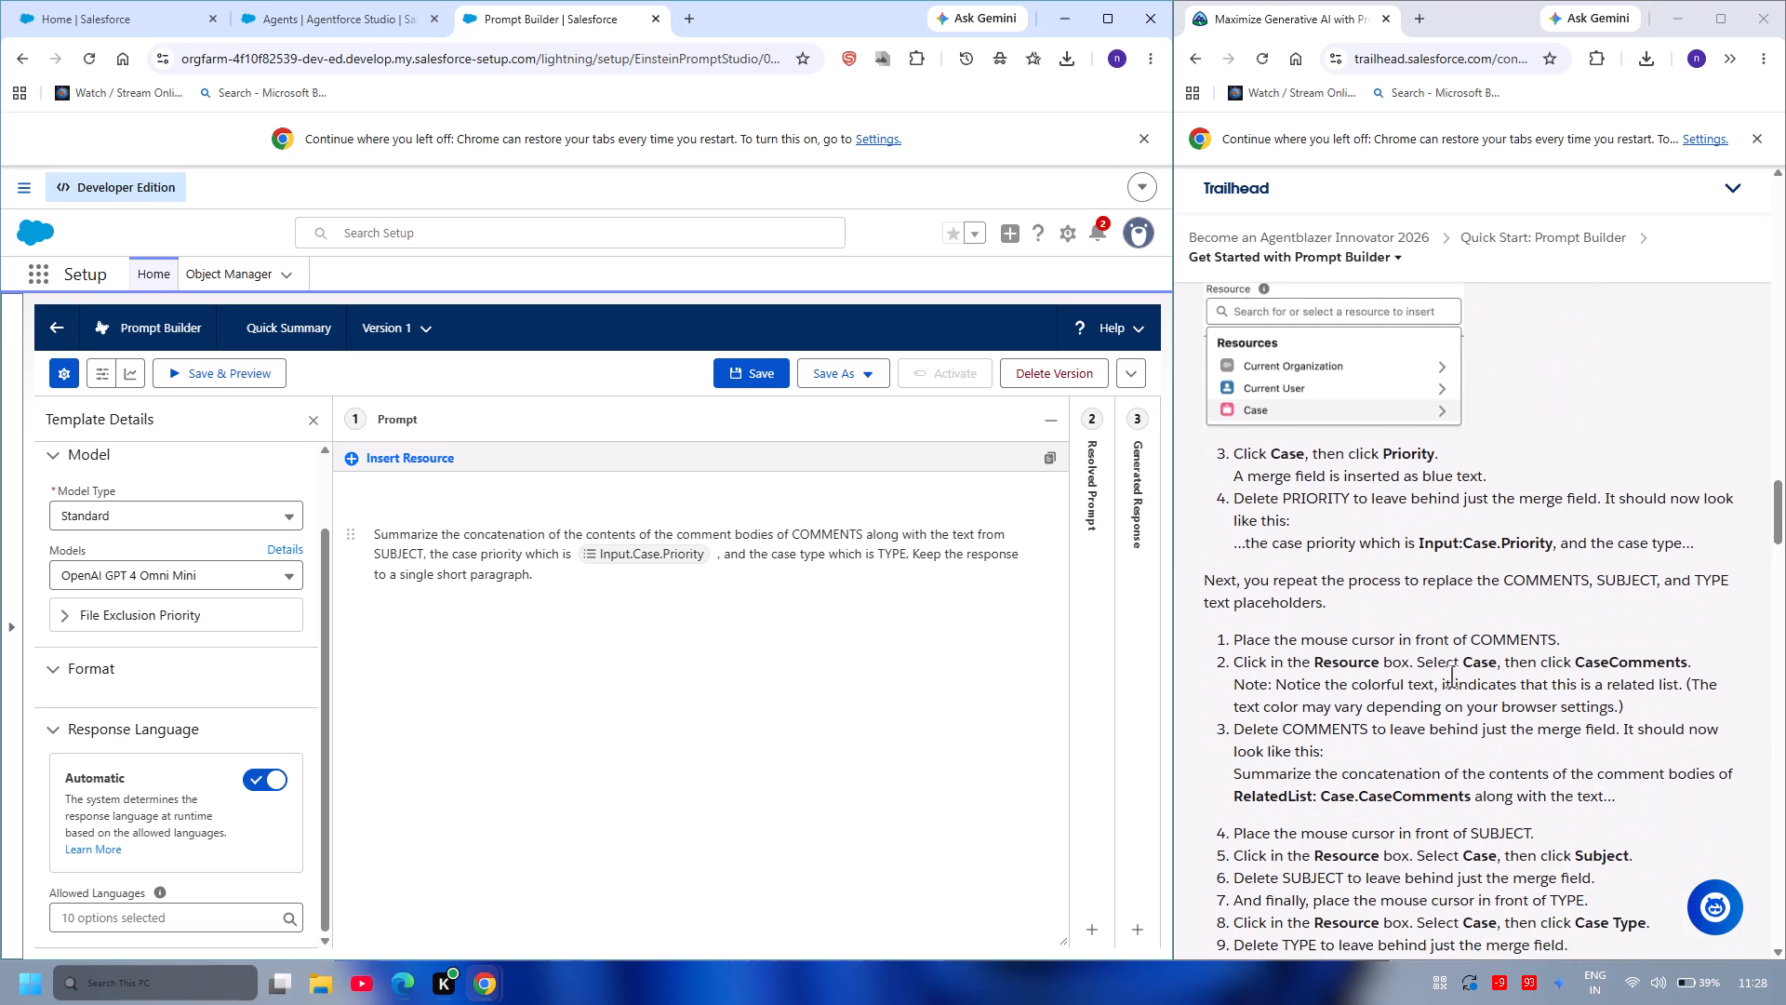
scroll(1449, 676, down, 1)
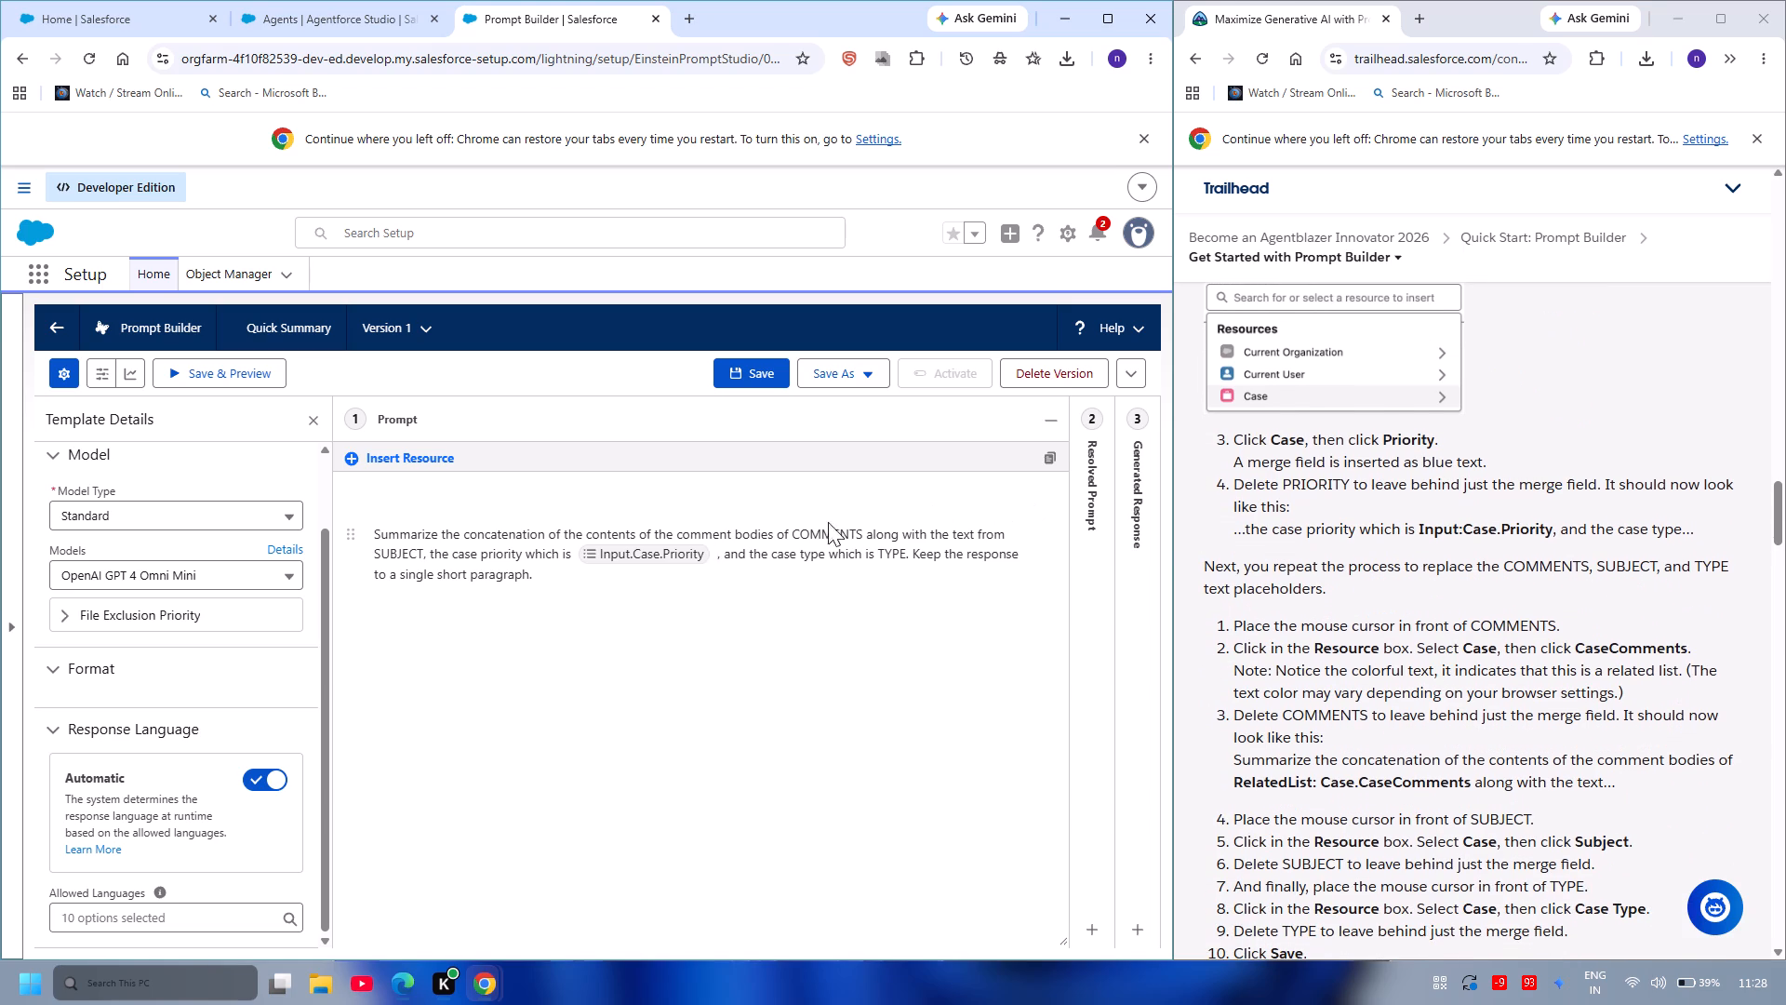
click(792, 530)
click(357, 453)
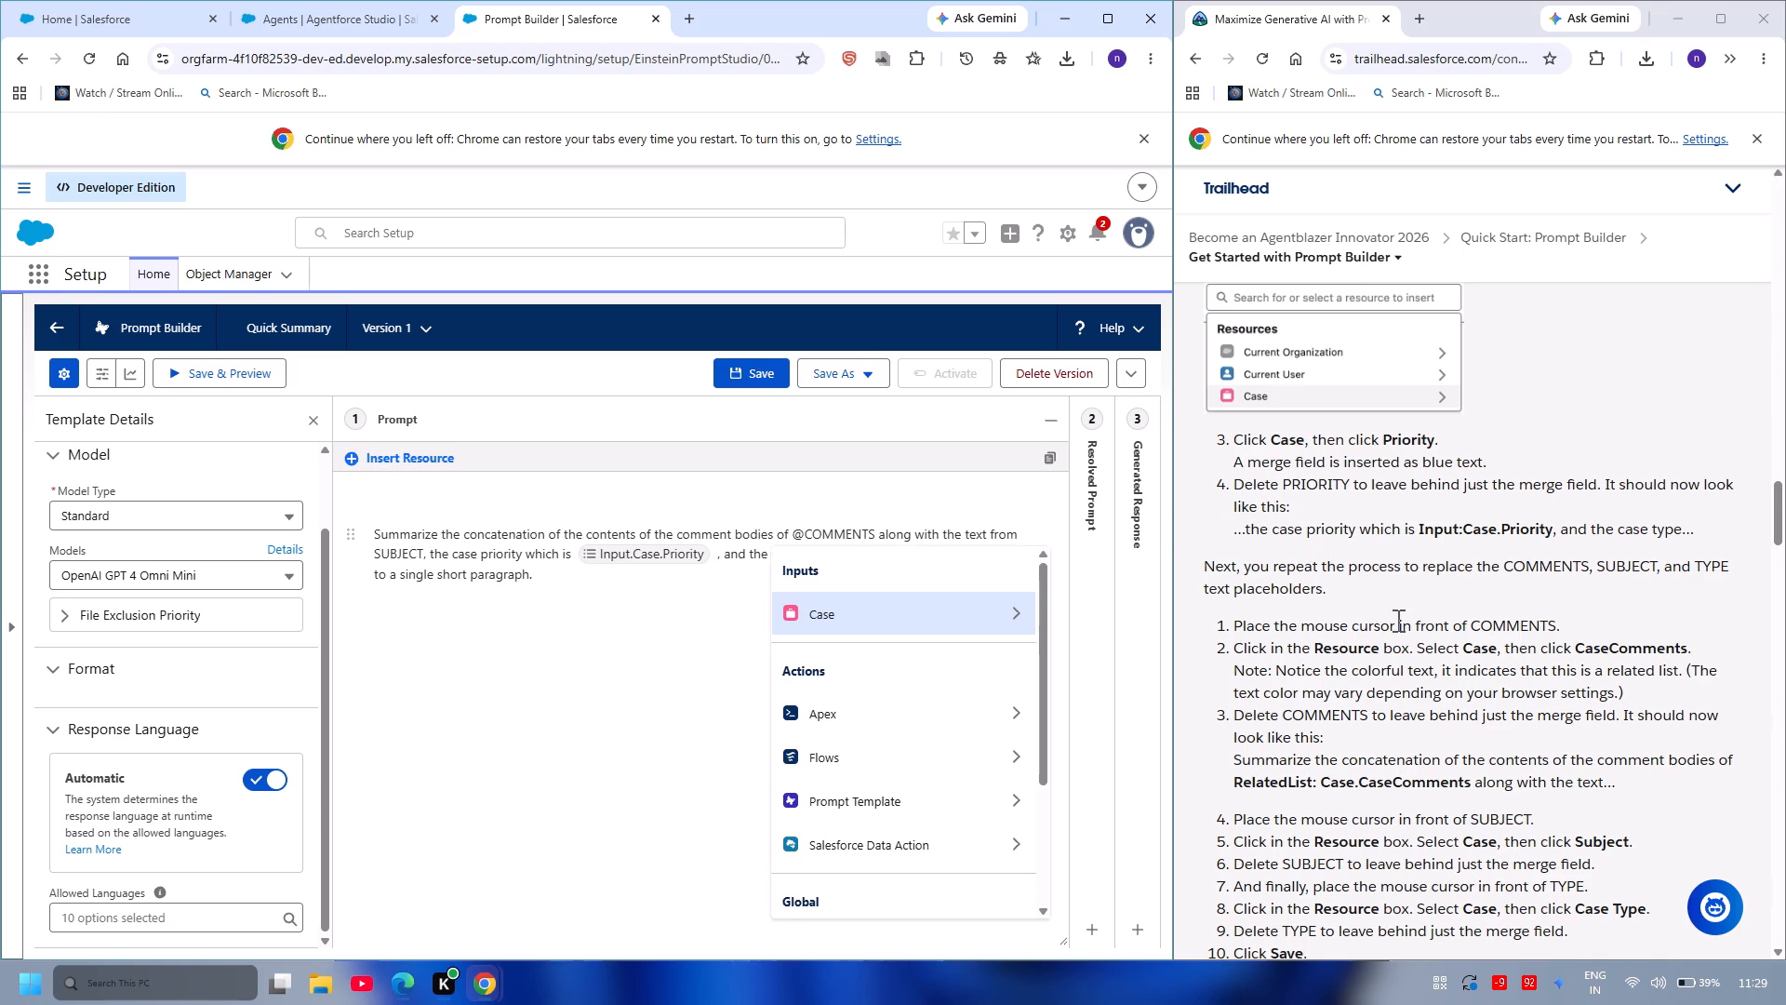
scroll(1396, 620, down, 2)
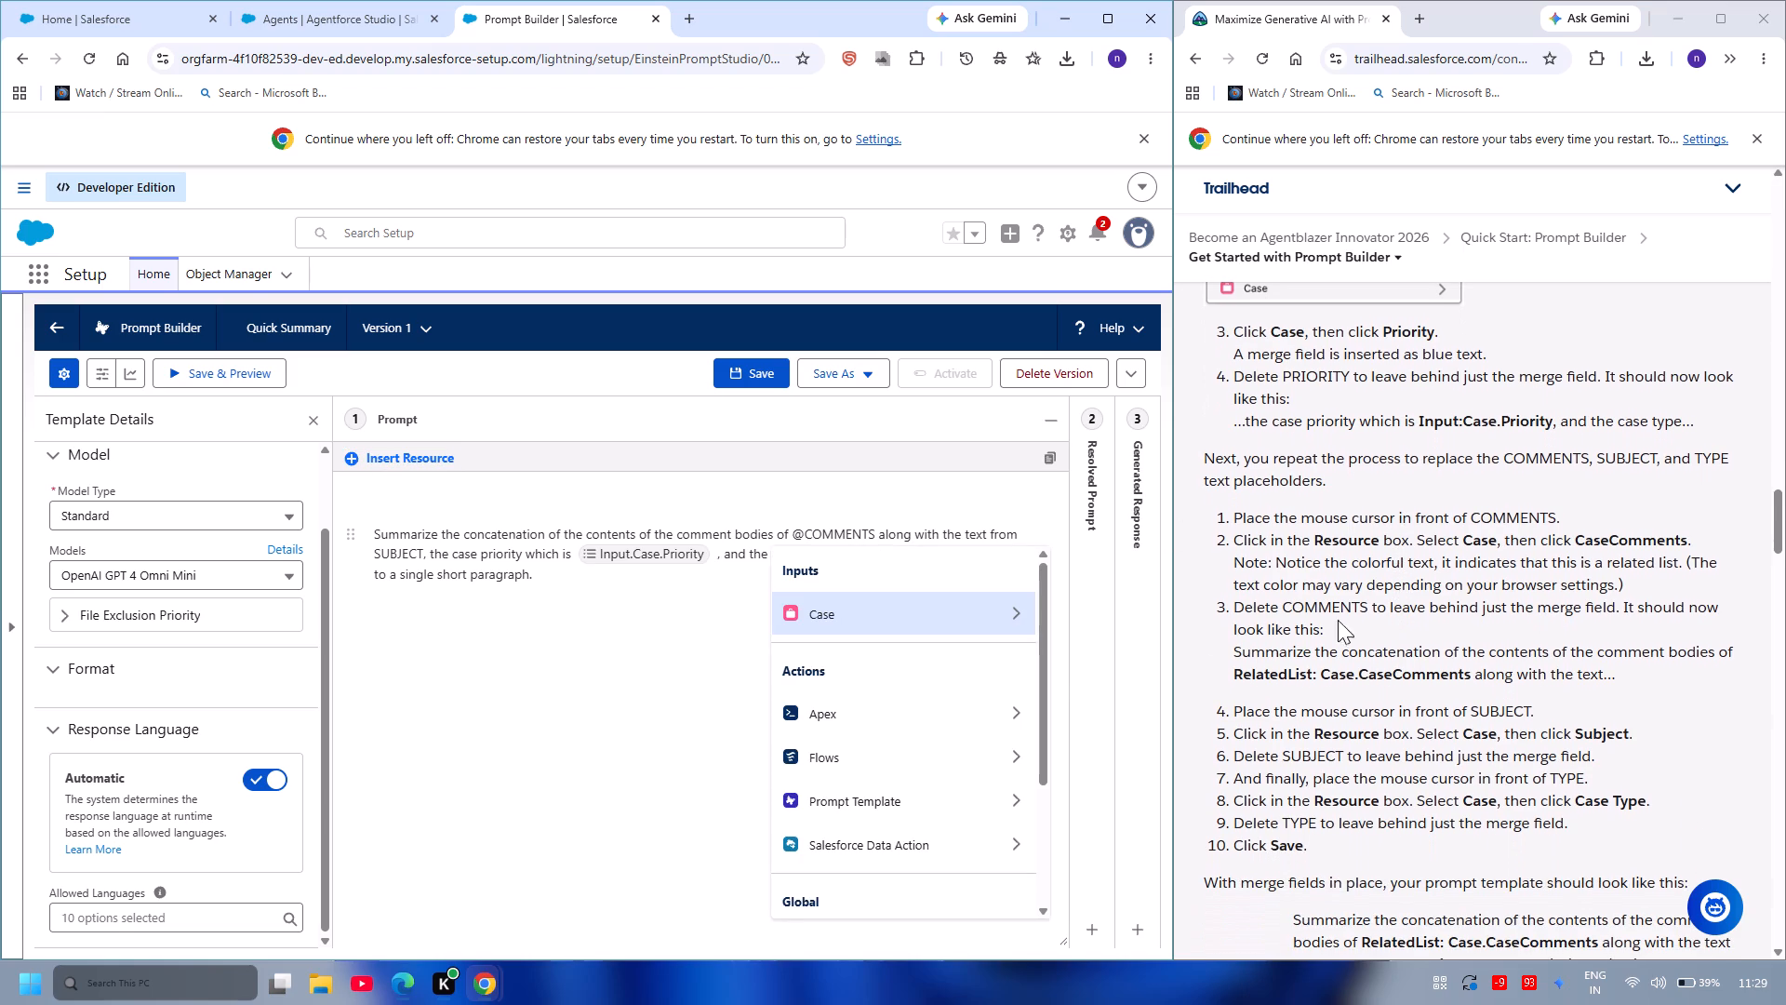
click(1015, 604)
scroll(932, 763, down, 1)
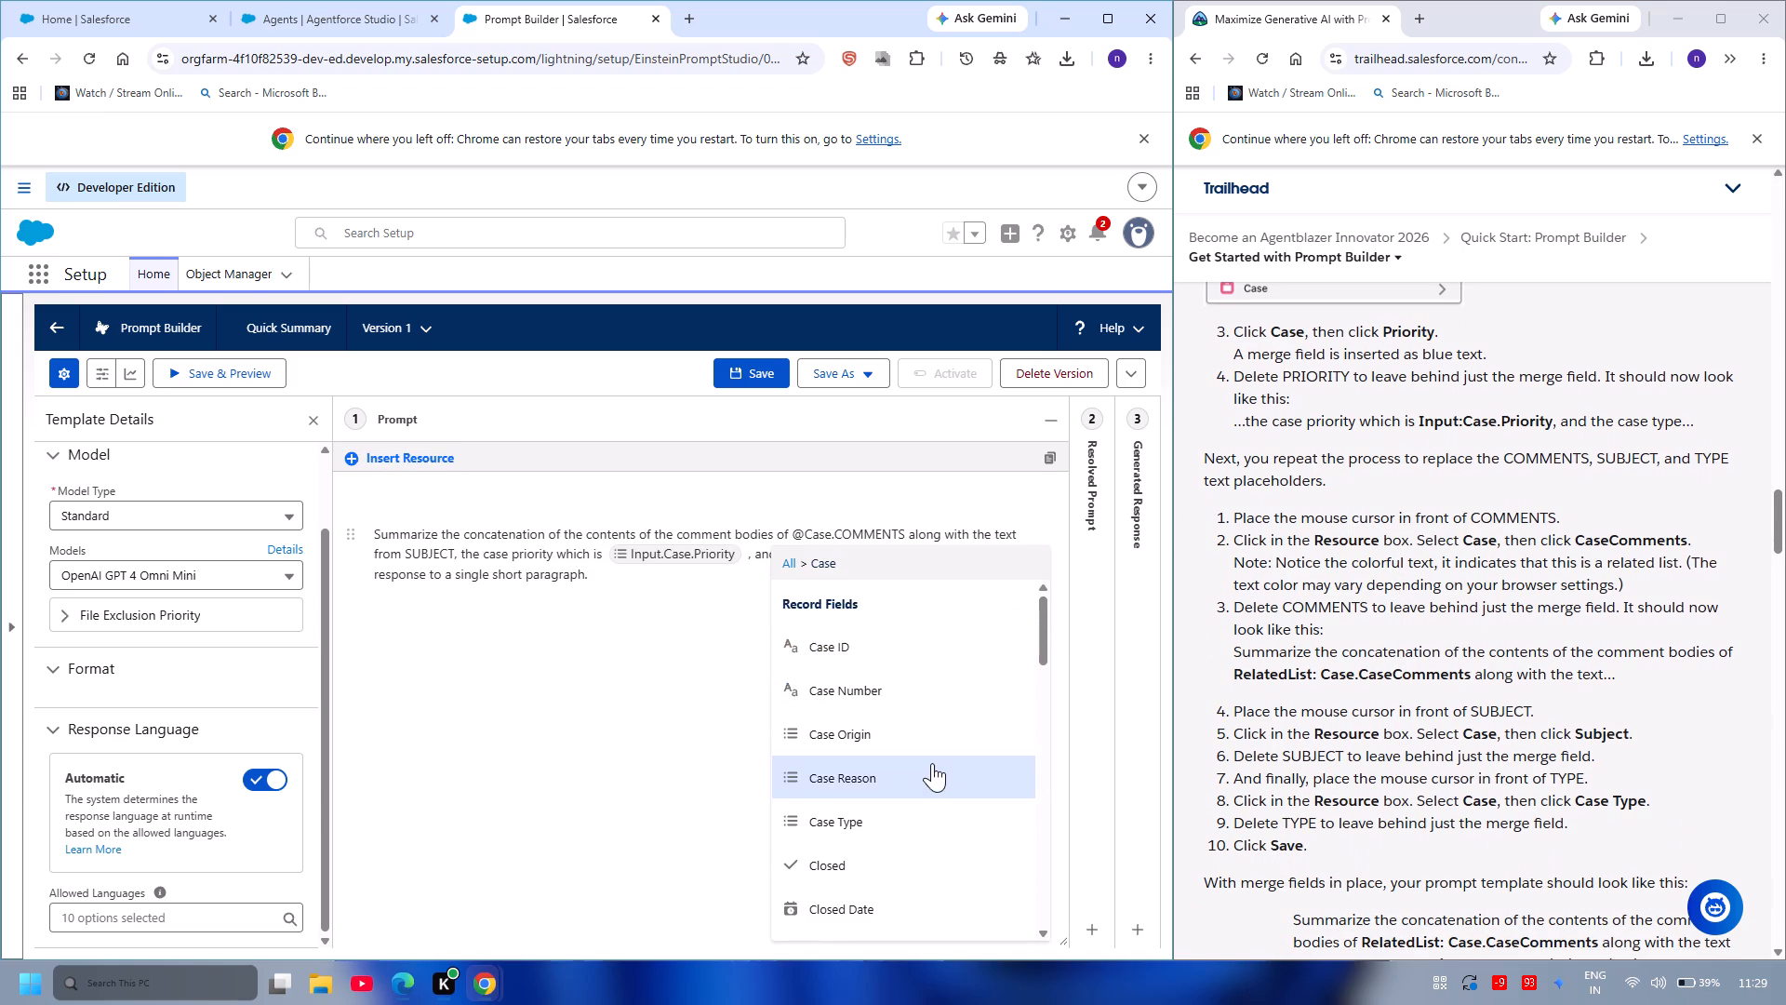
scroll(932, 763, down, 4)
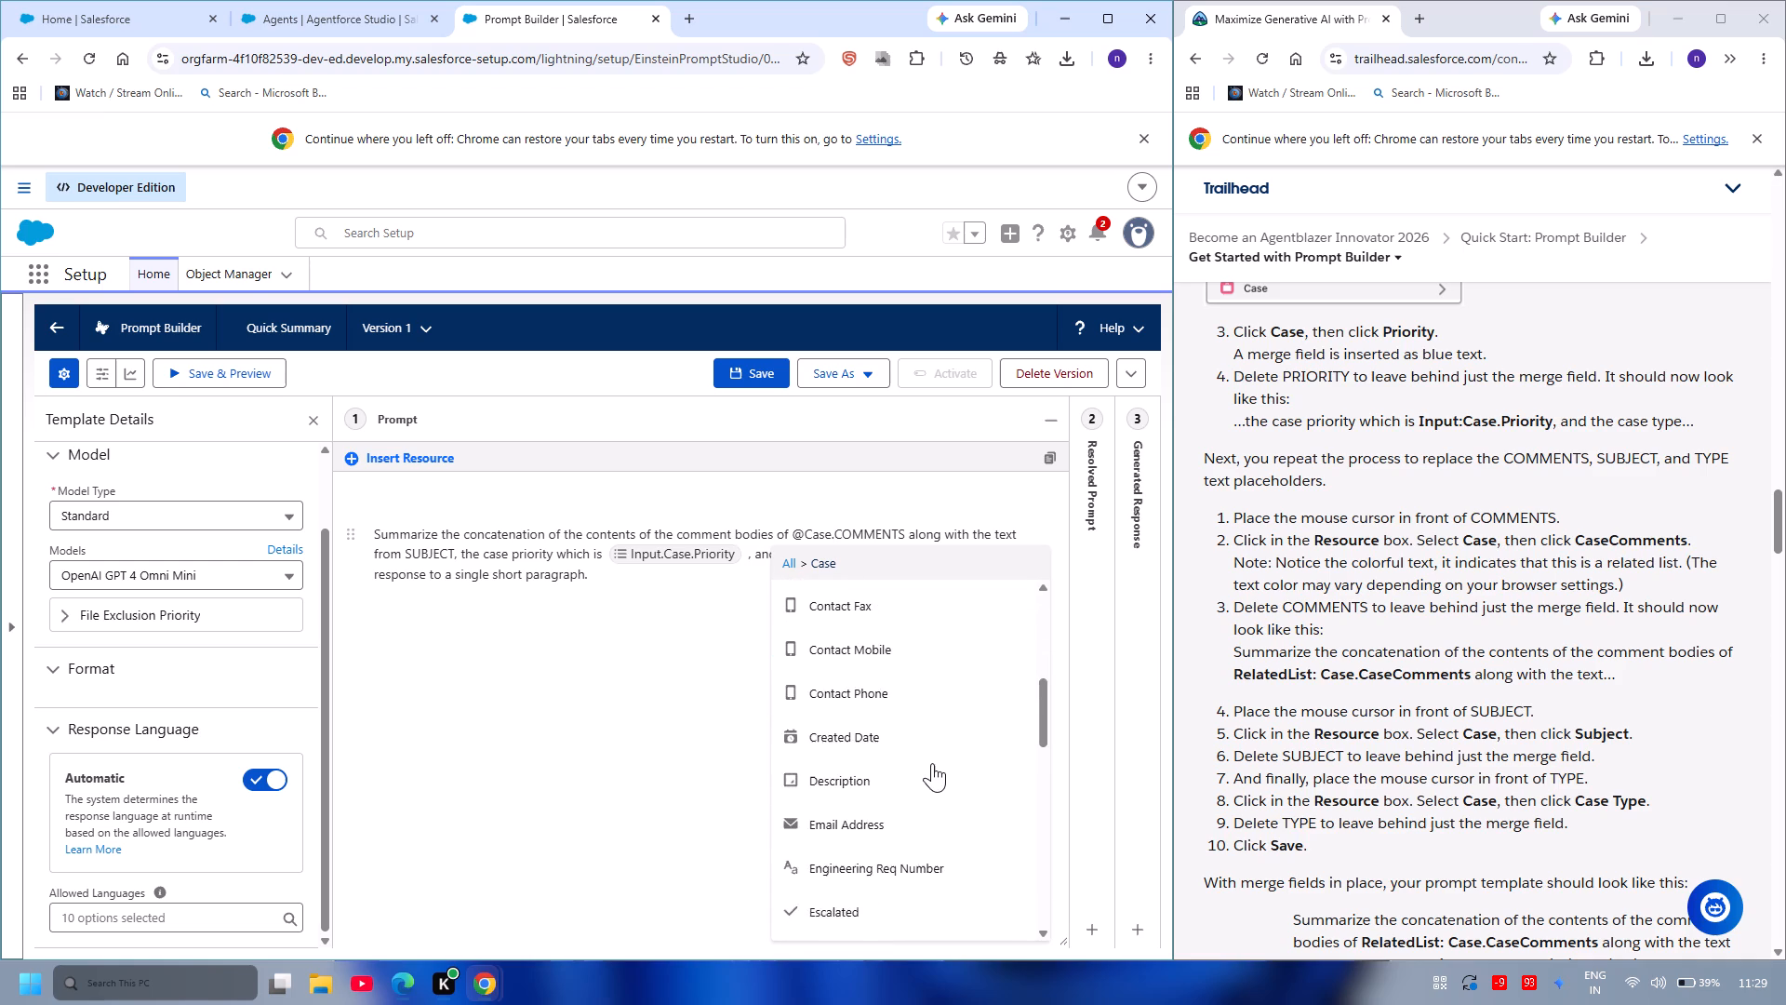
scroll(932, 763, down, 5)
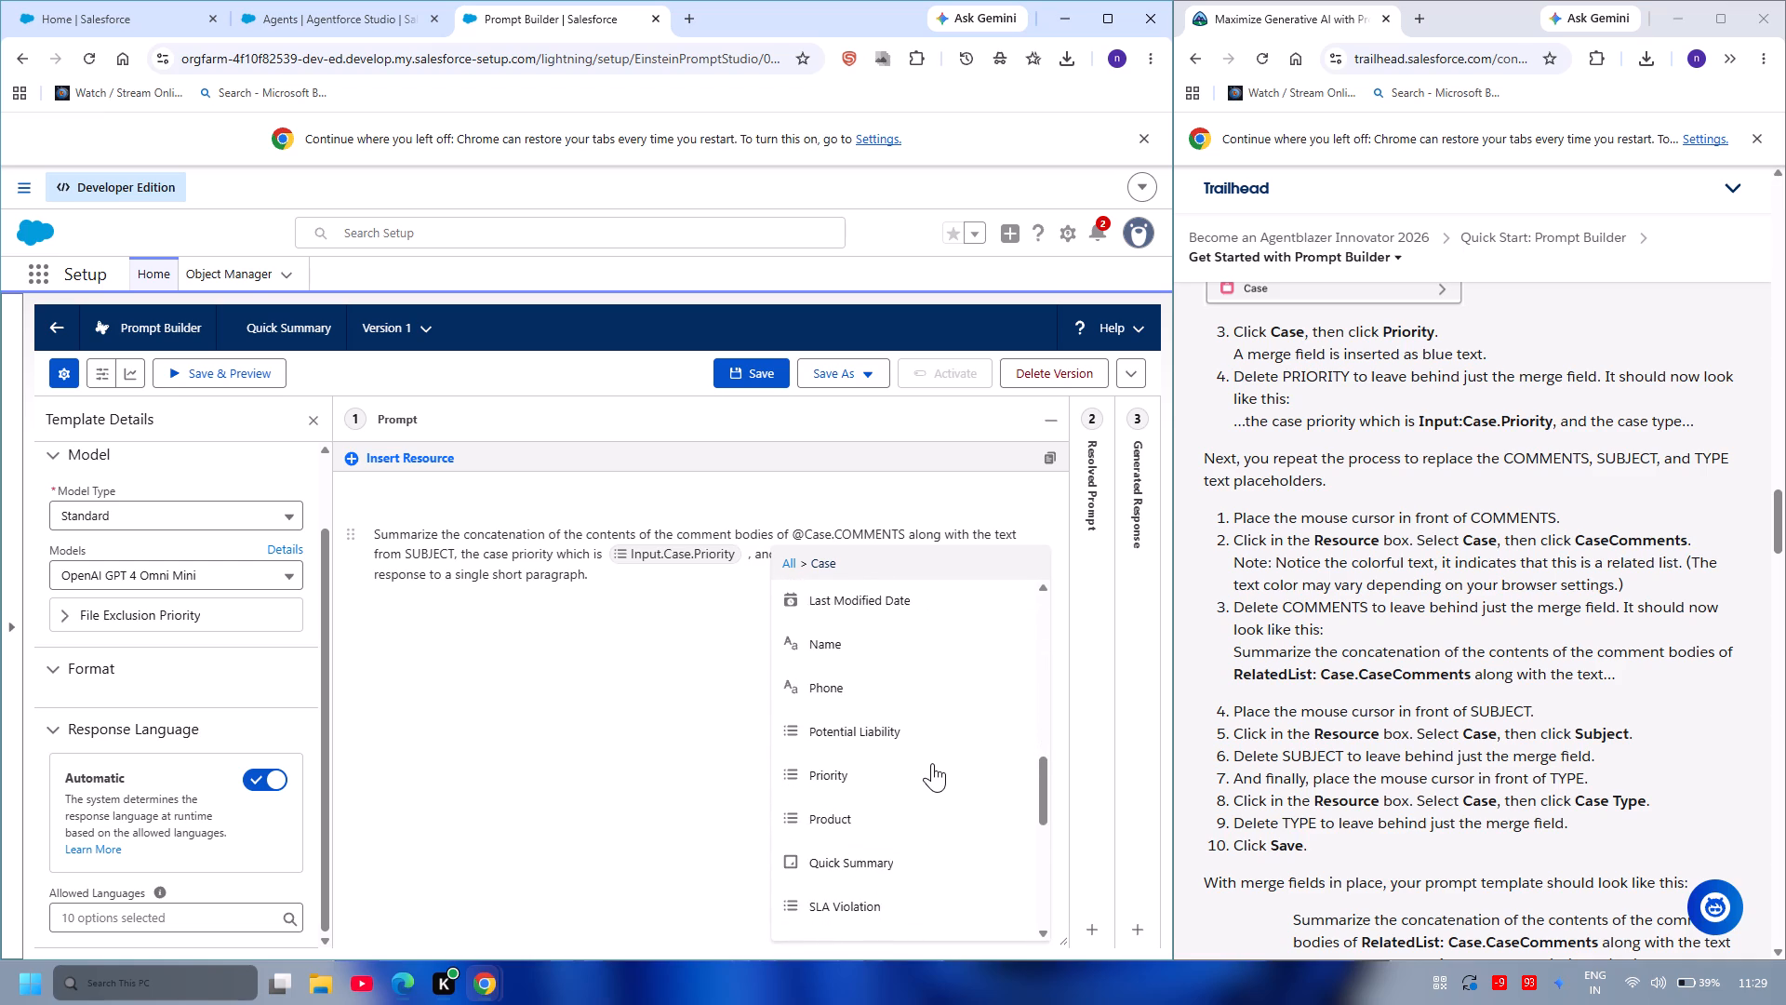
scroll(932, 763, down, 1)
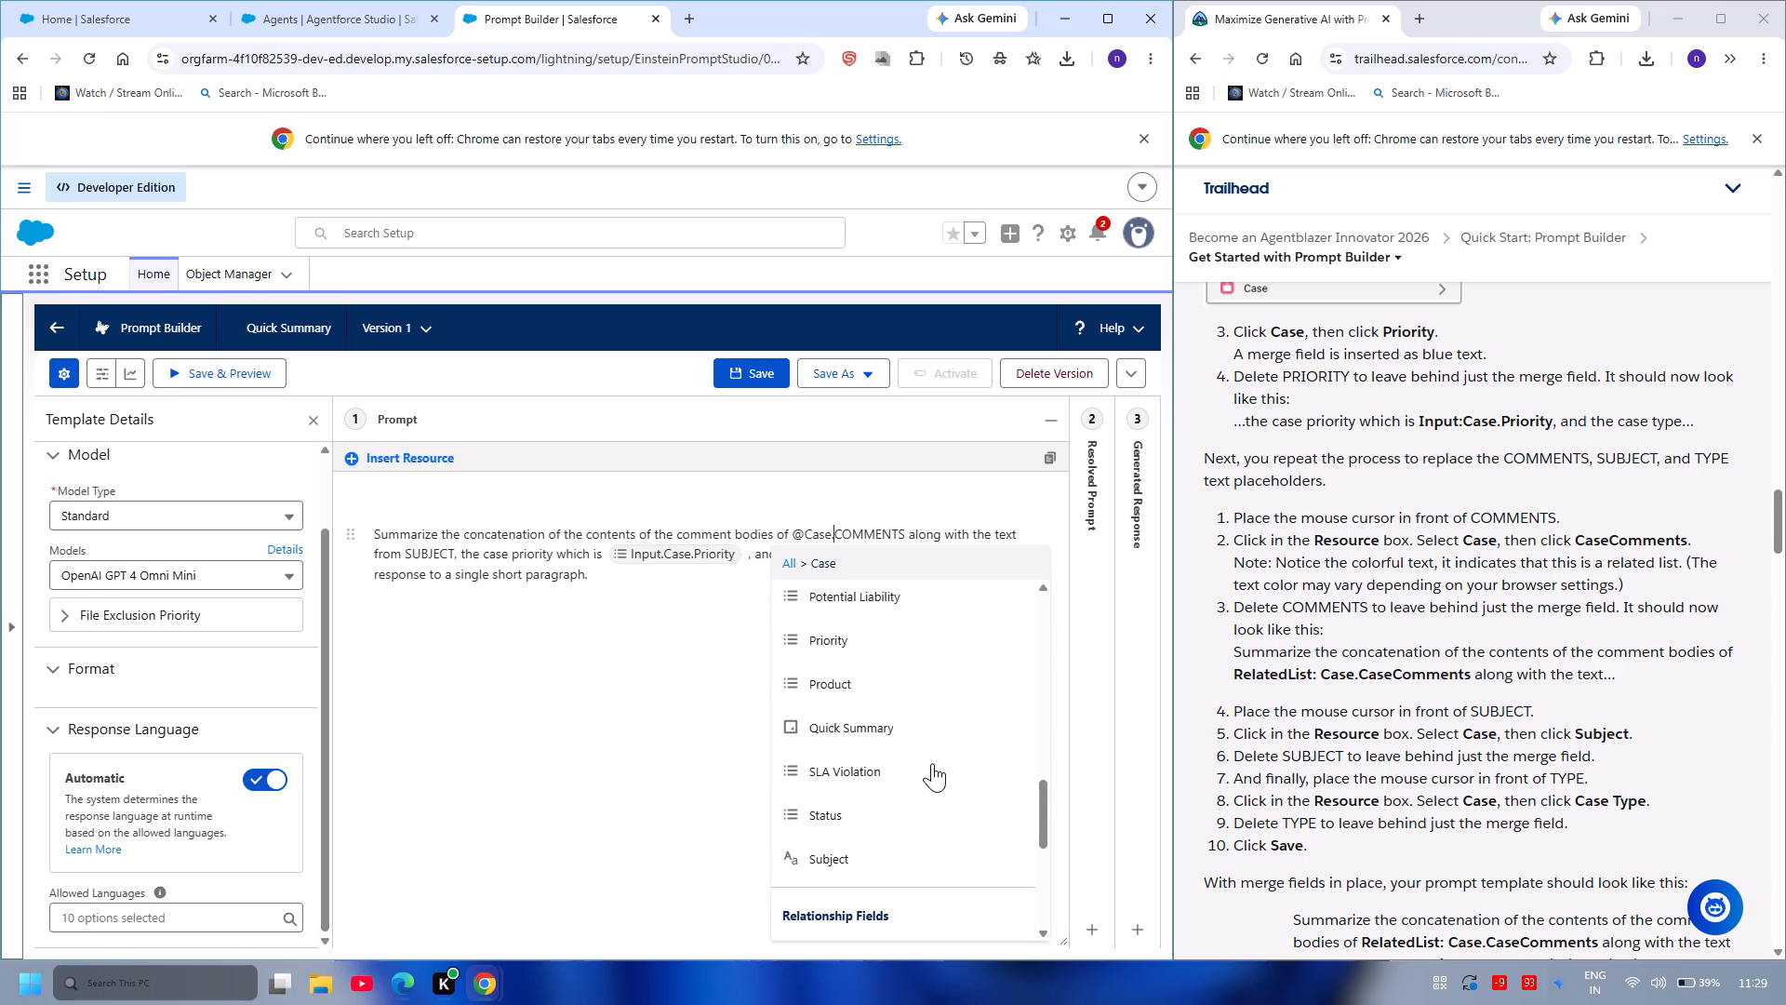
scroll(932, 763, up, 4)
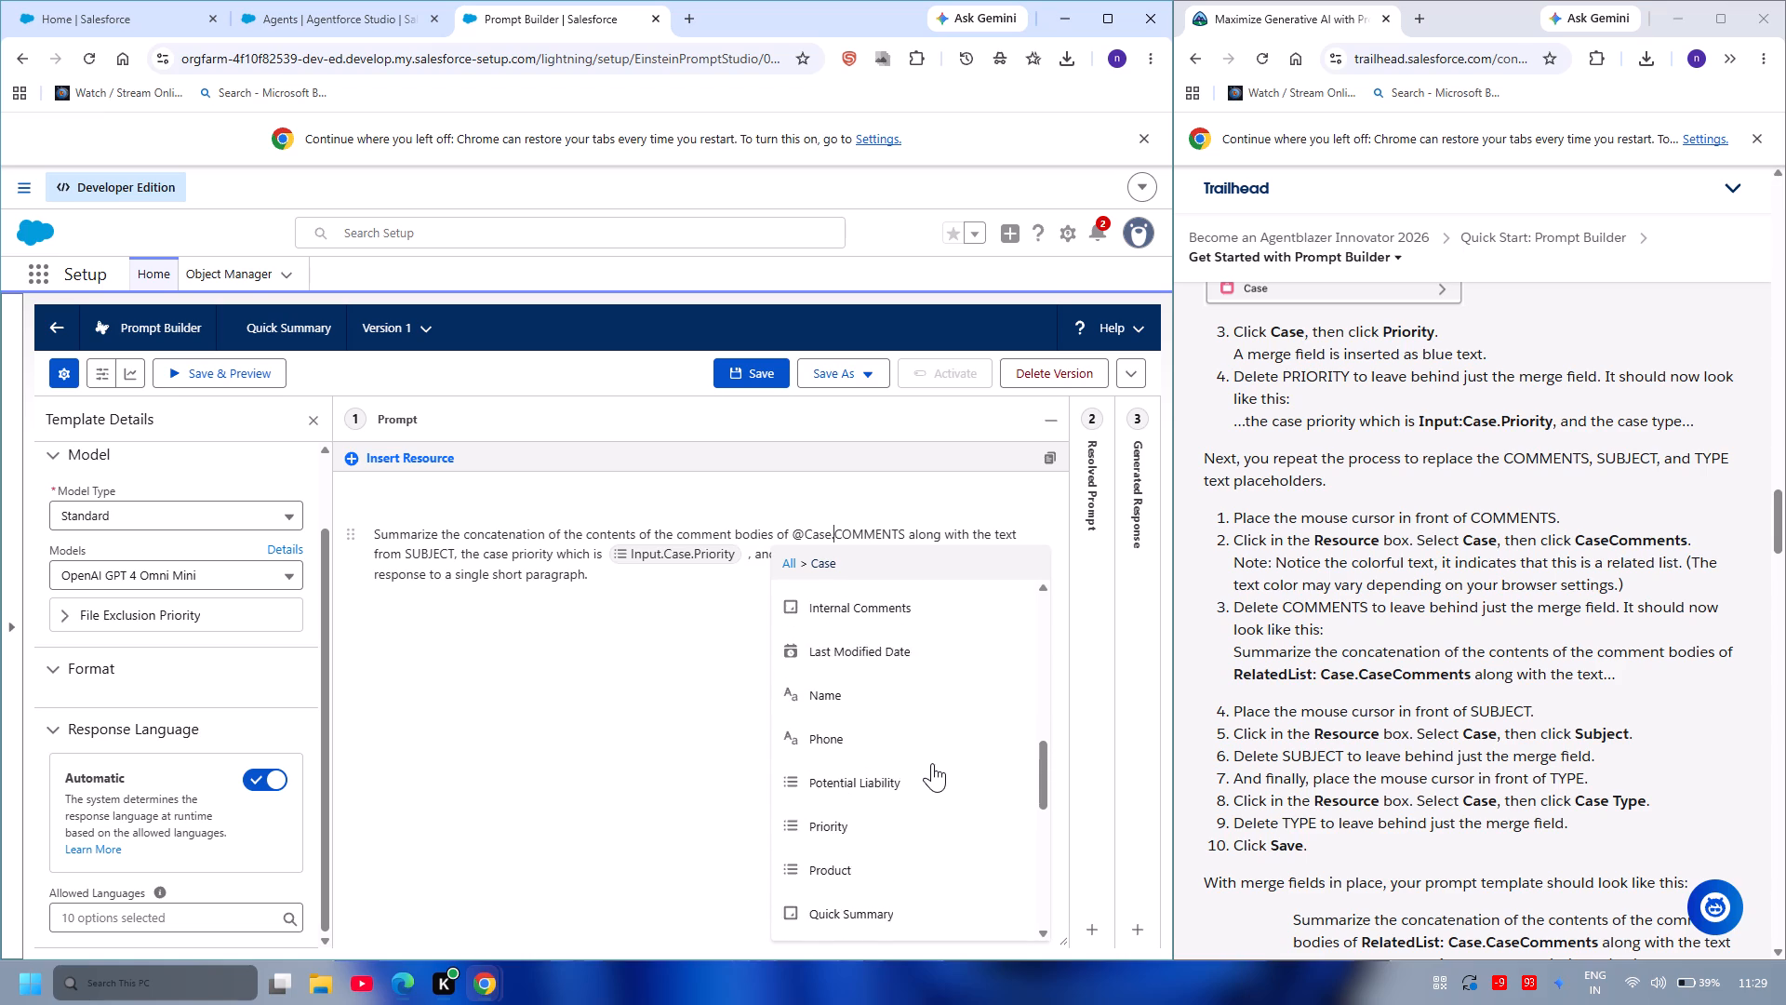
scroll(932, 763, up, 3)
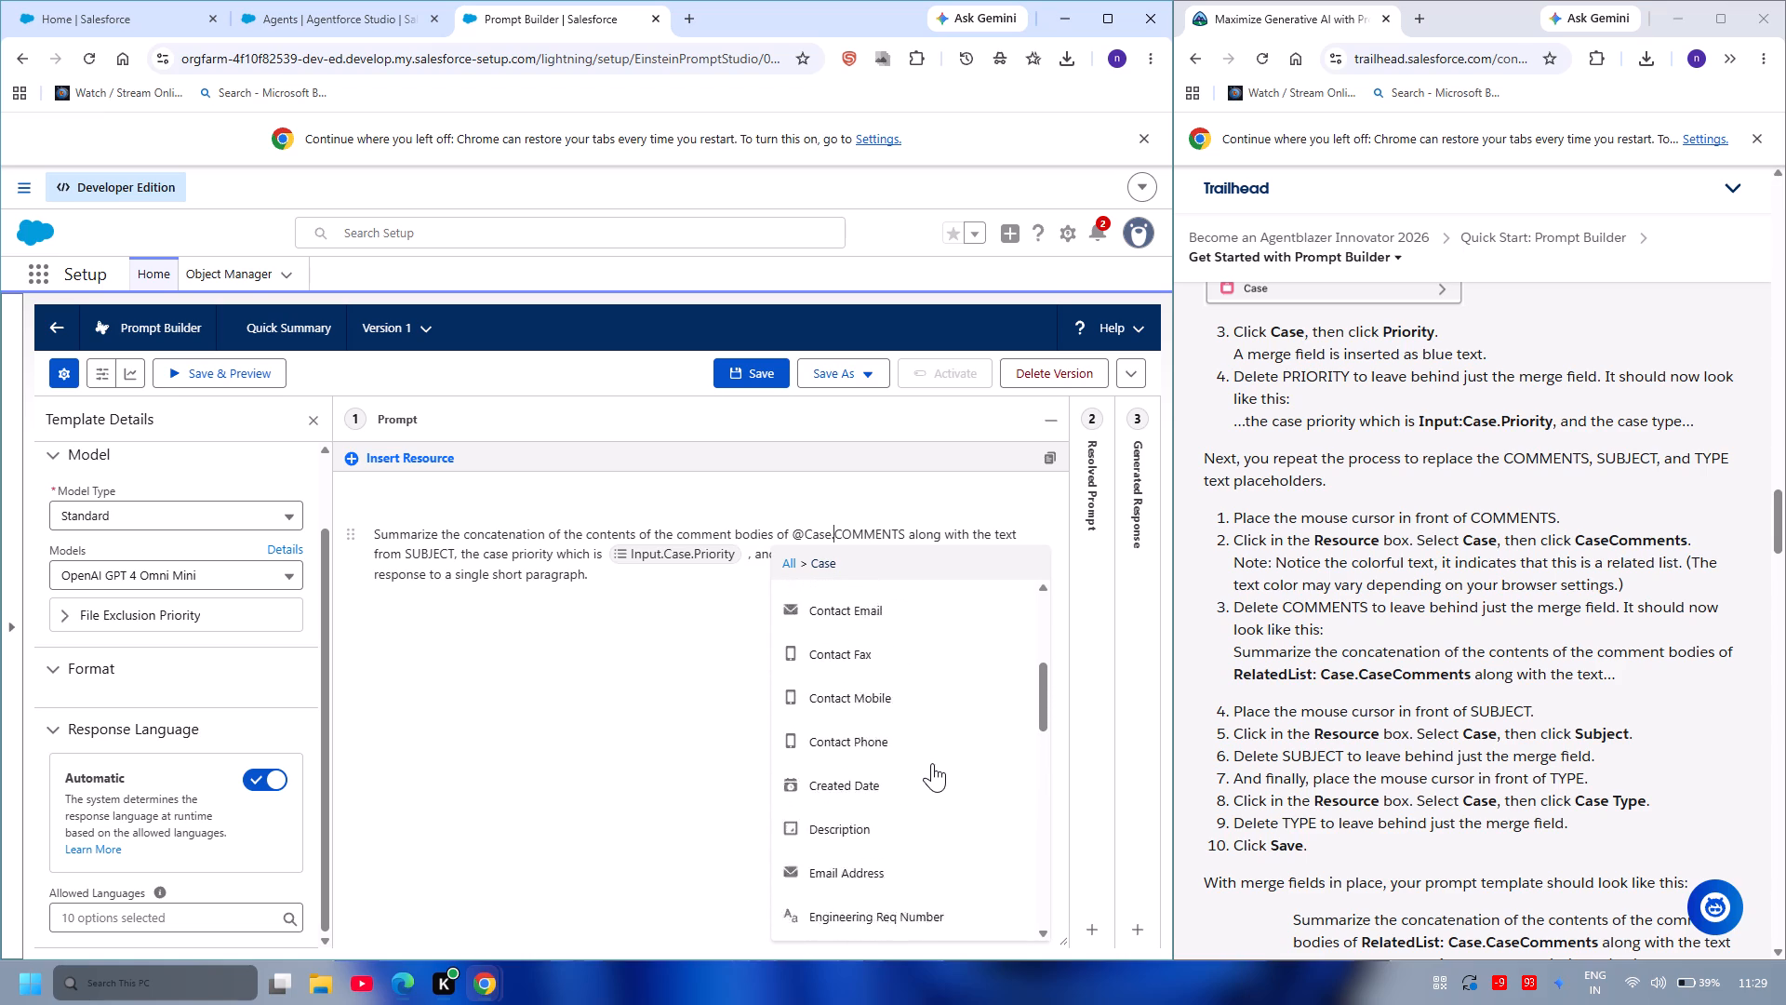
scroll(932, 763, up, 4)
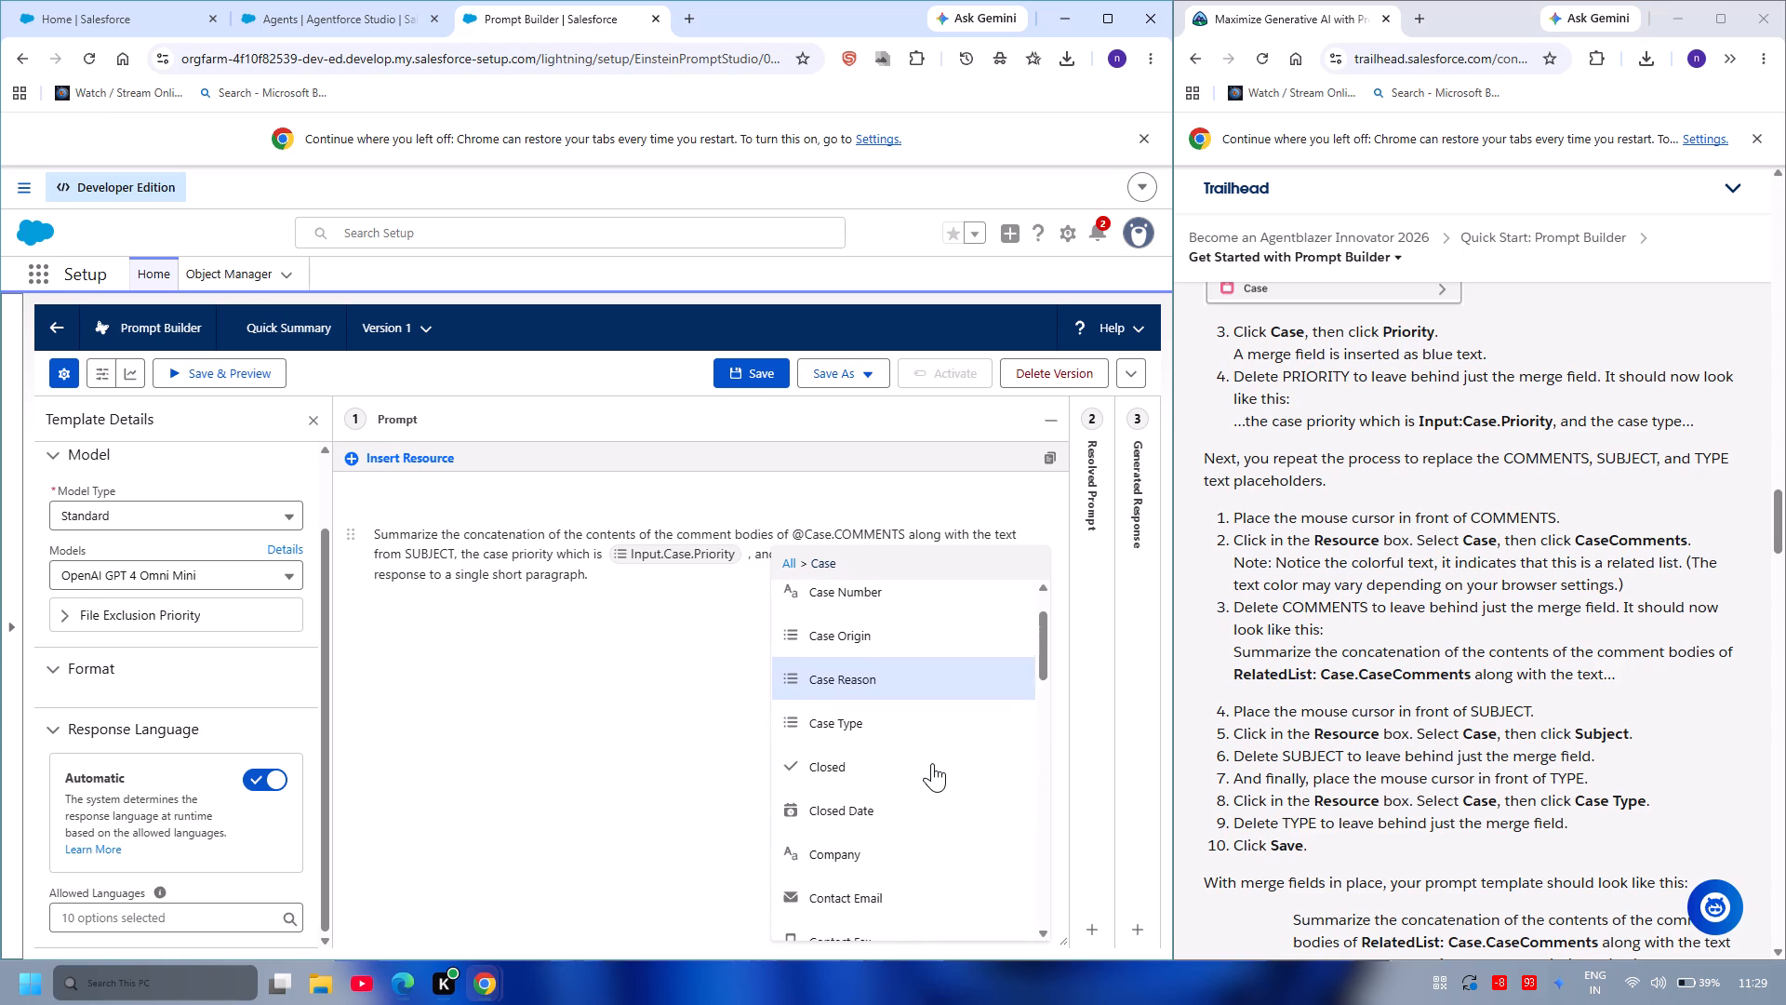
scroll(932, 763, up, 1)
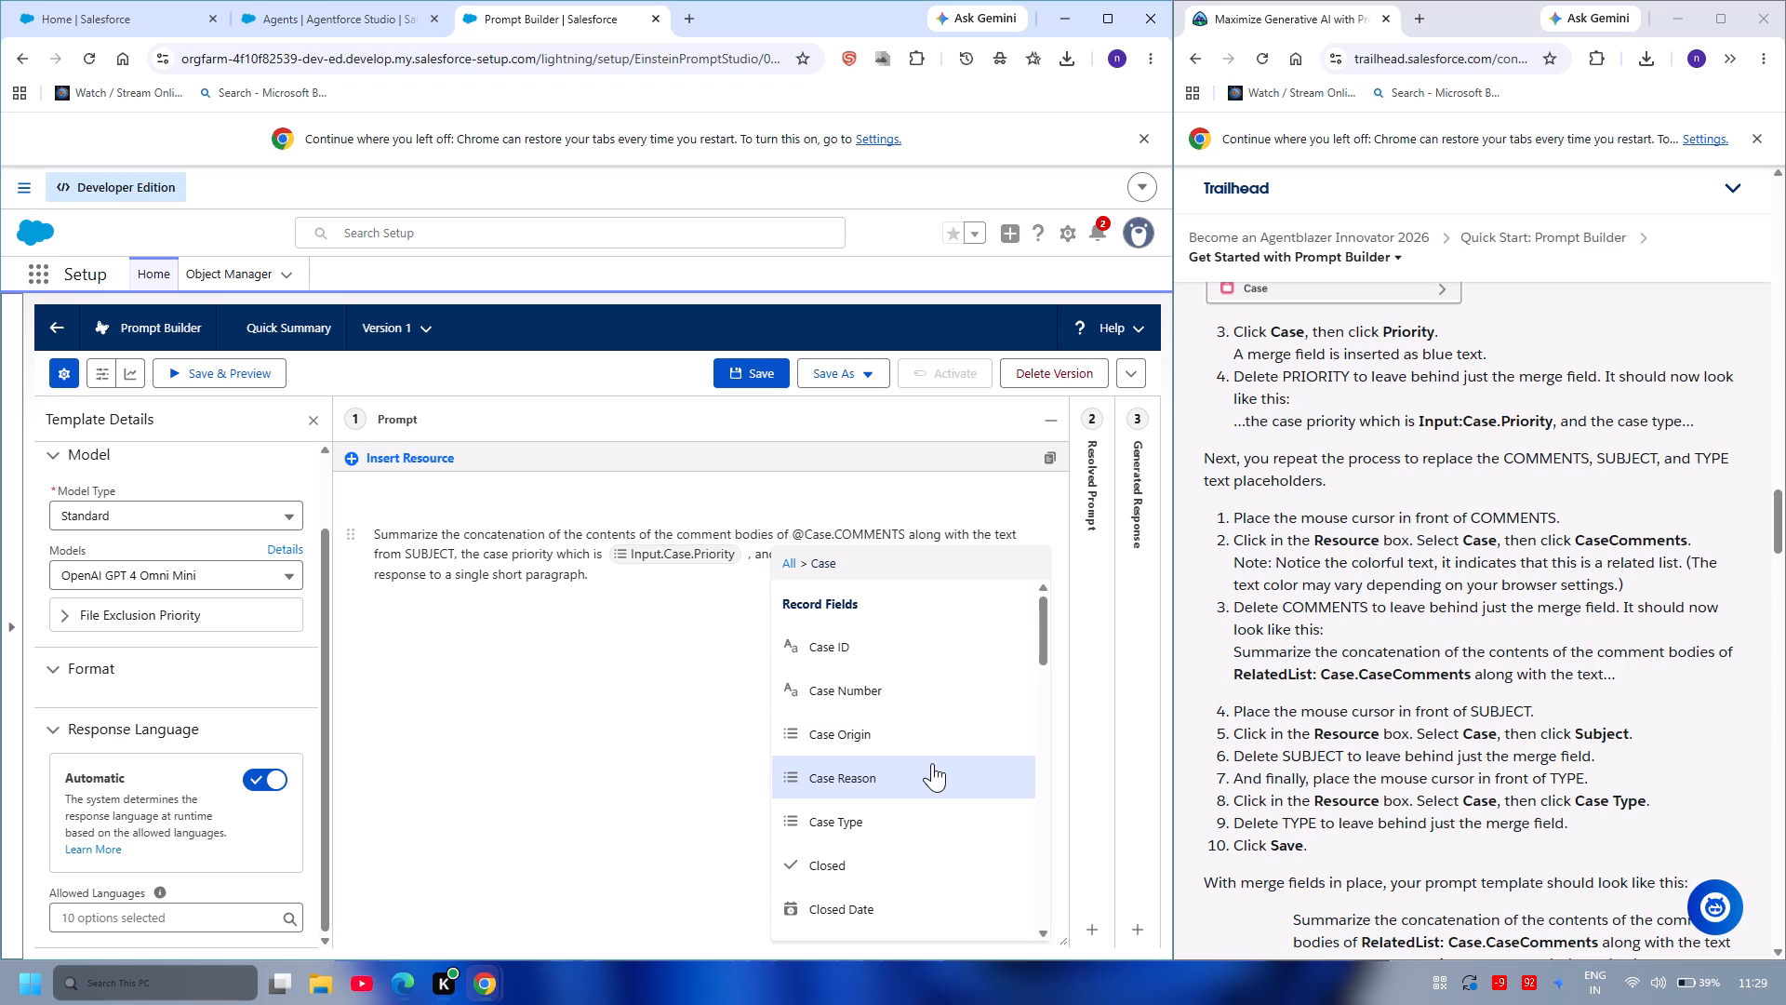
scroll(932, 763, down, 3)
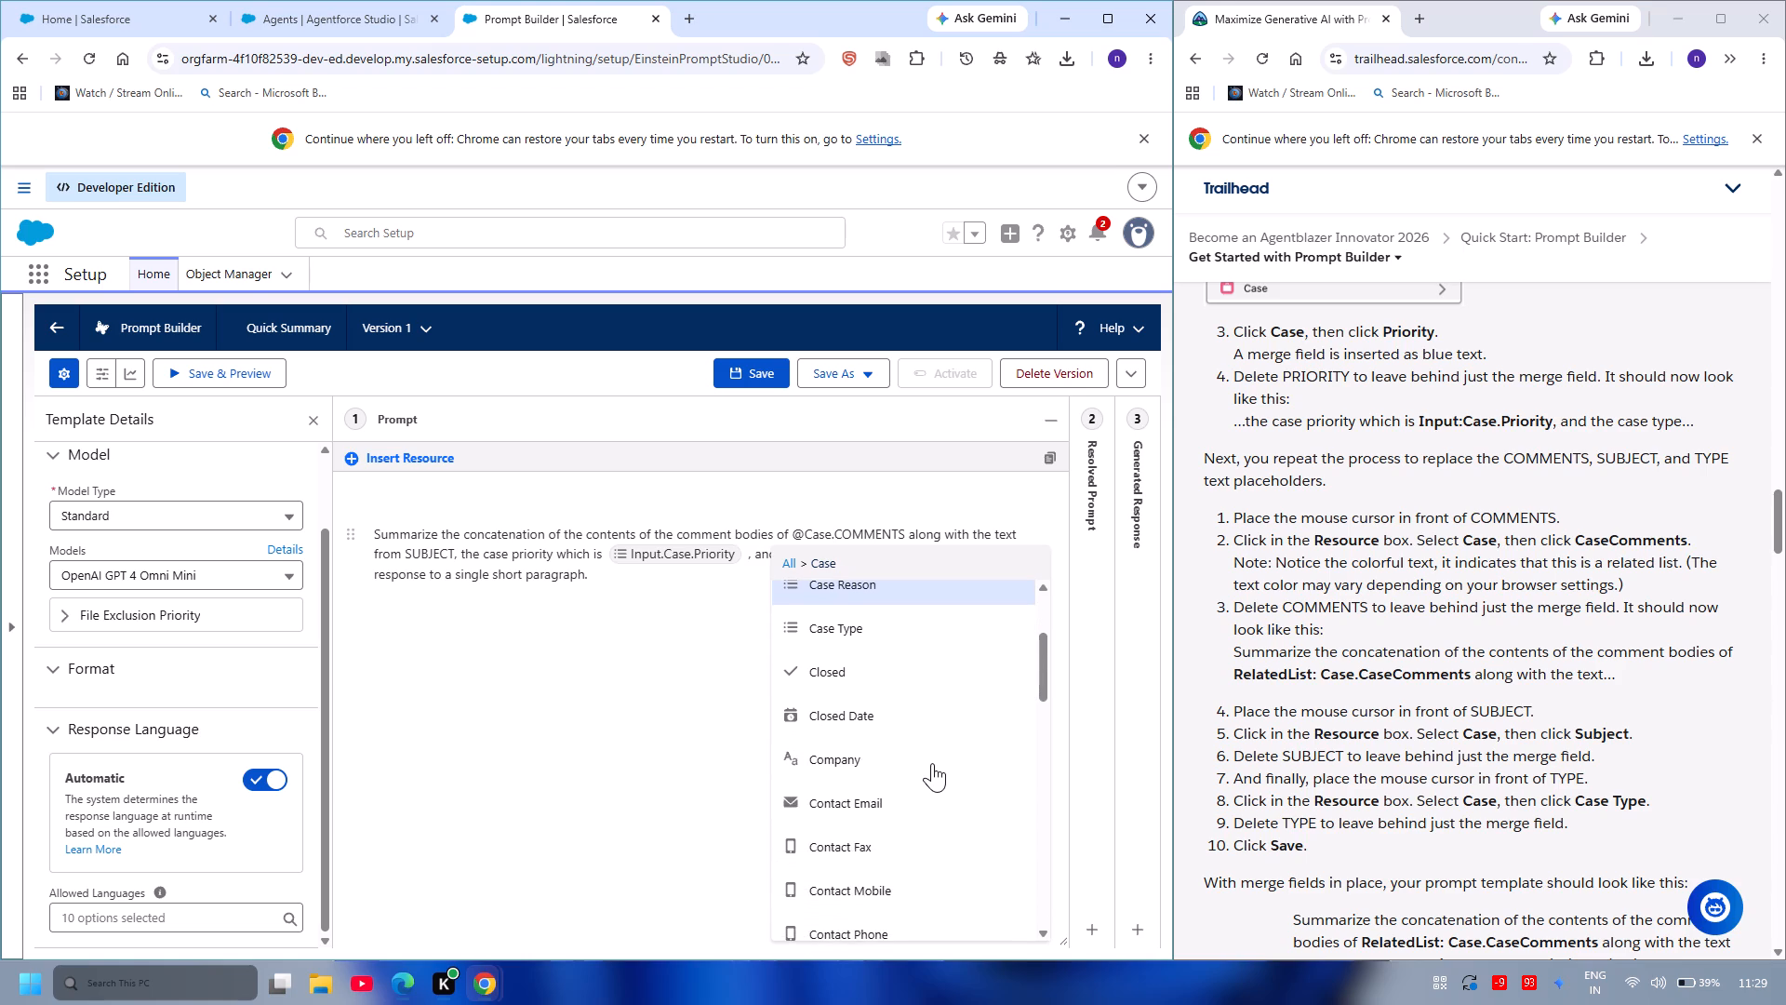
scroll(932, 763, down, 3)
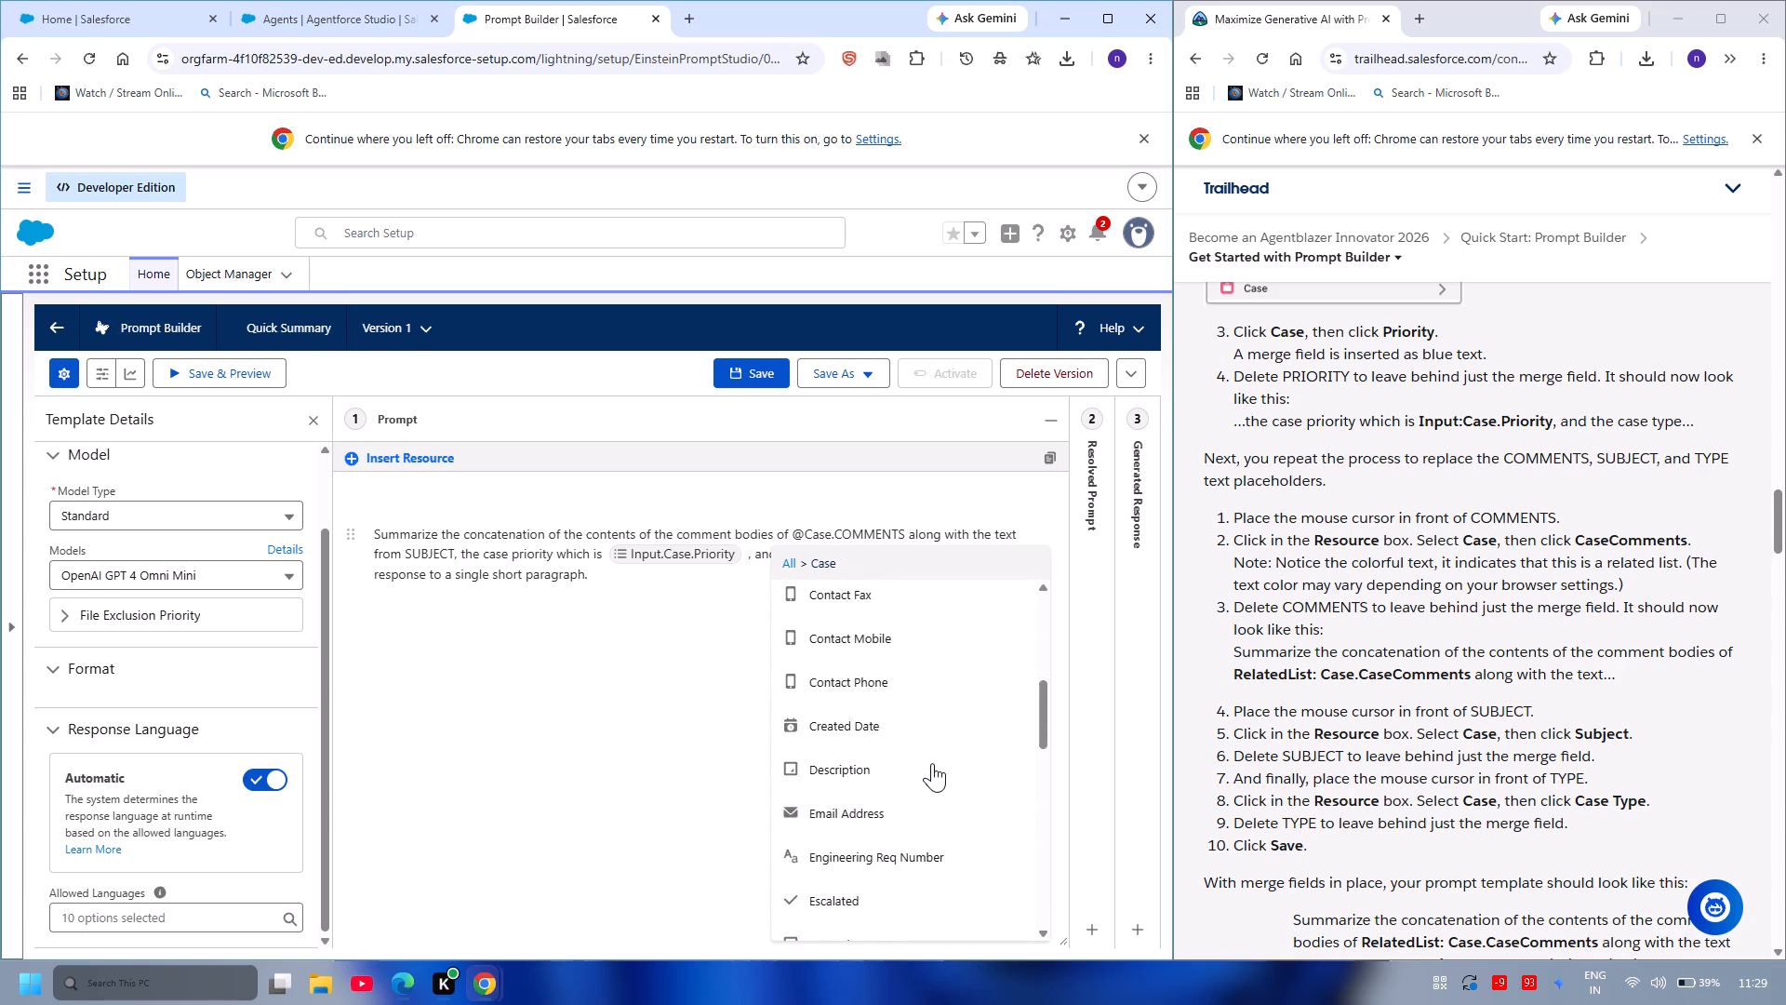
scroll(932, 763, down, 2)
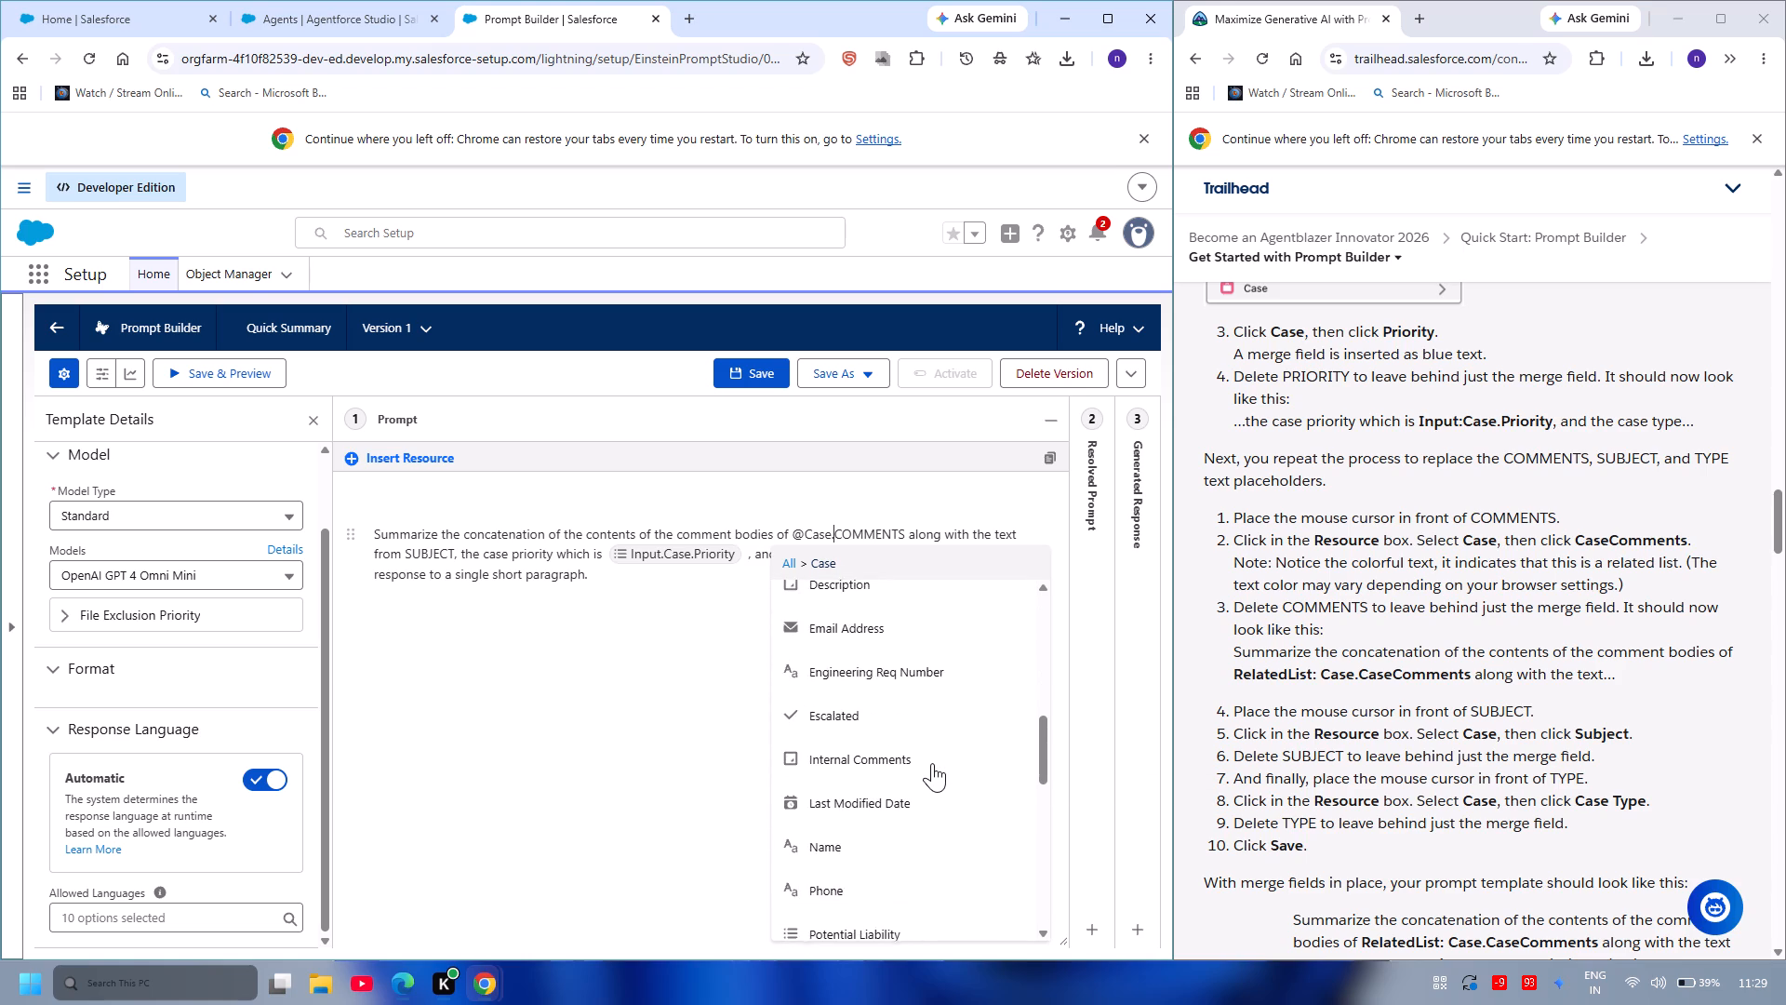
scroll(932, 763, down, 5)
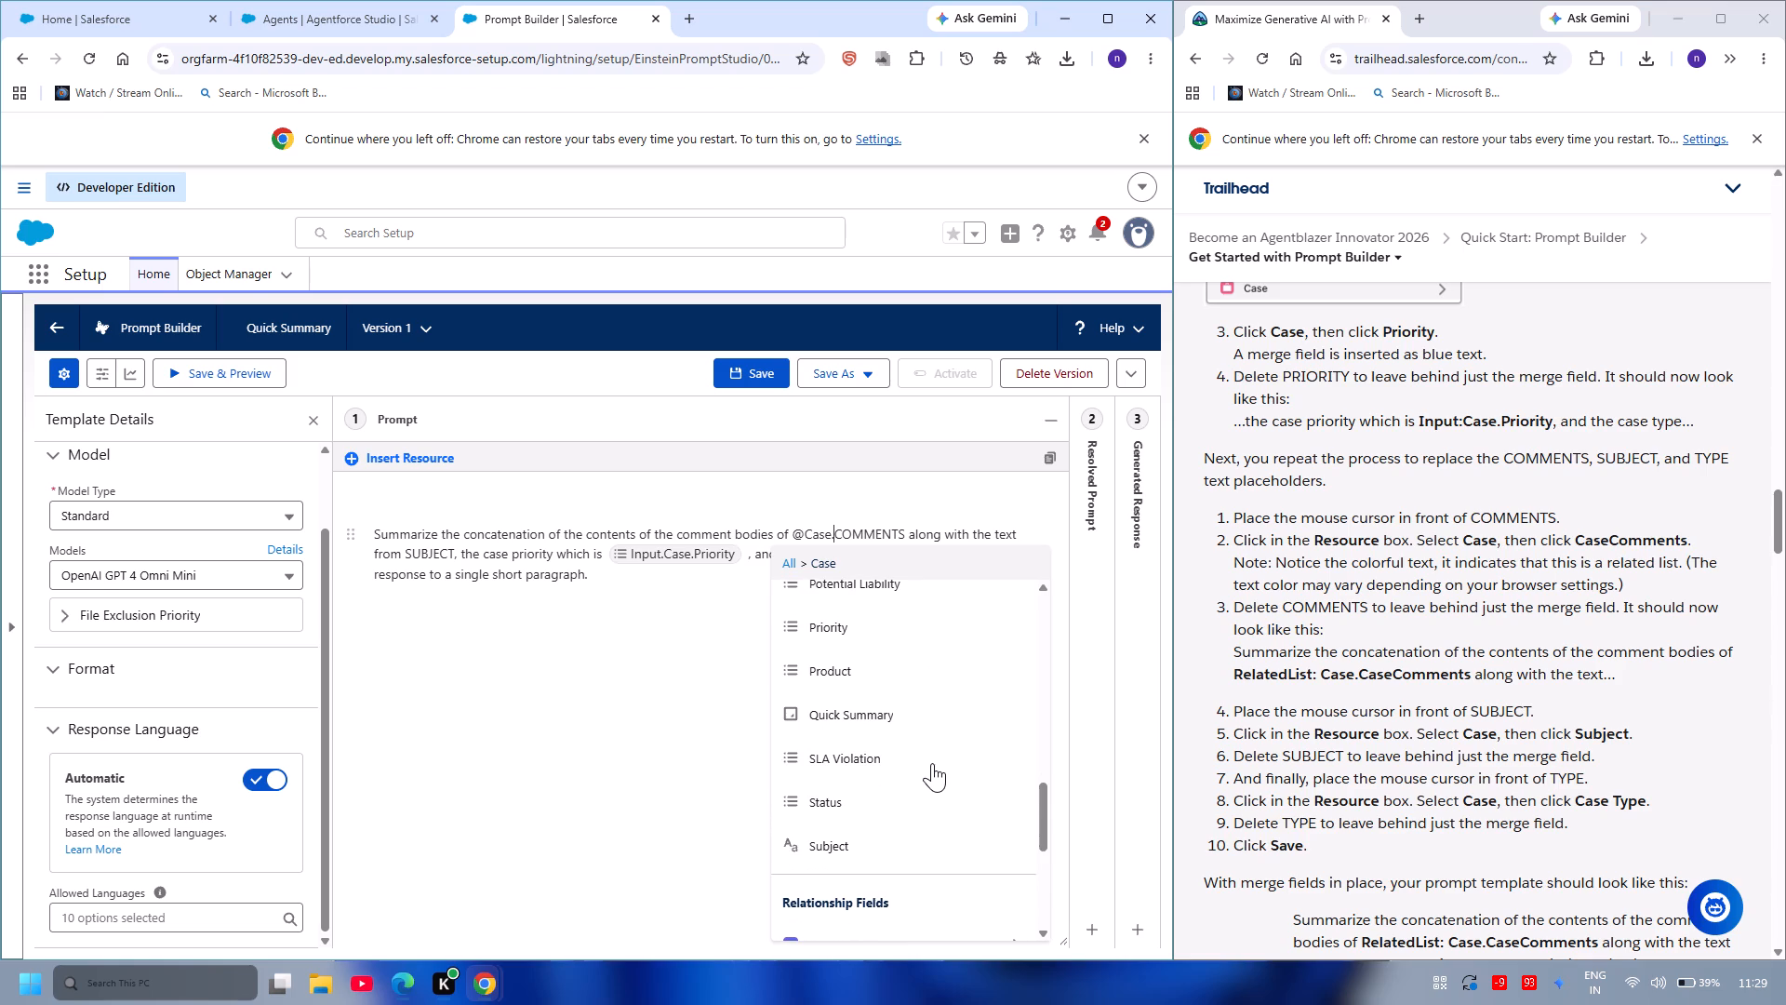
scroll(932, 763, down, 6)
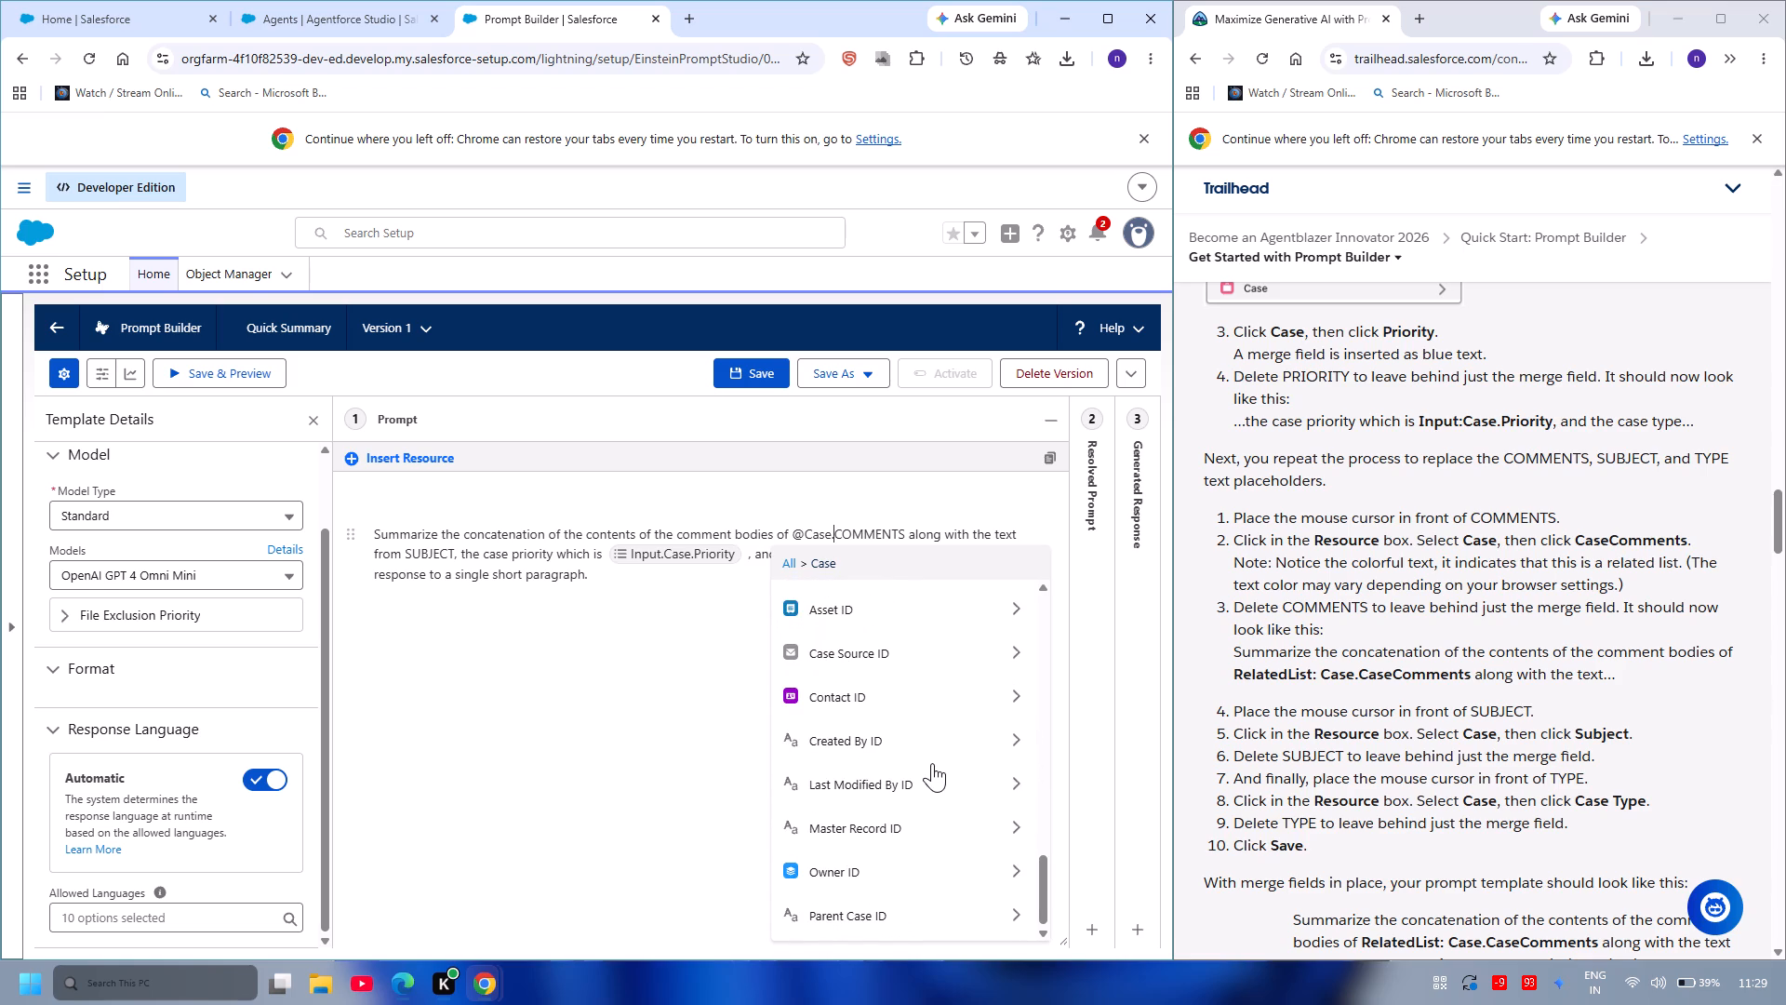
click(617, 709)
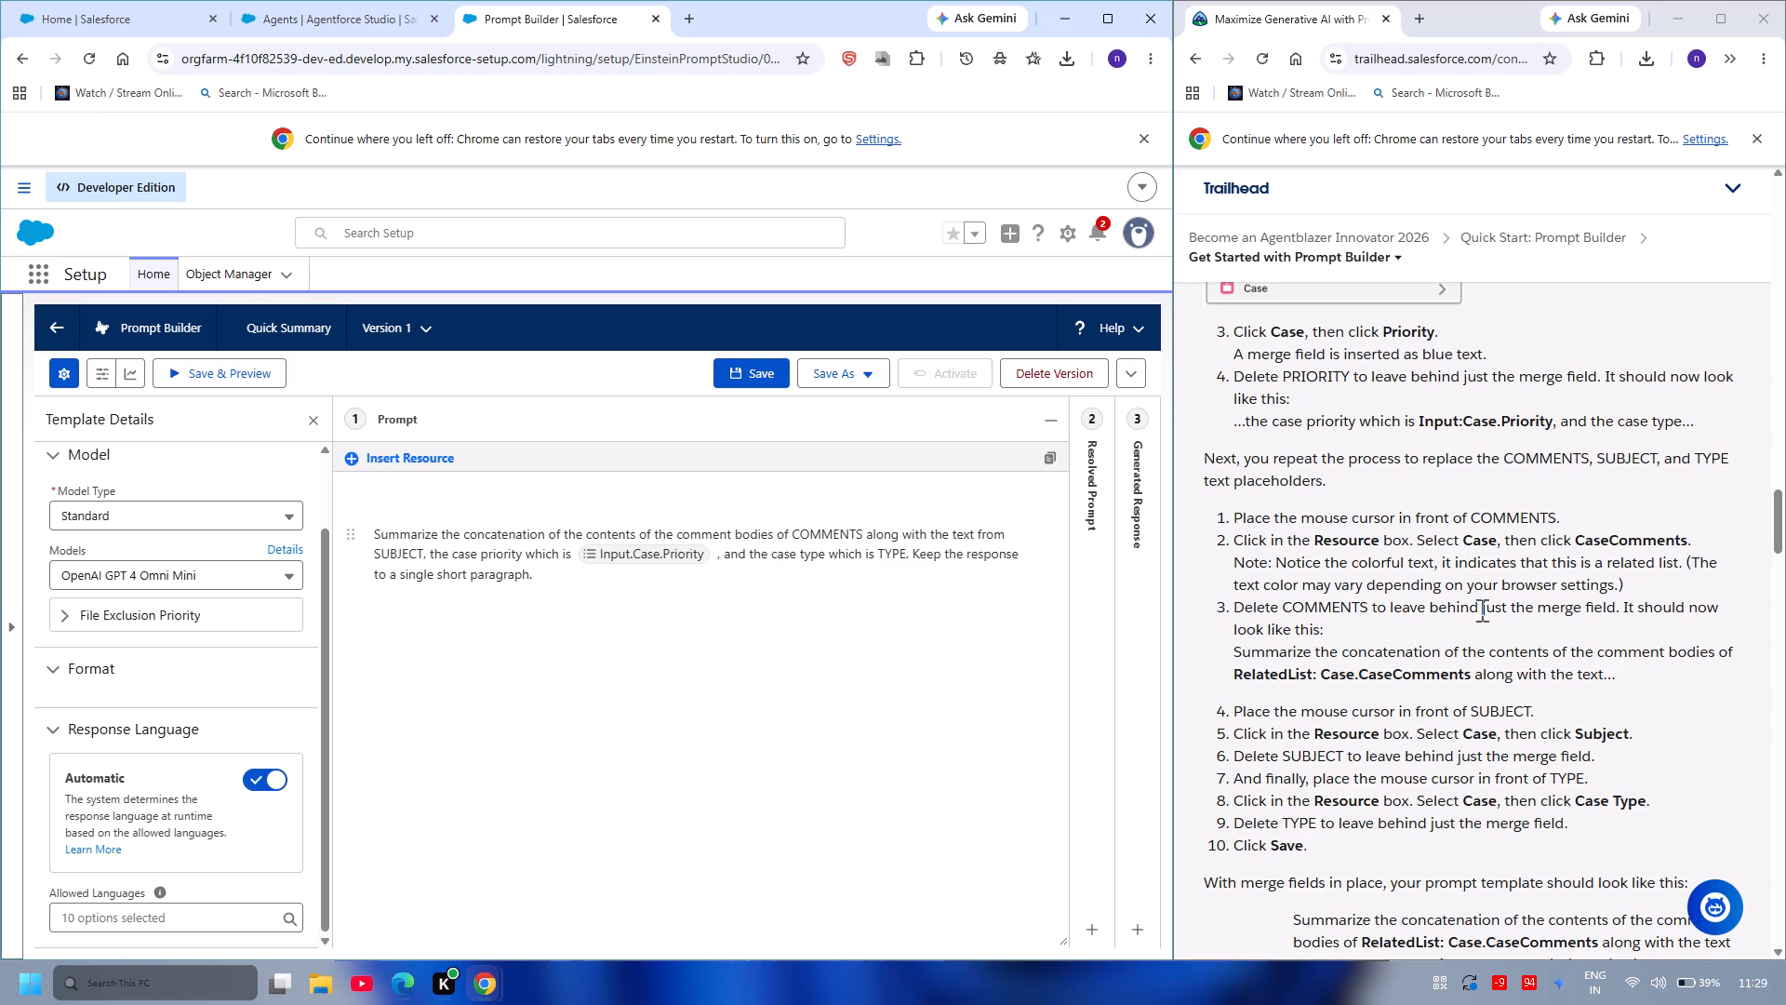
Insert the Case resource's Subject merge field directly in front of the word SUBJECT in the prompt.
scroll(1480, 610, down, 1)
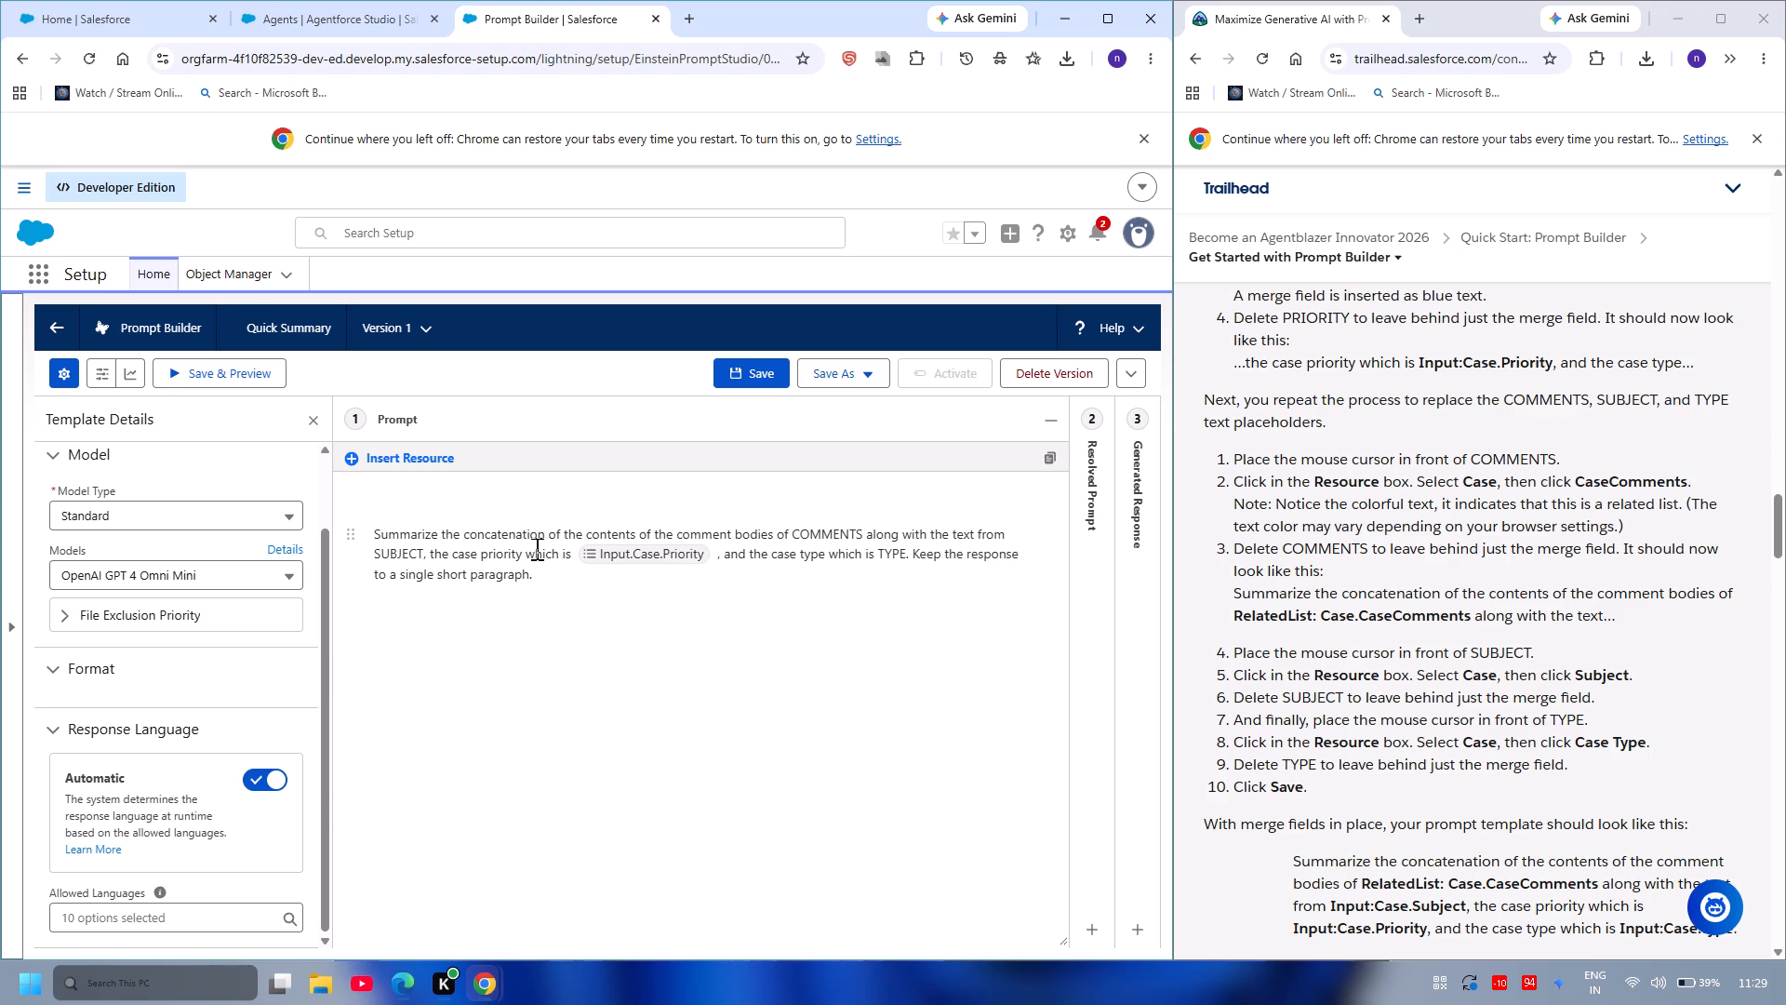
click(374, 551)
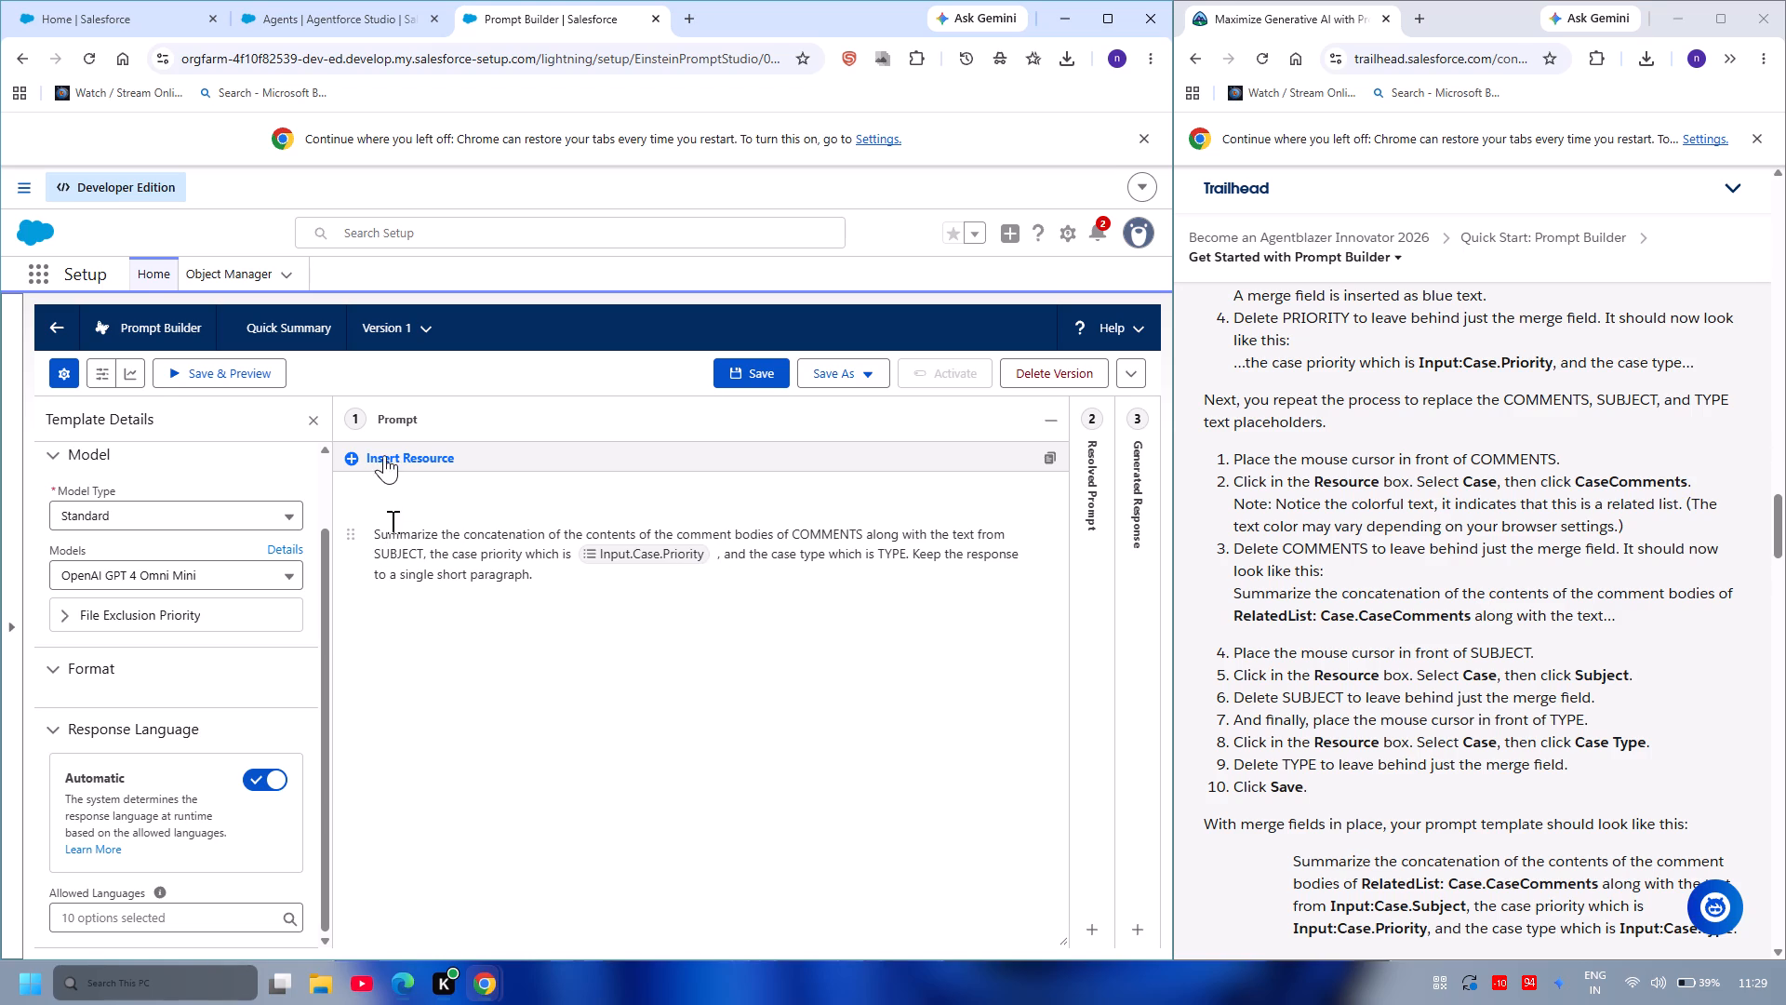
click(376, 449)
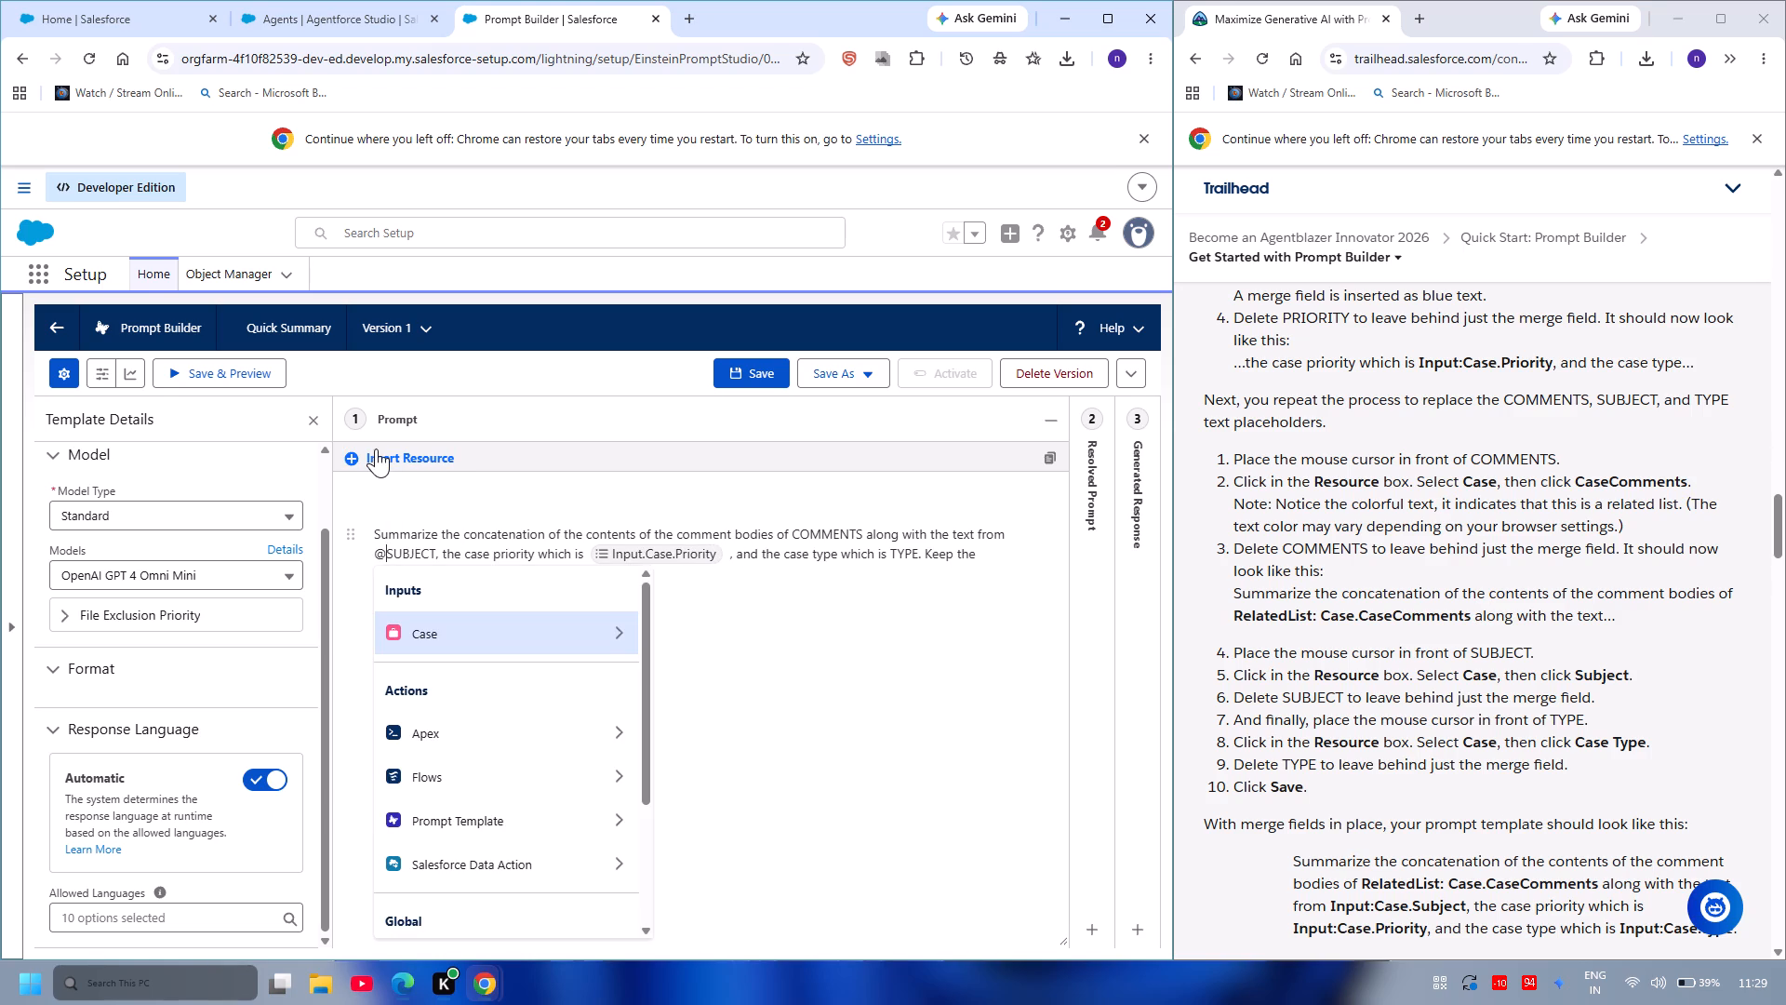
scroll(1506, 689, down, 1)
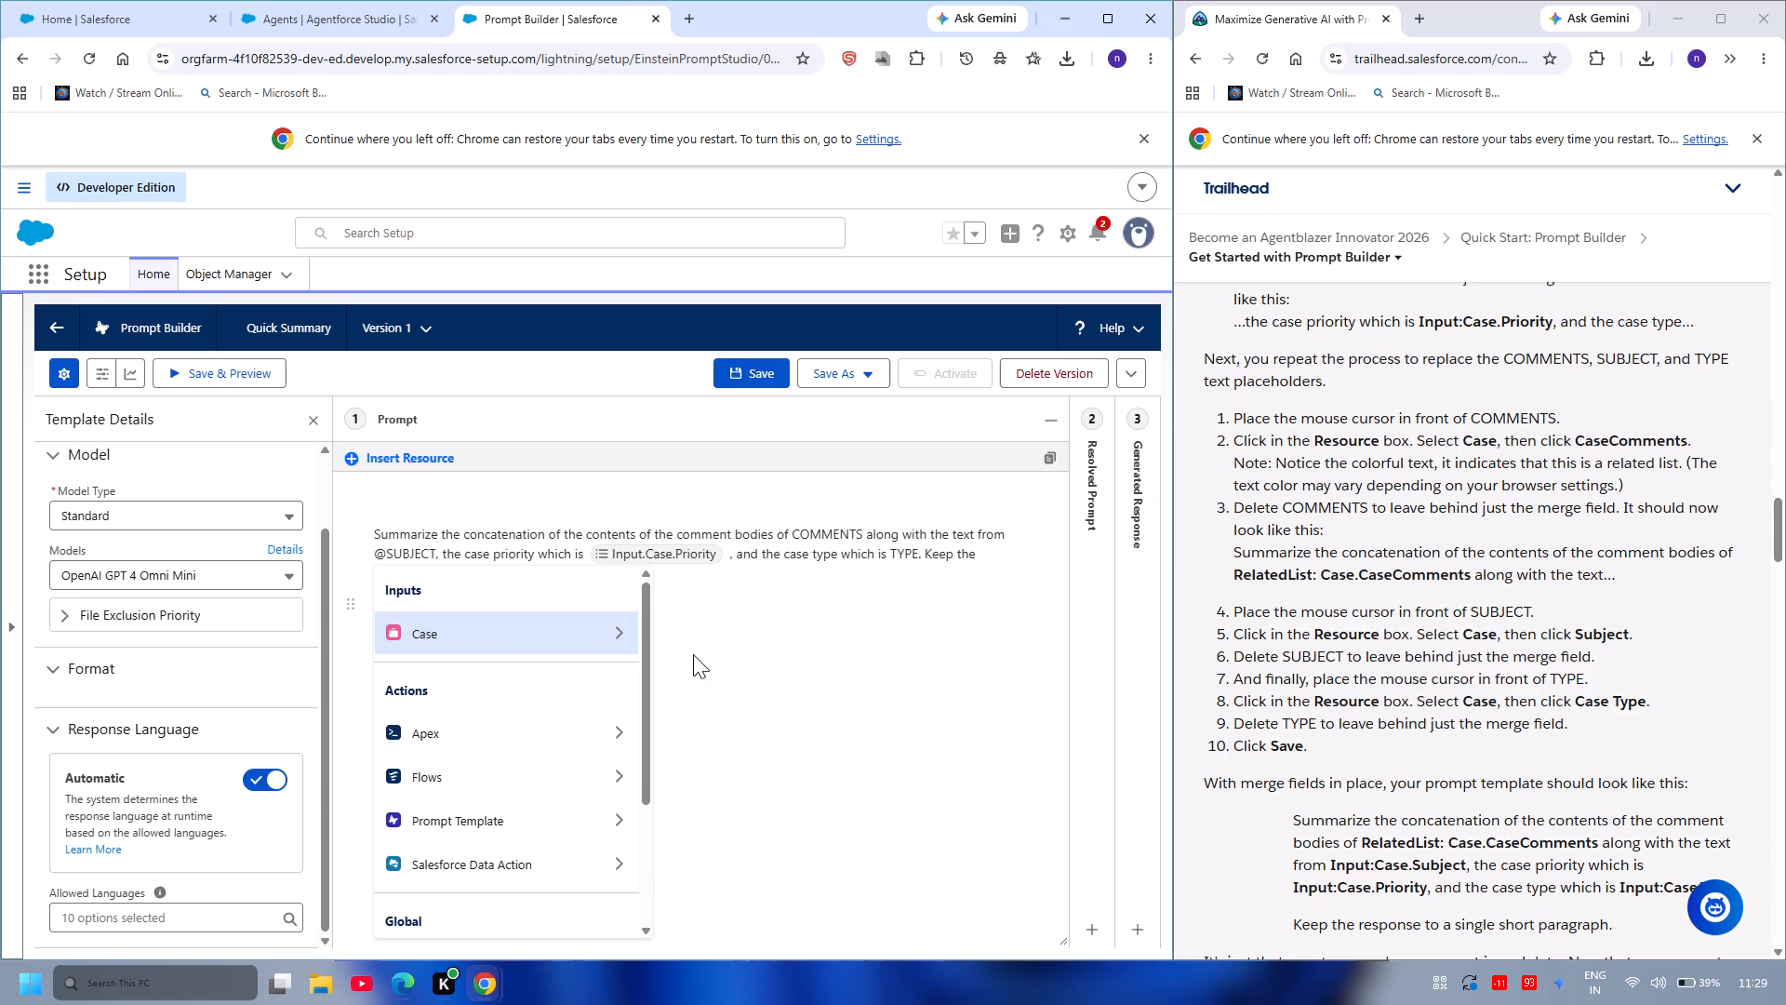
click(624, 632)
scroll(593, 757, down, 1)
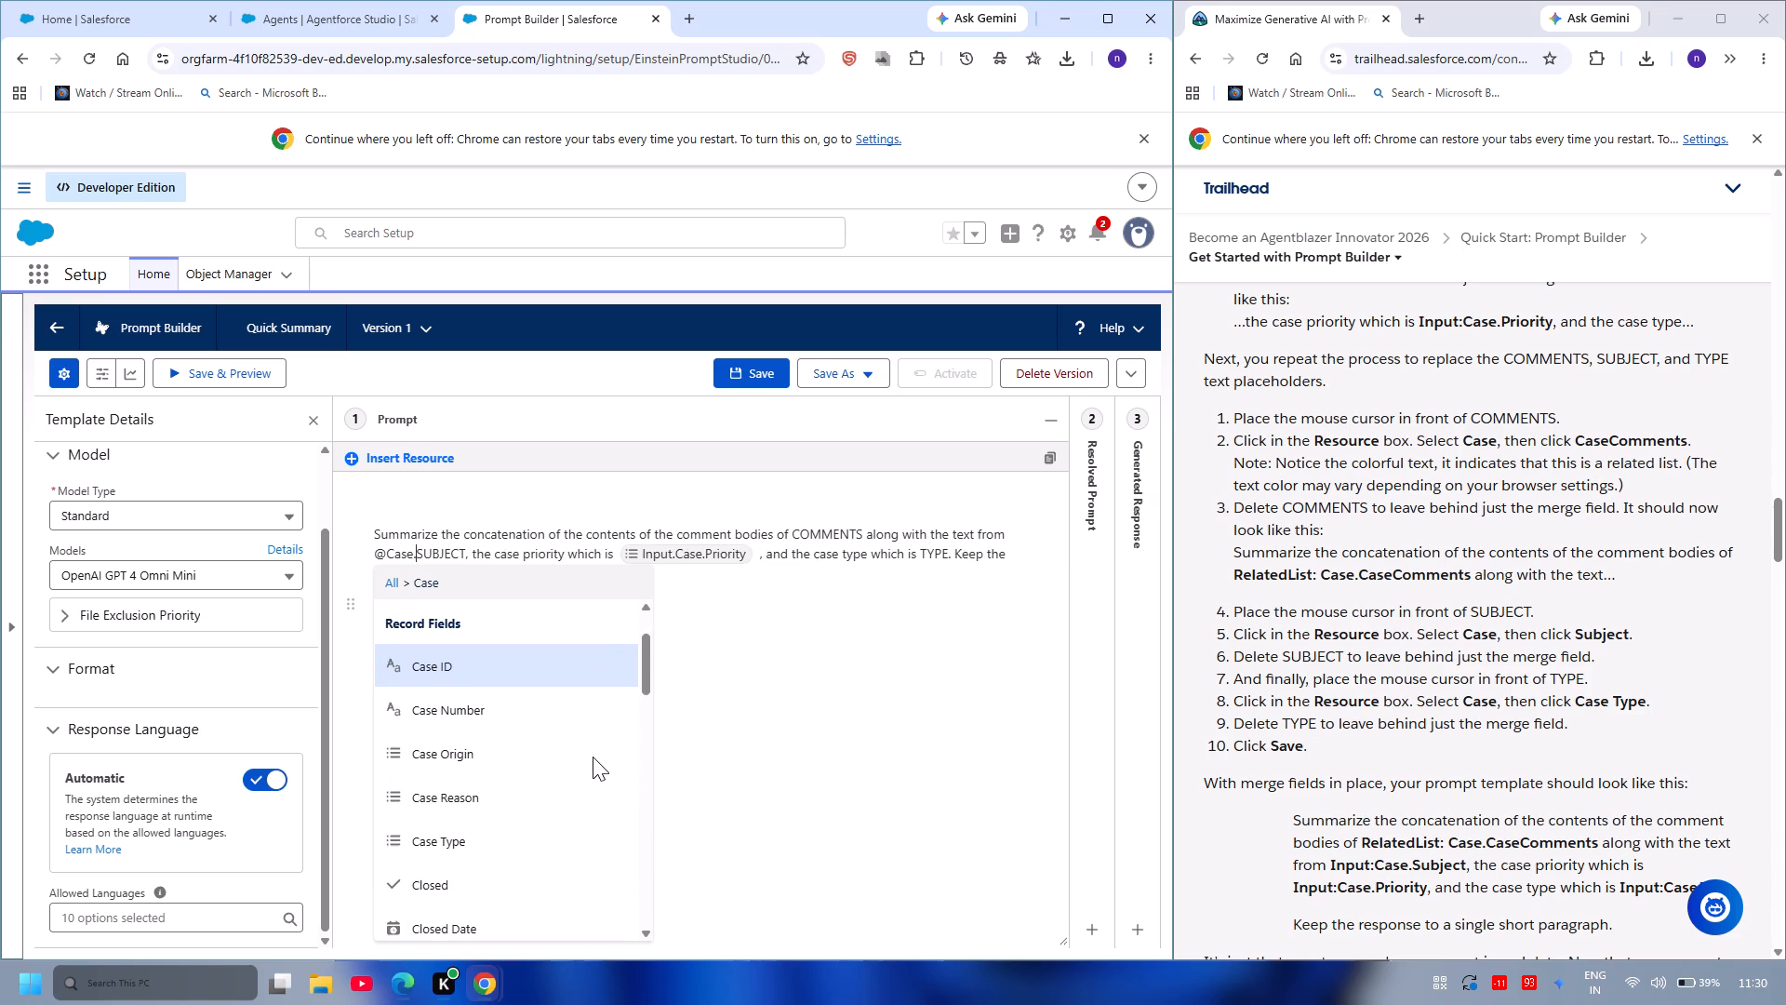
scroll(593, 757, down, 7)
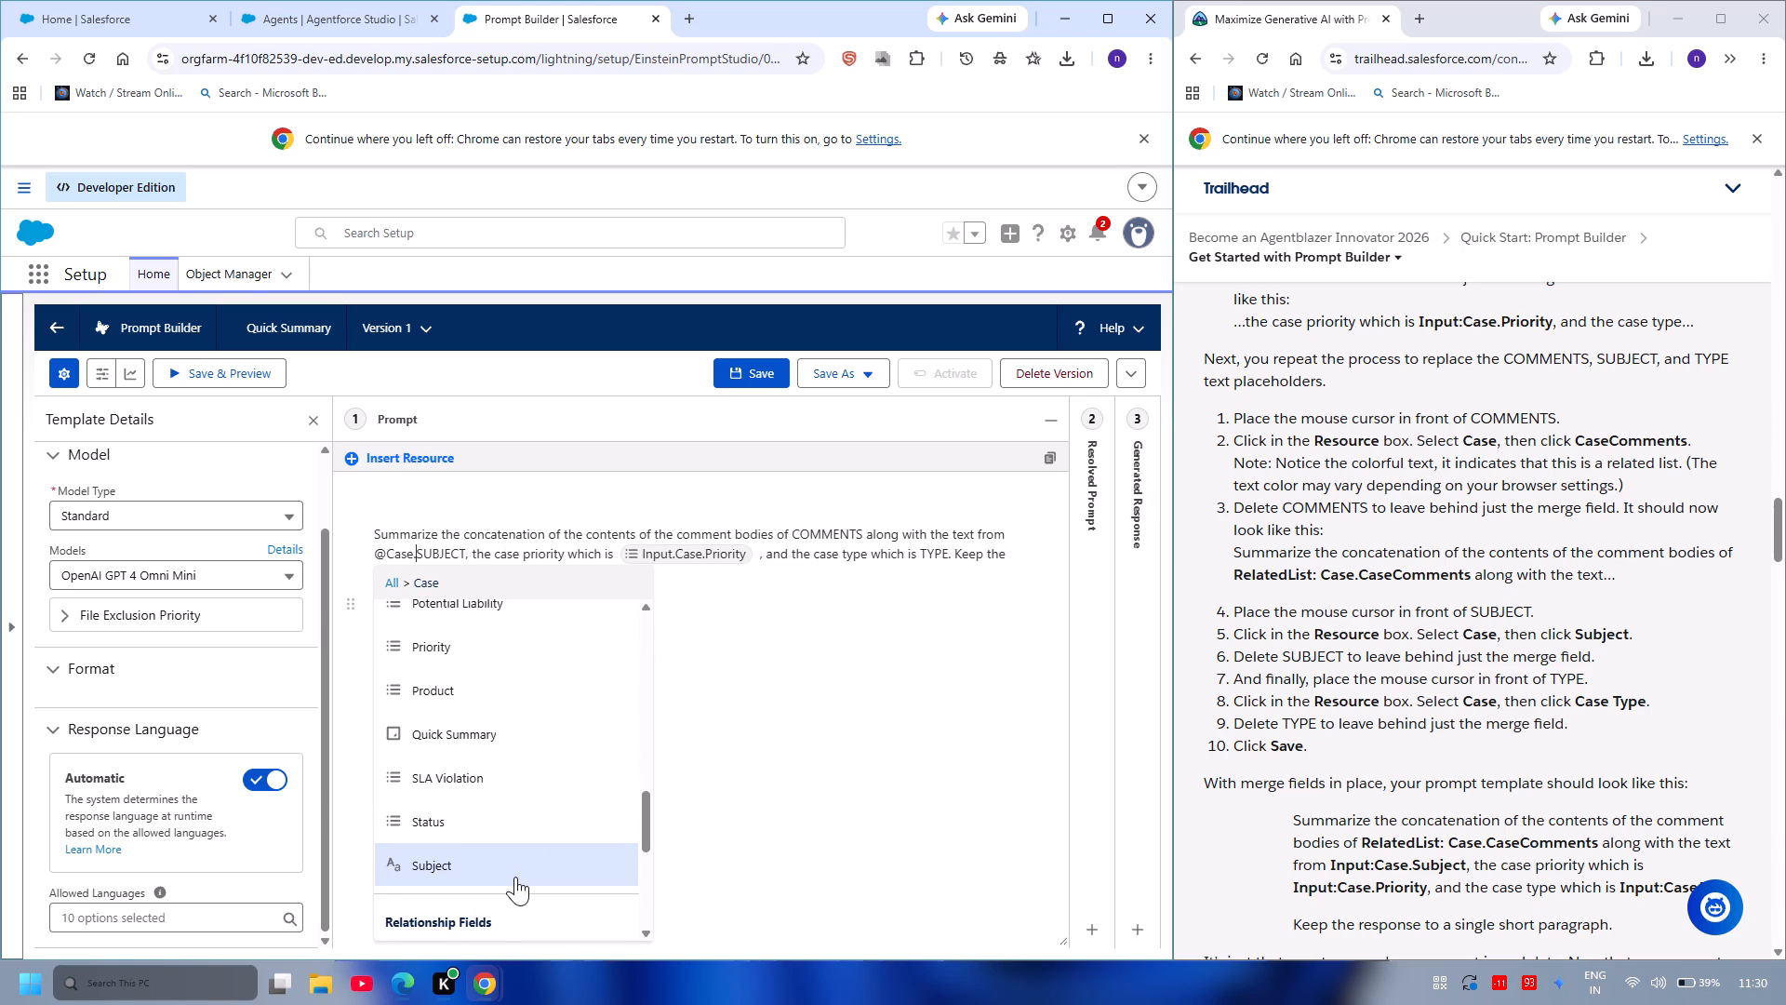
click(515, 877)
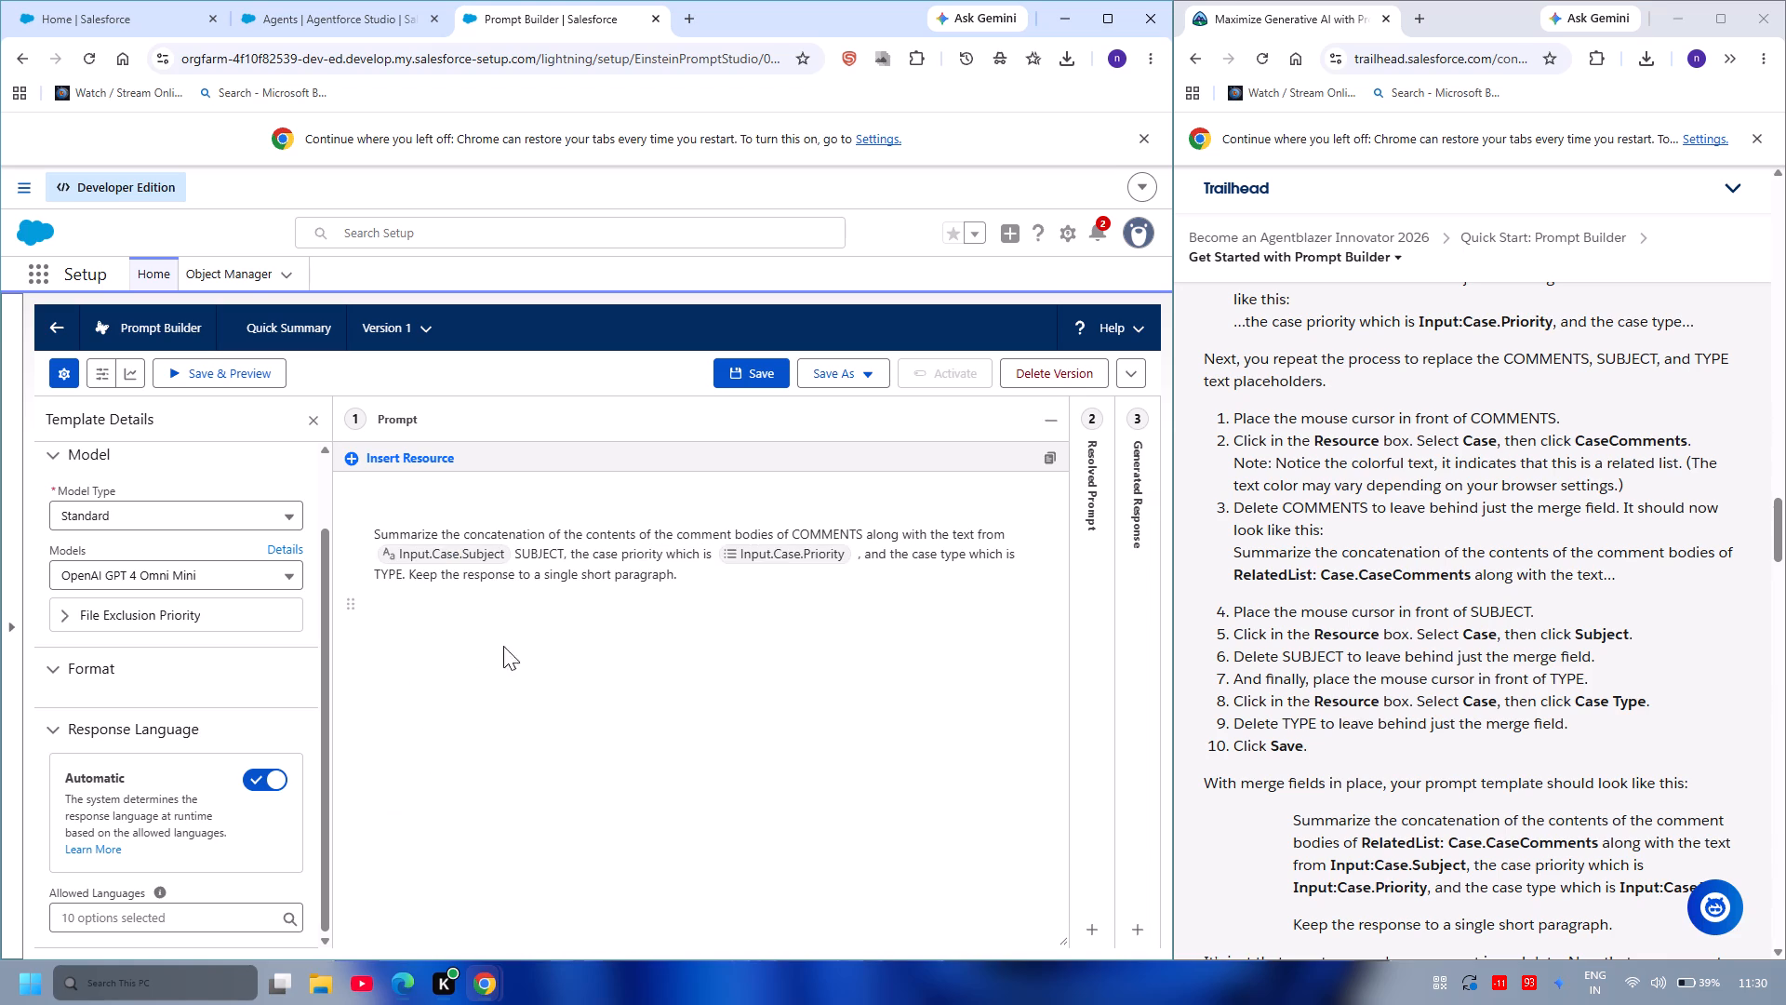
Delete the placeholder word SUBJECT, leaving just the Subject merge field followed by the comma.
click(561, 556)
key(BackSpace)
key(BackSpace)
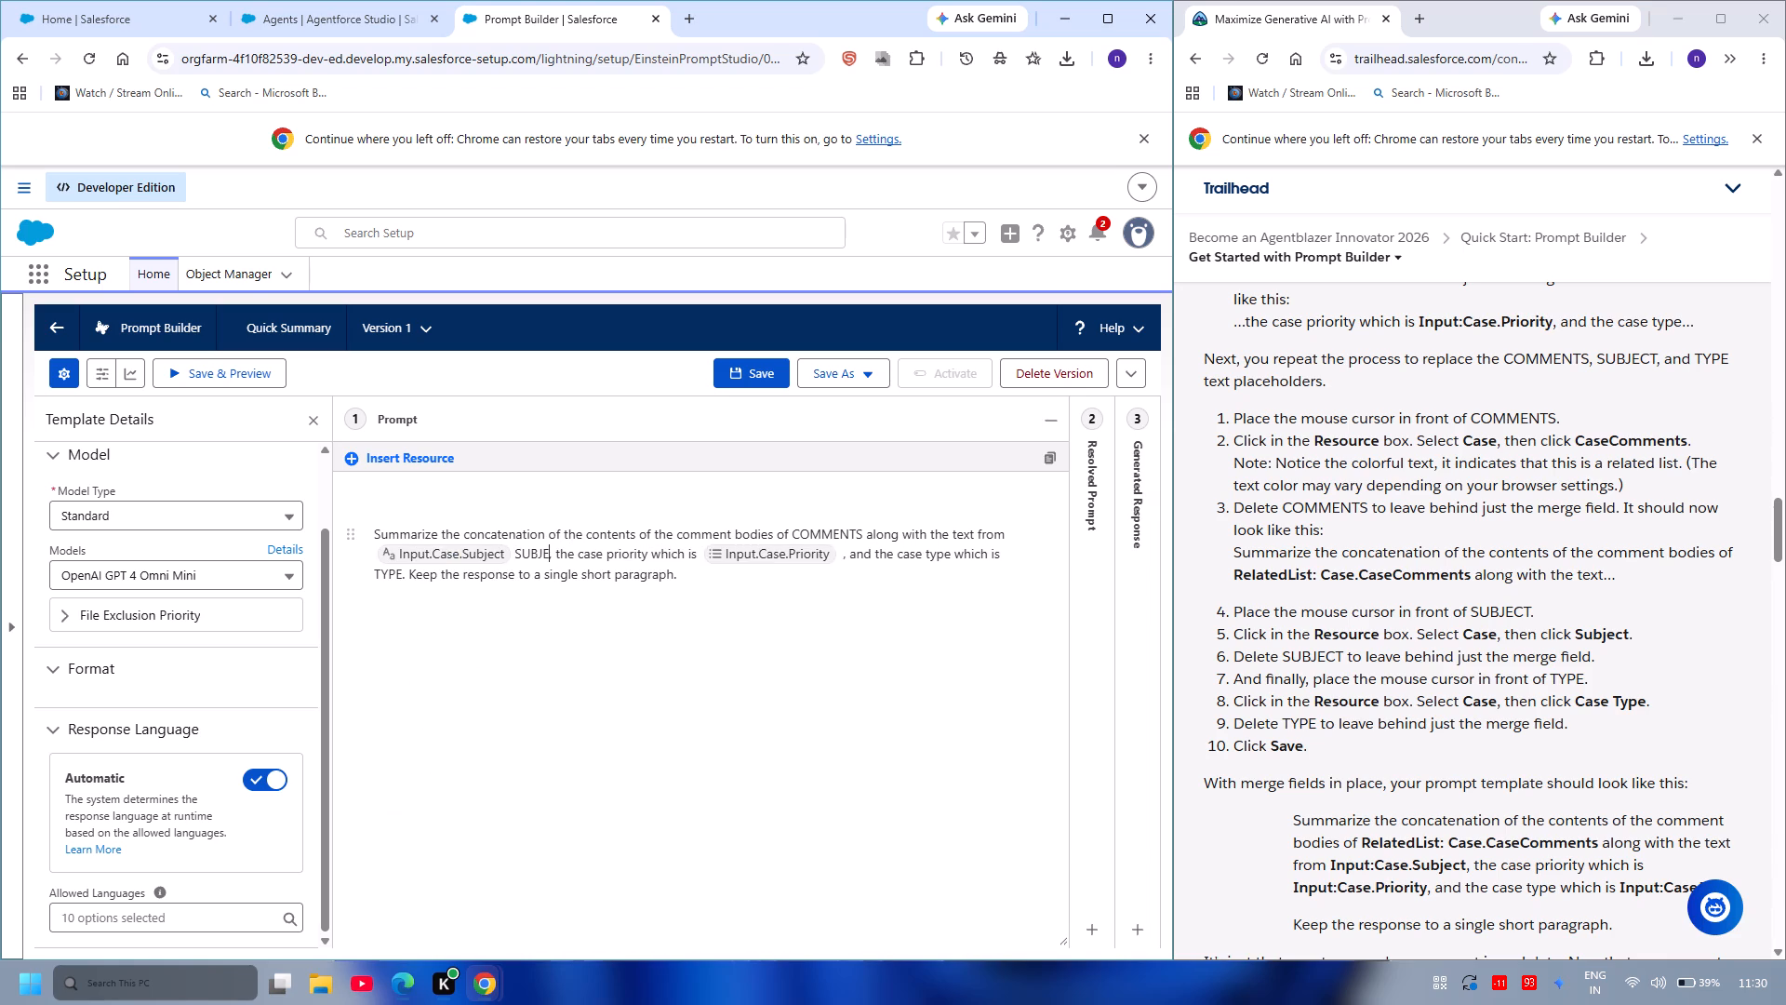
key(BackSpace)
key(BackSpace)
key(BackSpace)
key(BackSpace)
key(BackSpace)
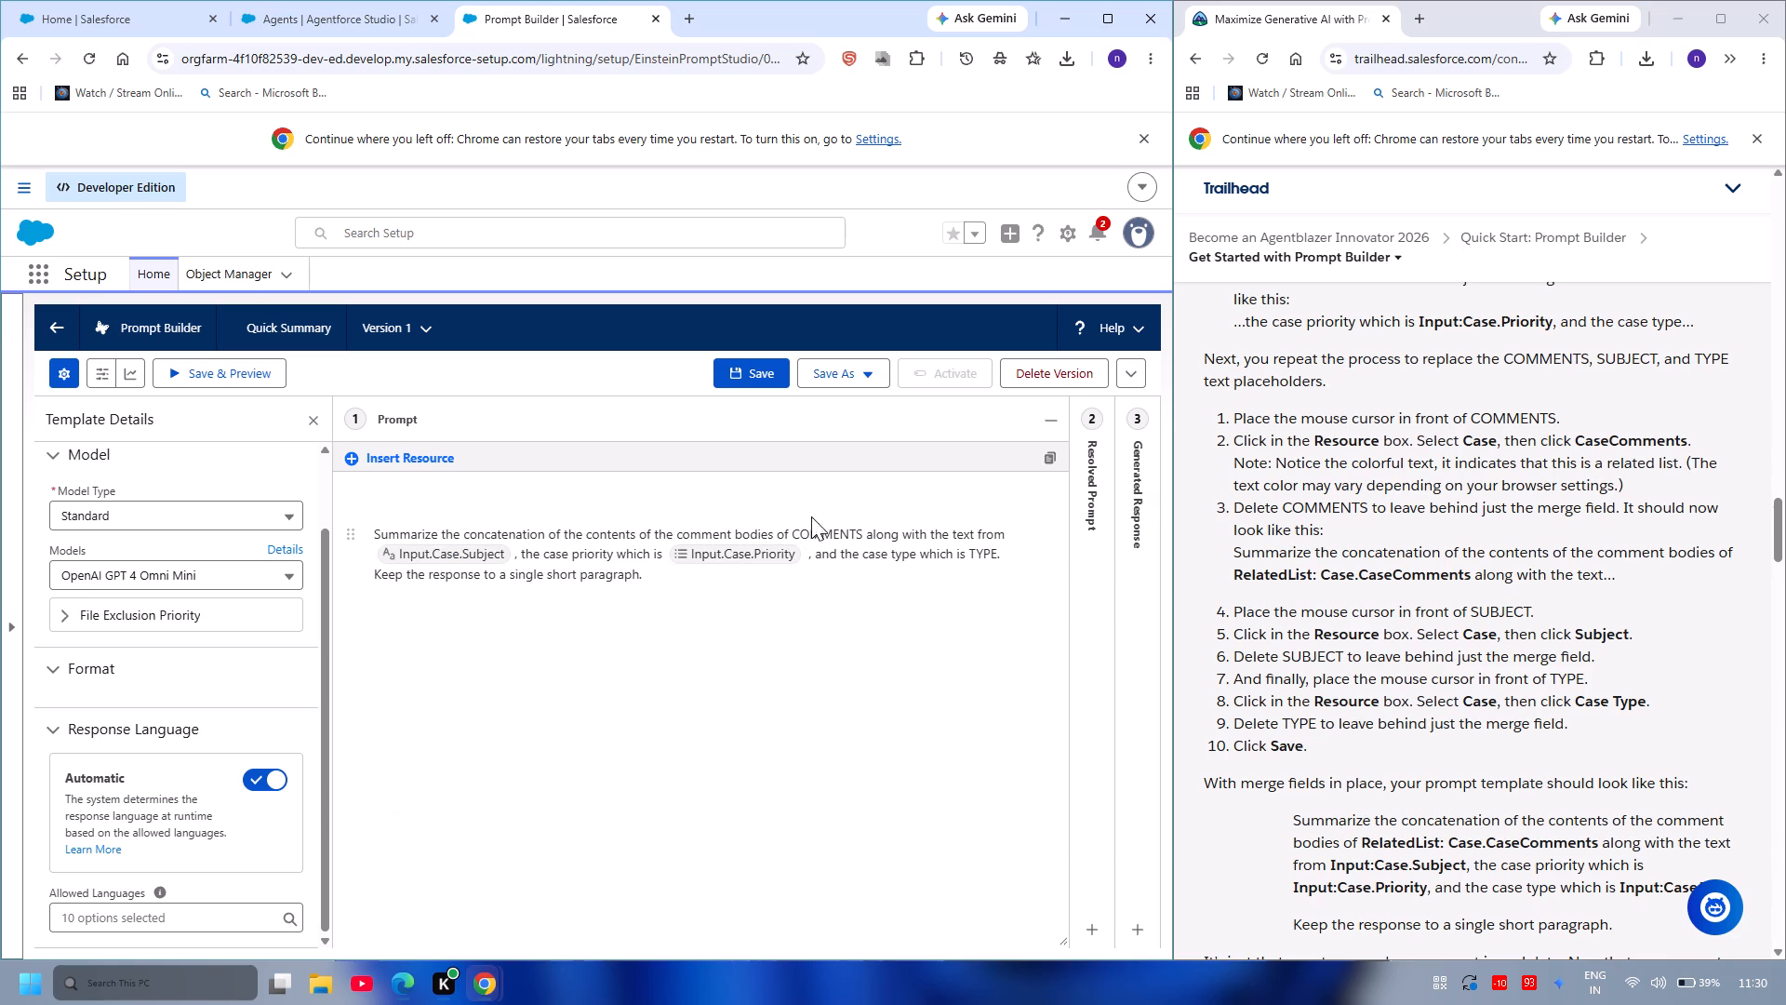
Replace the placeholder word TYPE in the prompt with the Case resource's Case Type merge field, keeping the period.
click(968, 554)
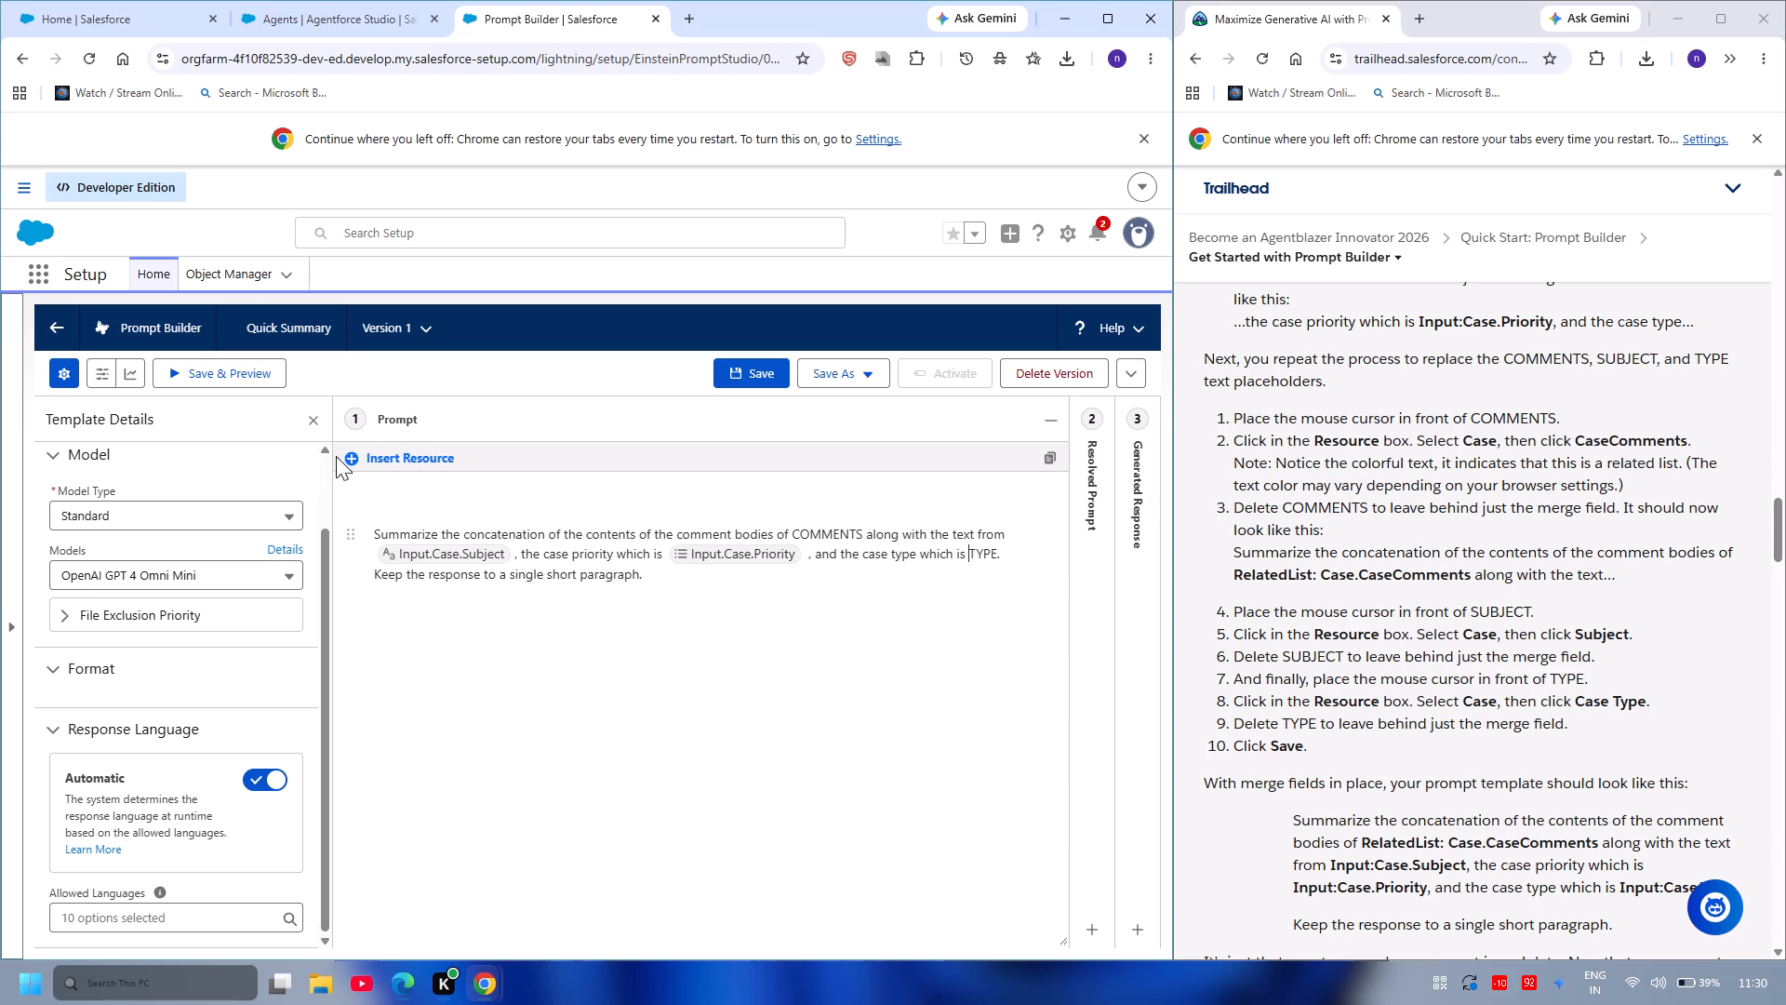
click(353, 457)
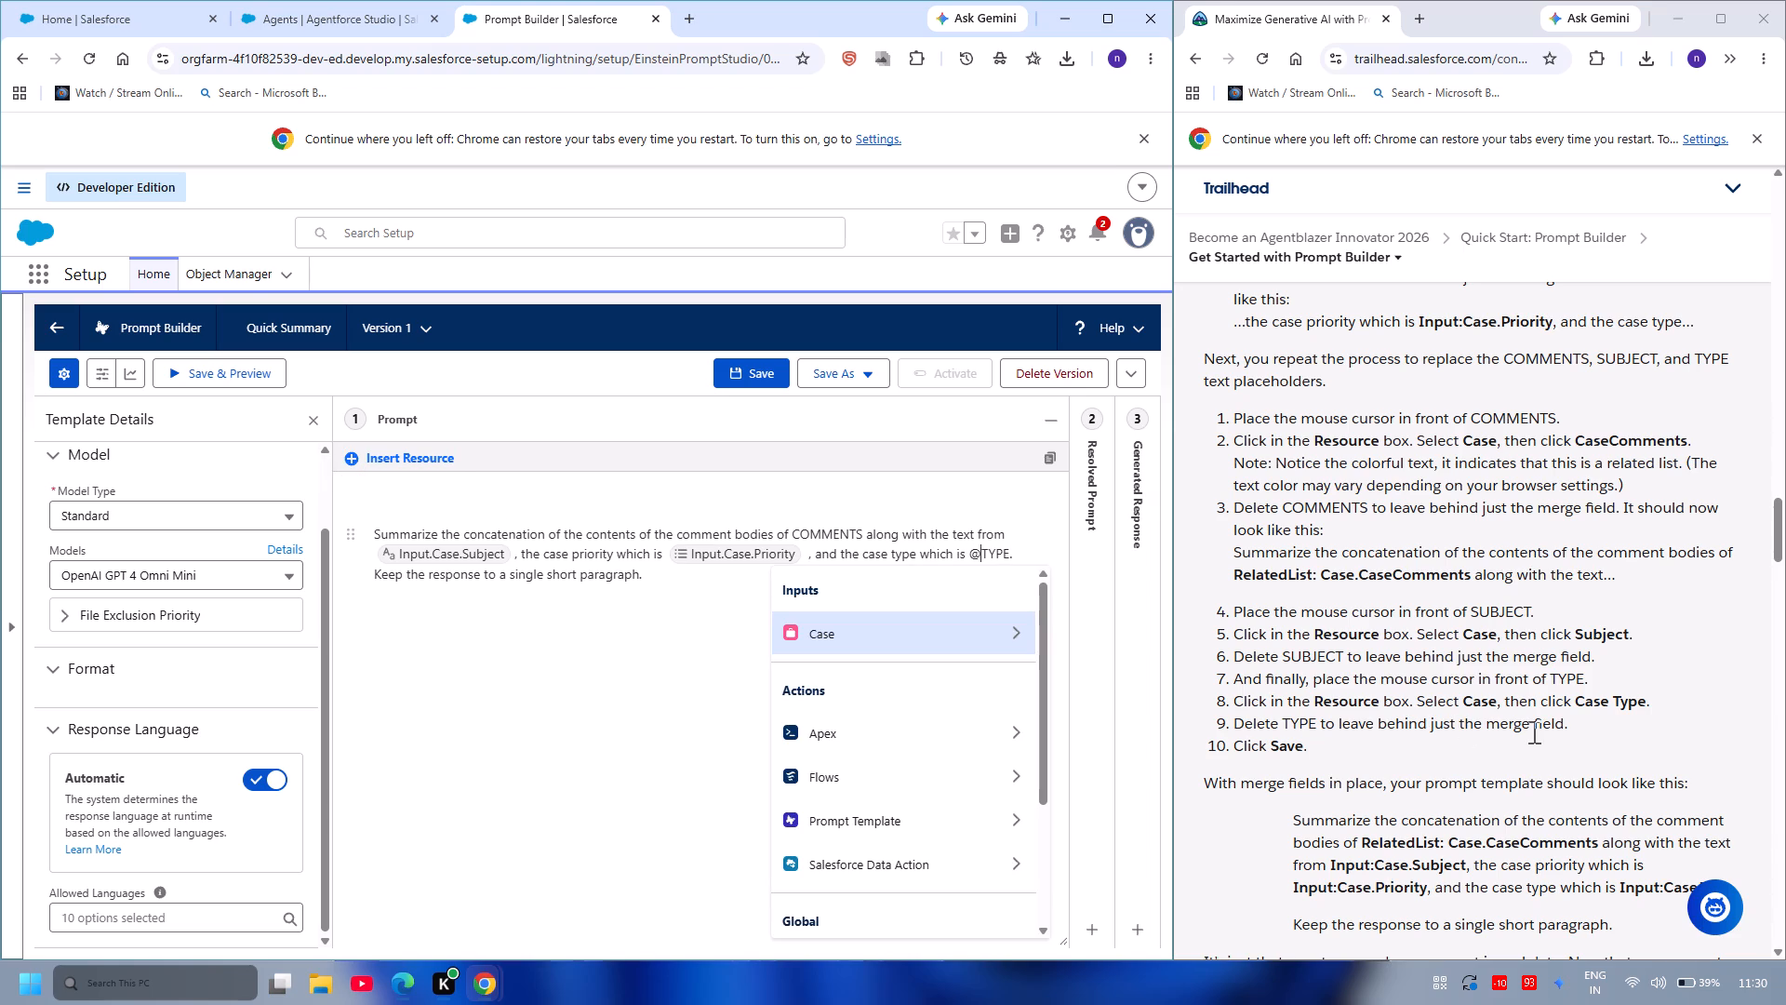
click(972, 634)
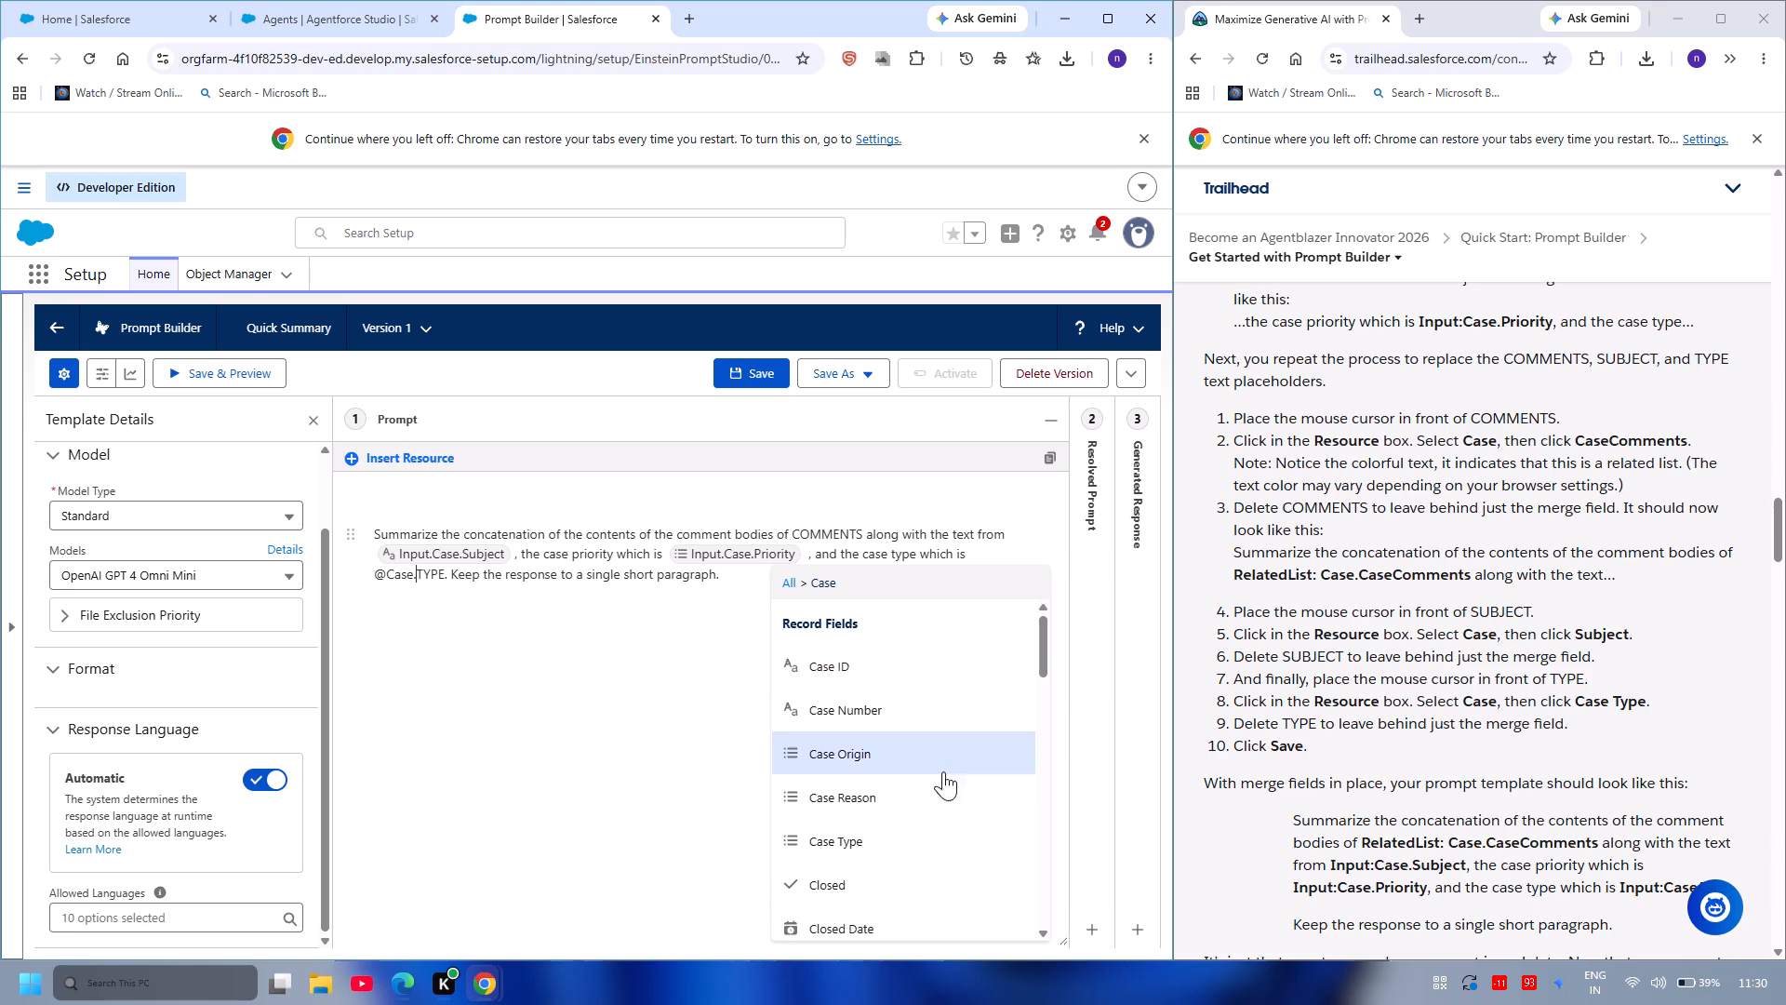
click(922, 831)
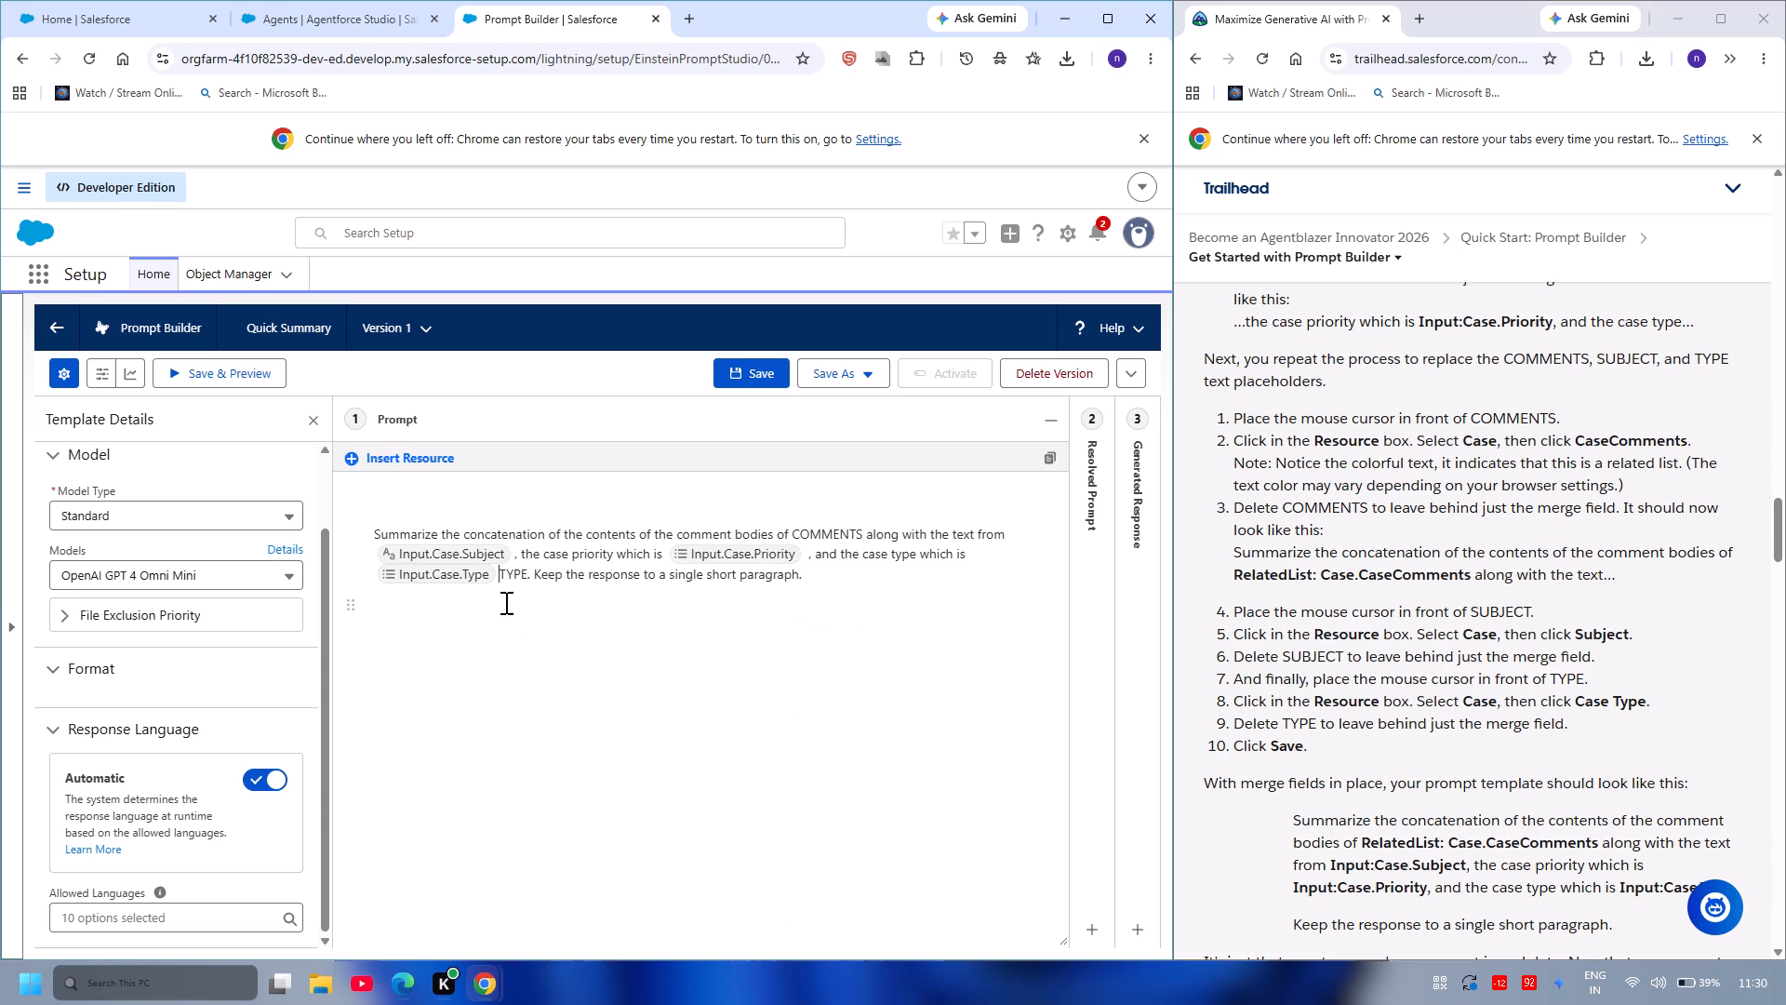
click(526, 572)
key(BackSpace)
key(BackSpace)
key(BackSpace)
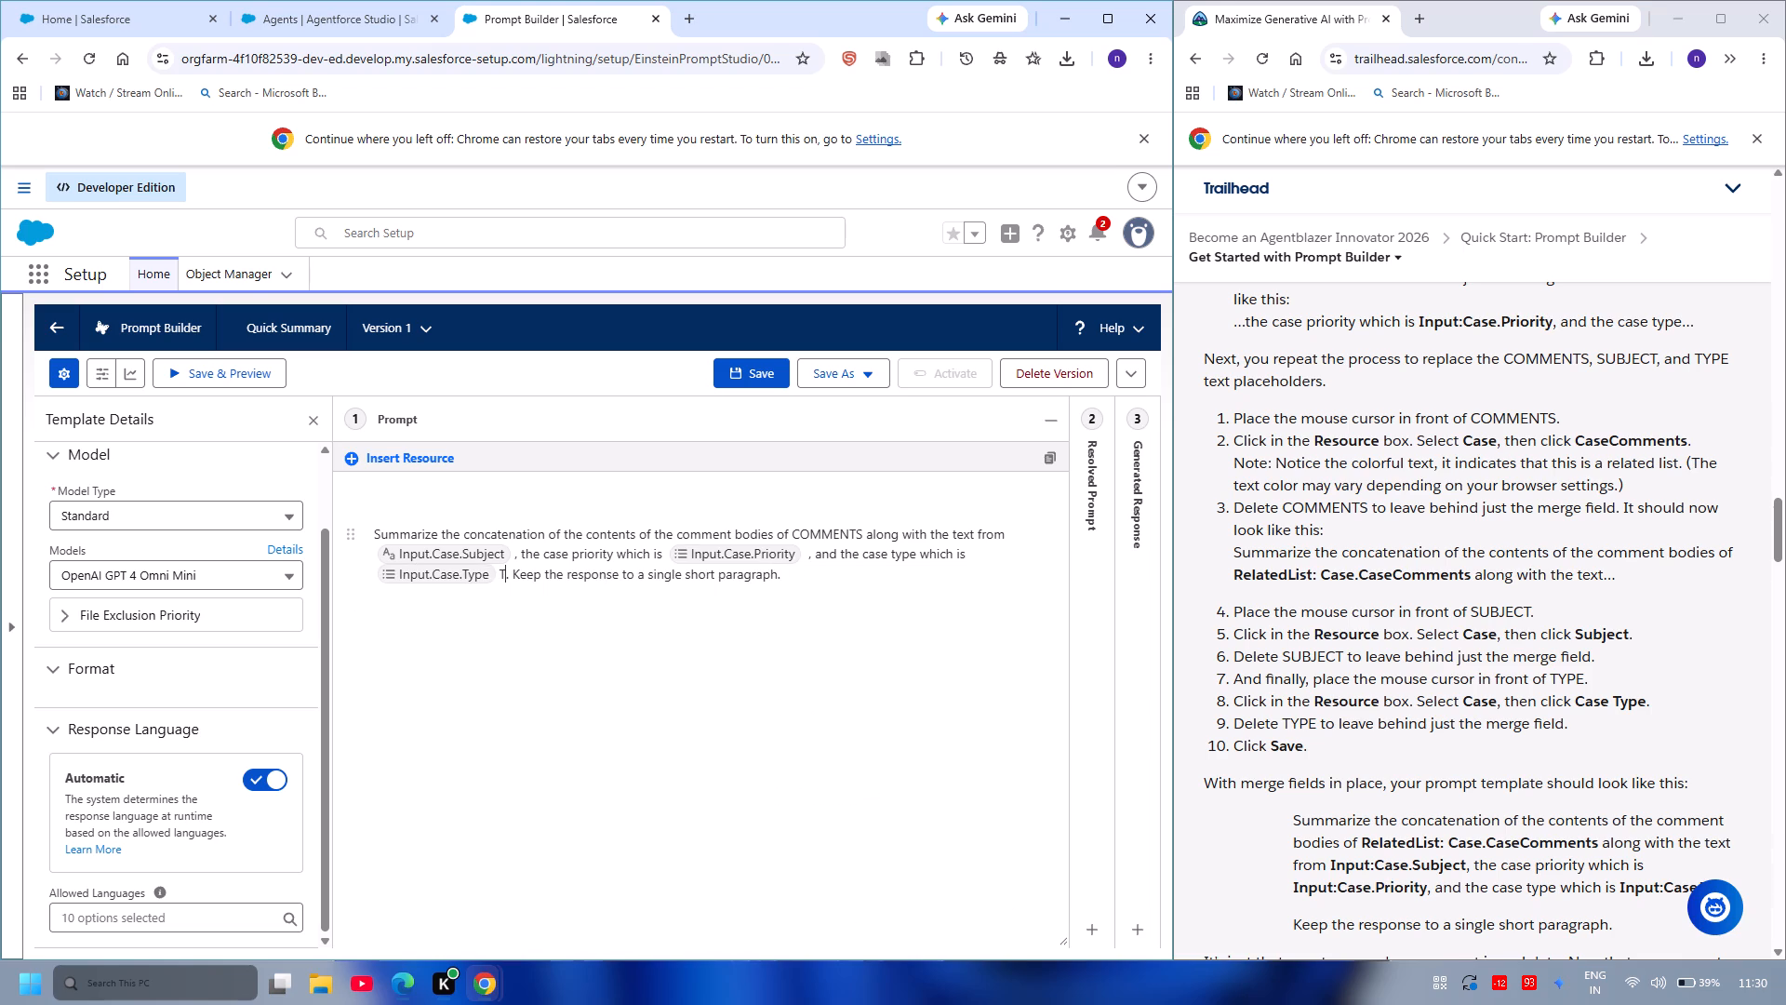
key(BackSpace)
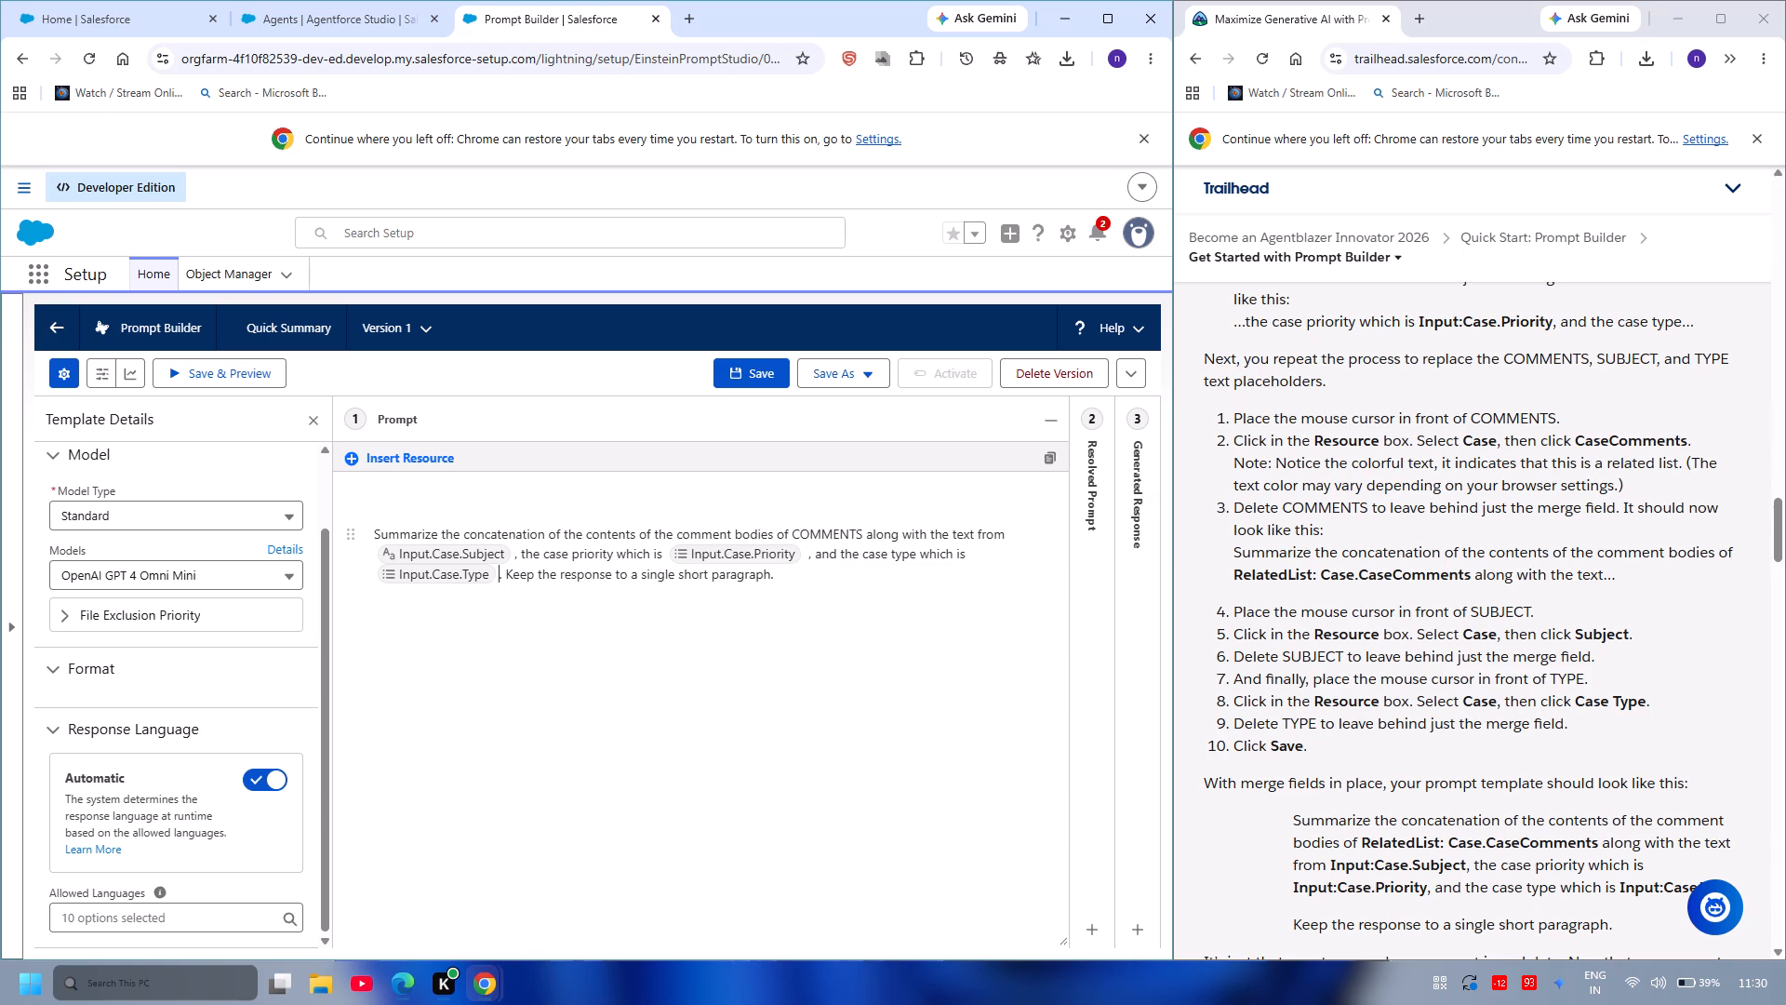
Start inserting a Case resource in front of COMMENTS and look through the Case fields for CaseComments.
click(791, 533)
click(350, 449)
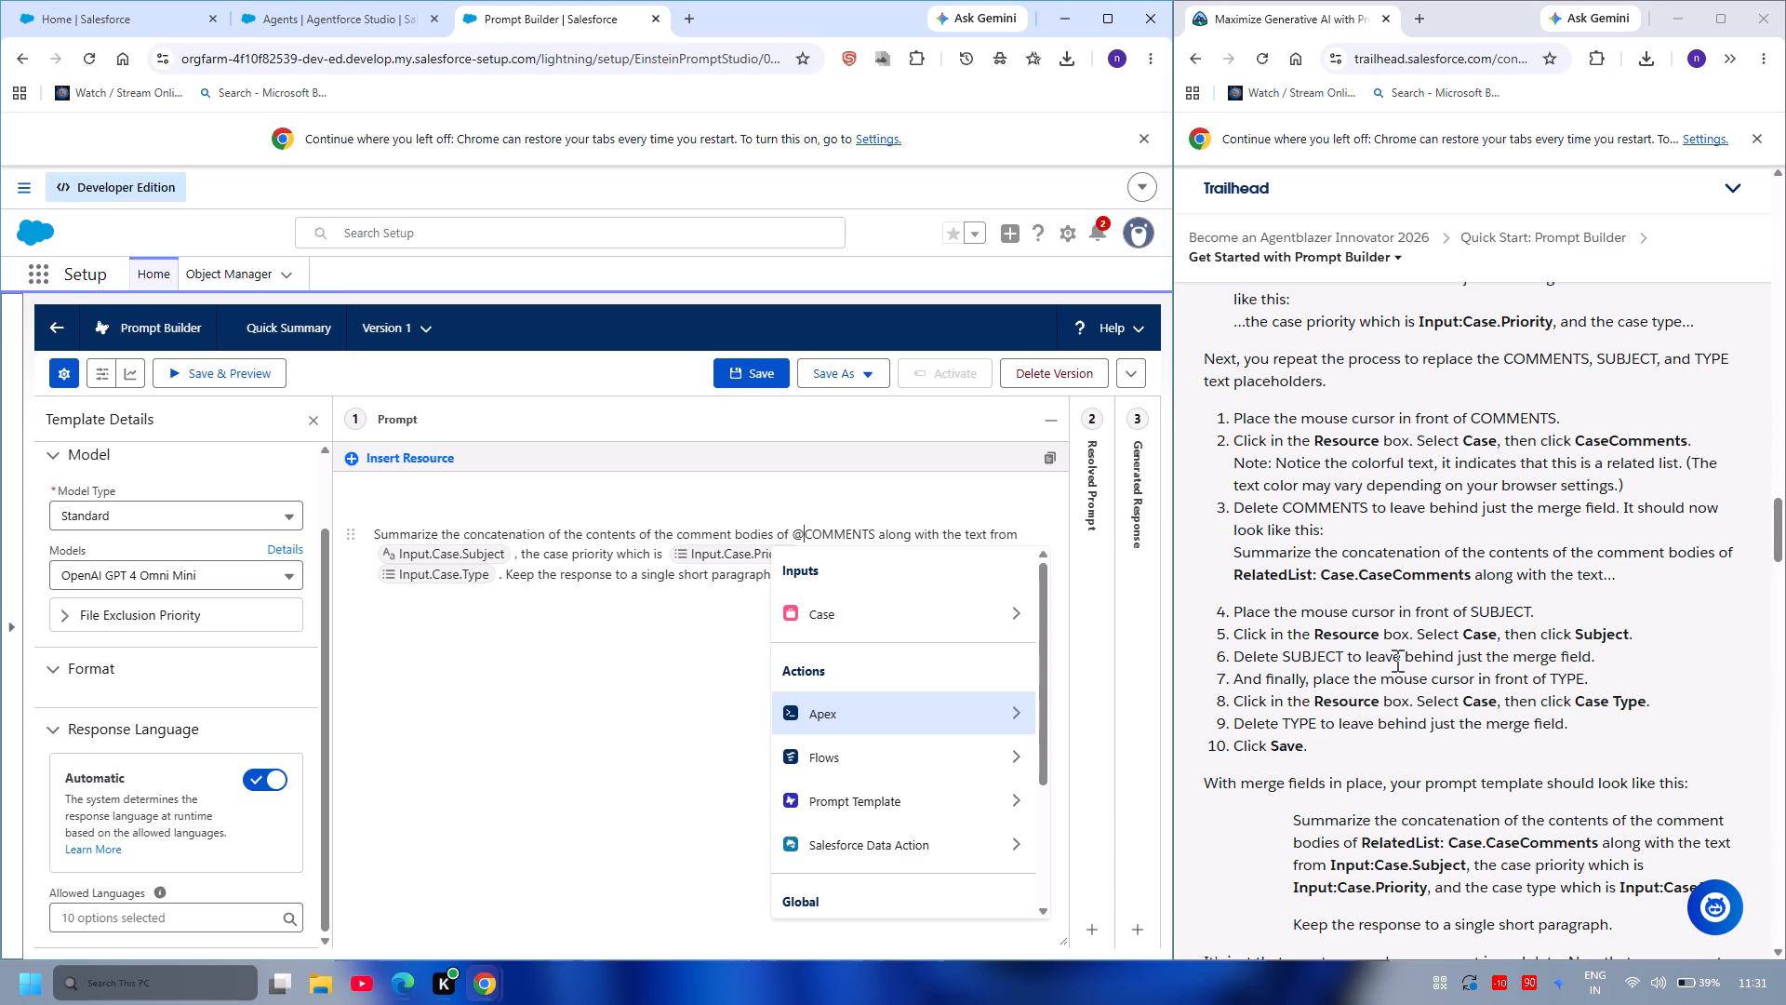
click(994, 603)
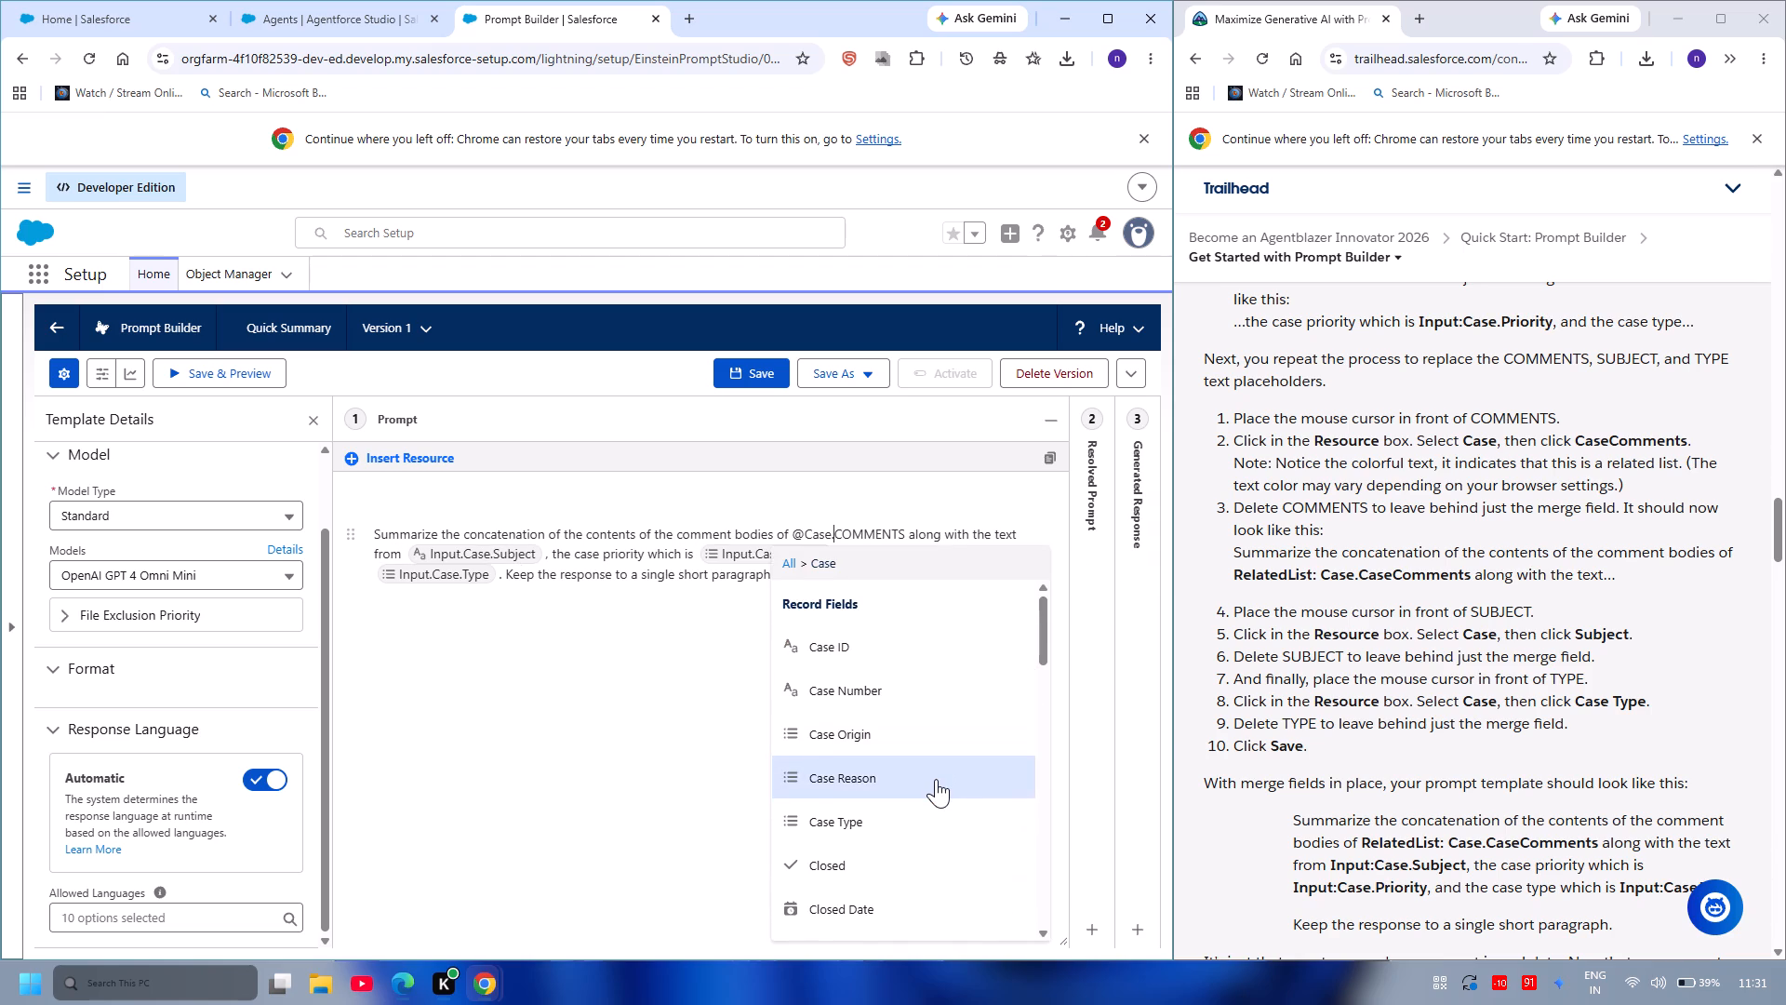
scroll(936, 779, down, 2)
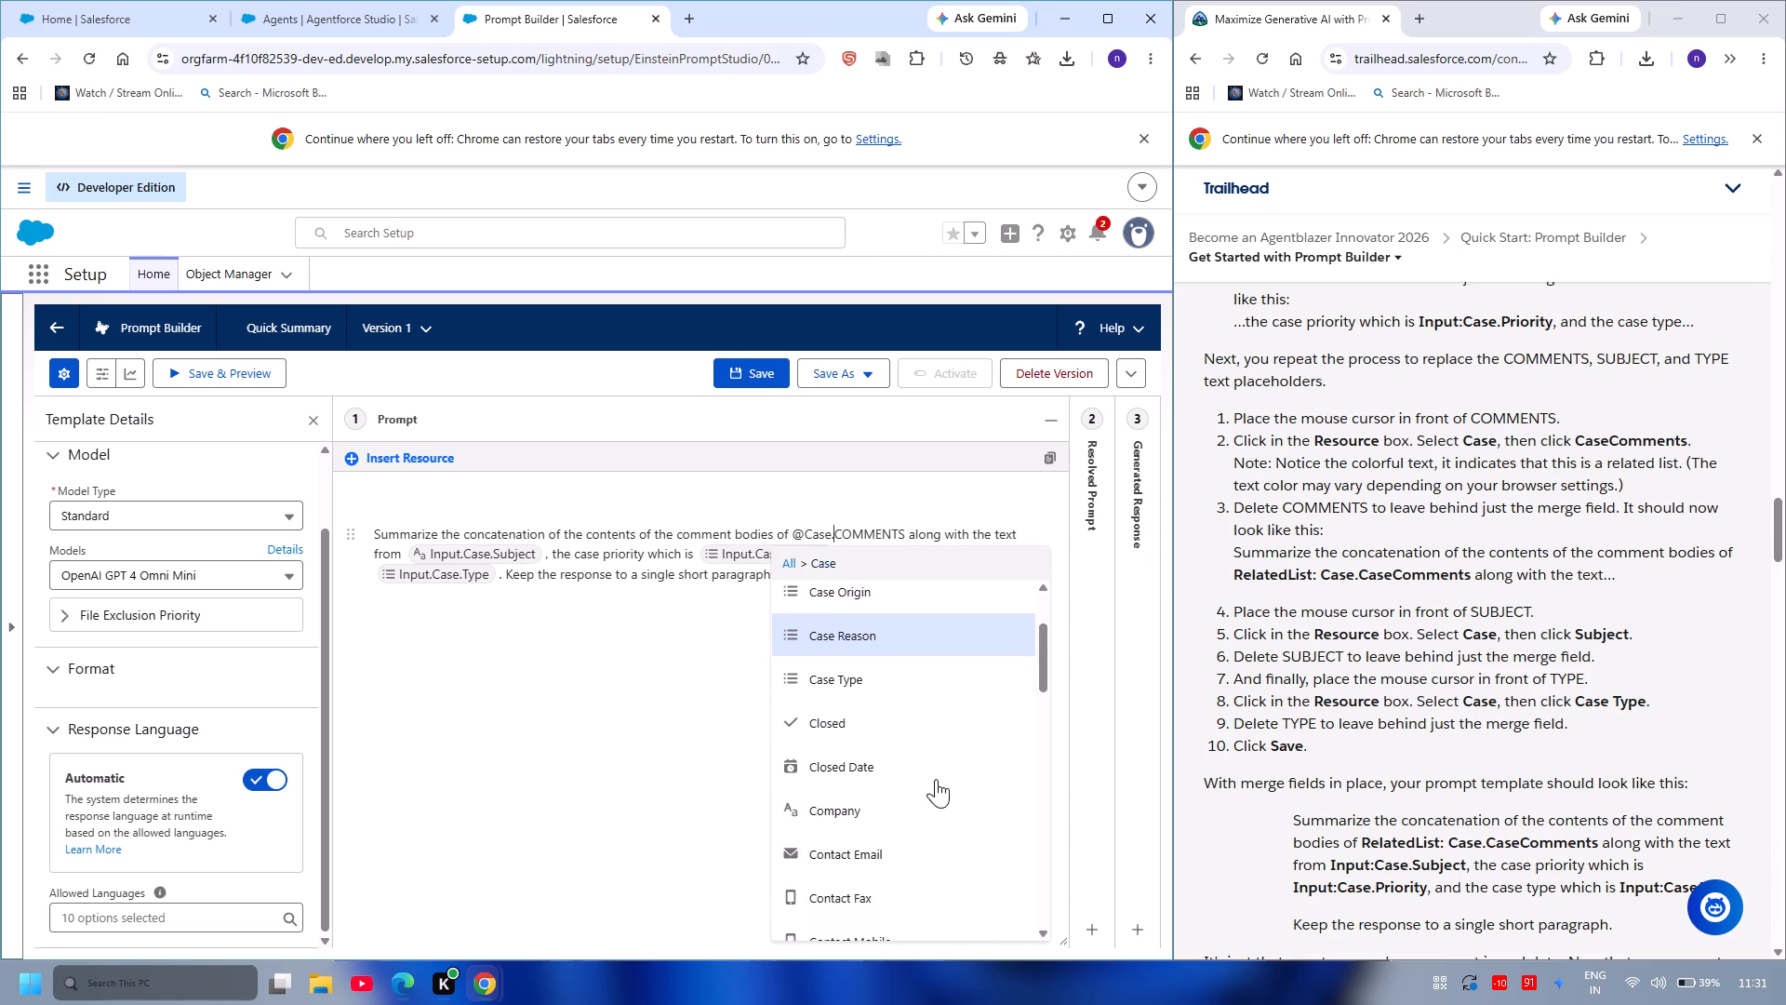
scroll(936, 779, down, 2)
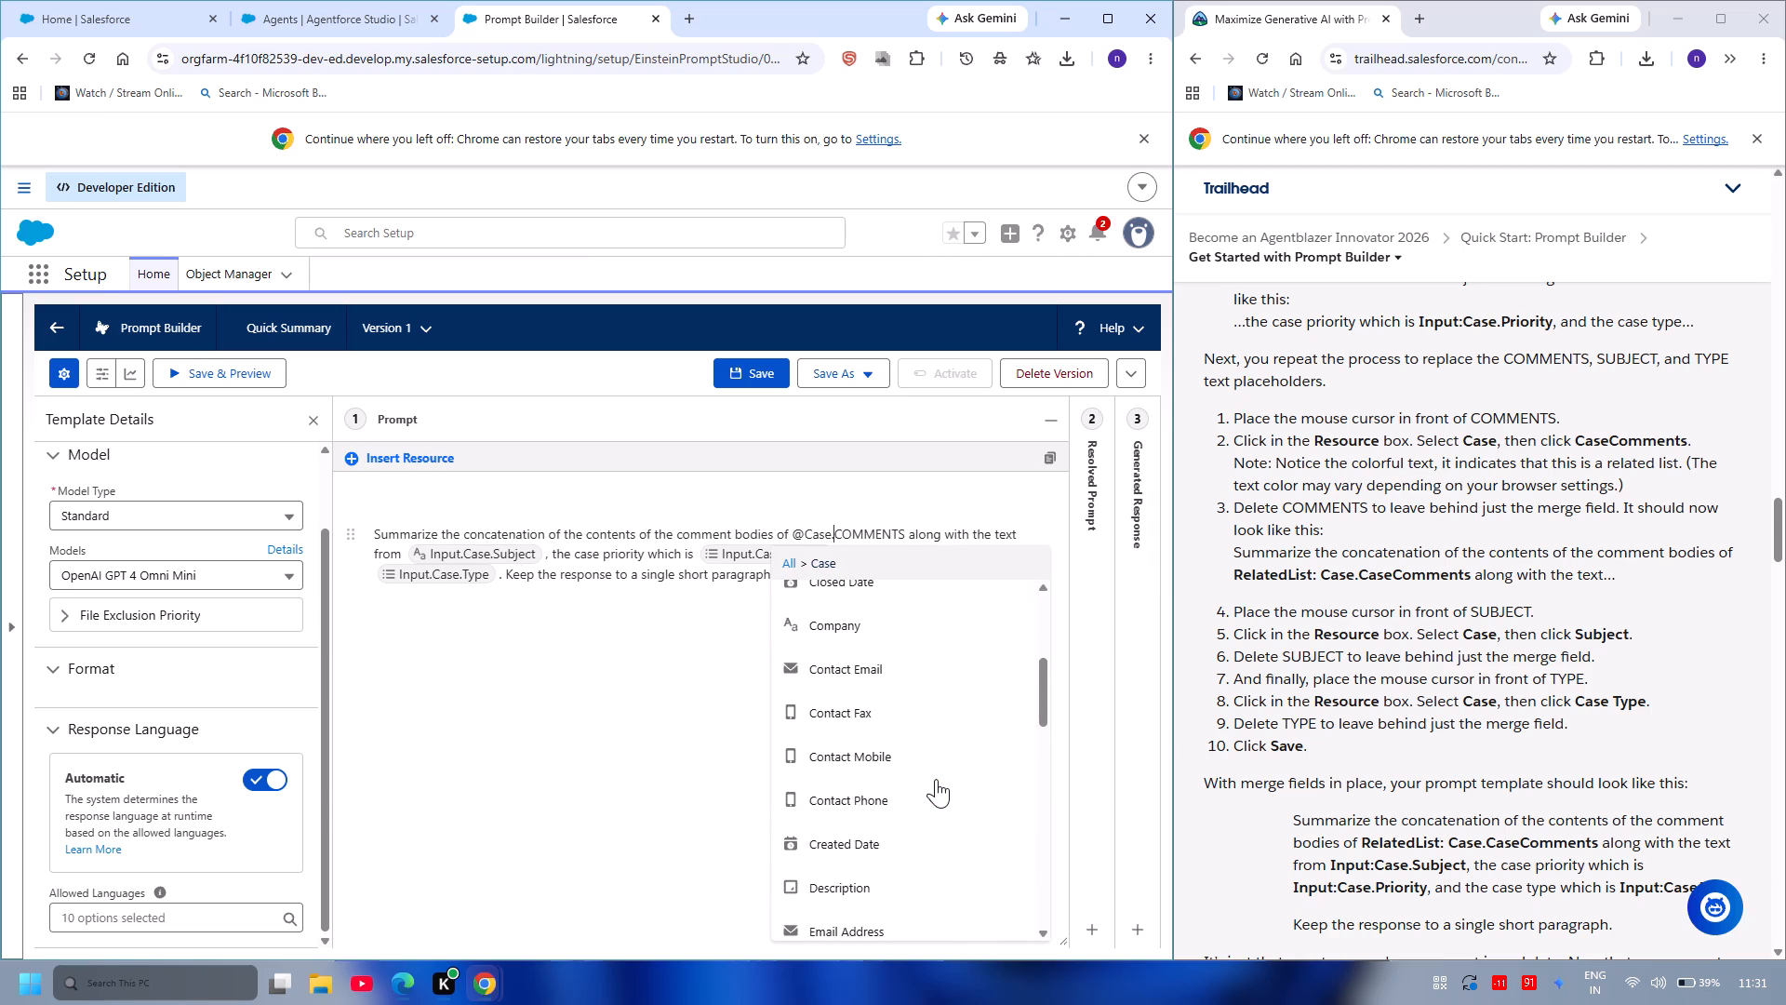
scroll(936, 779, down, 3)
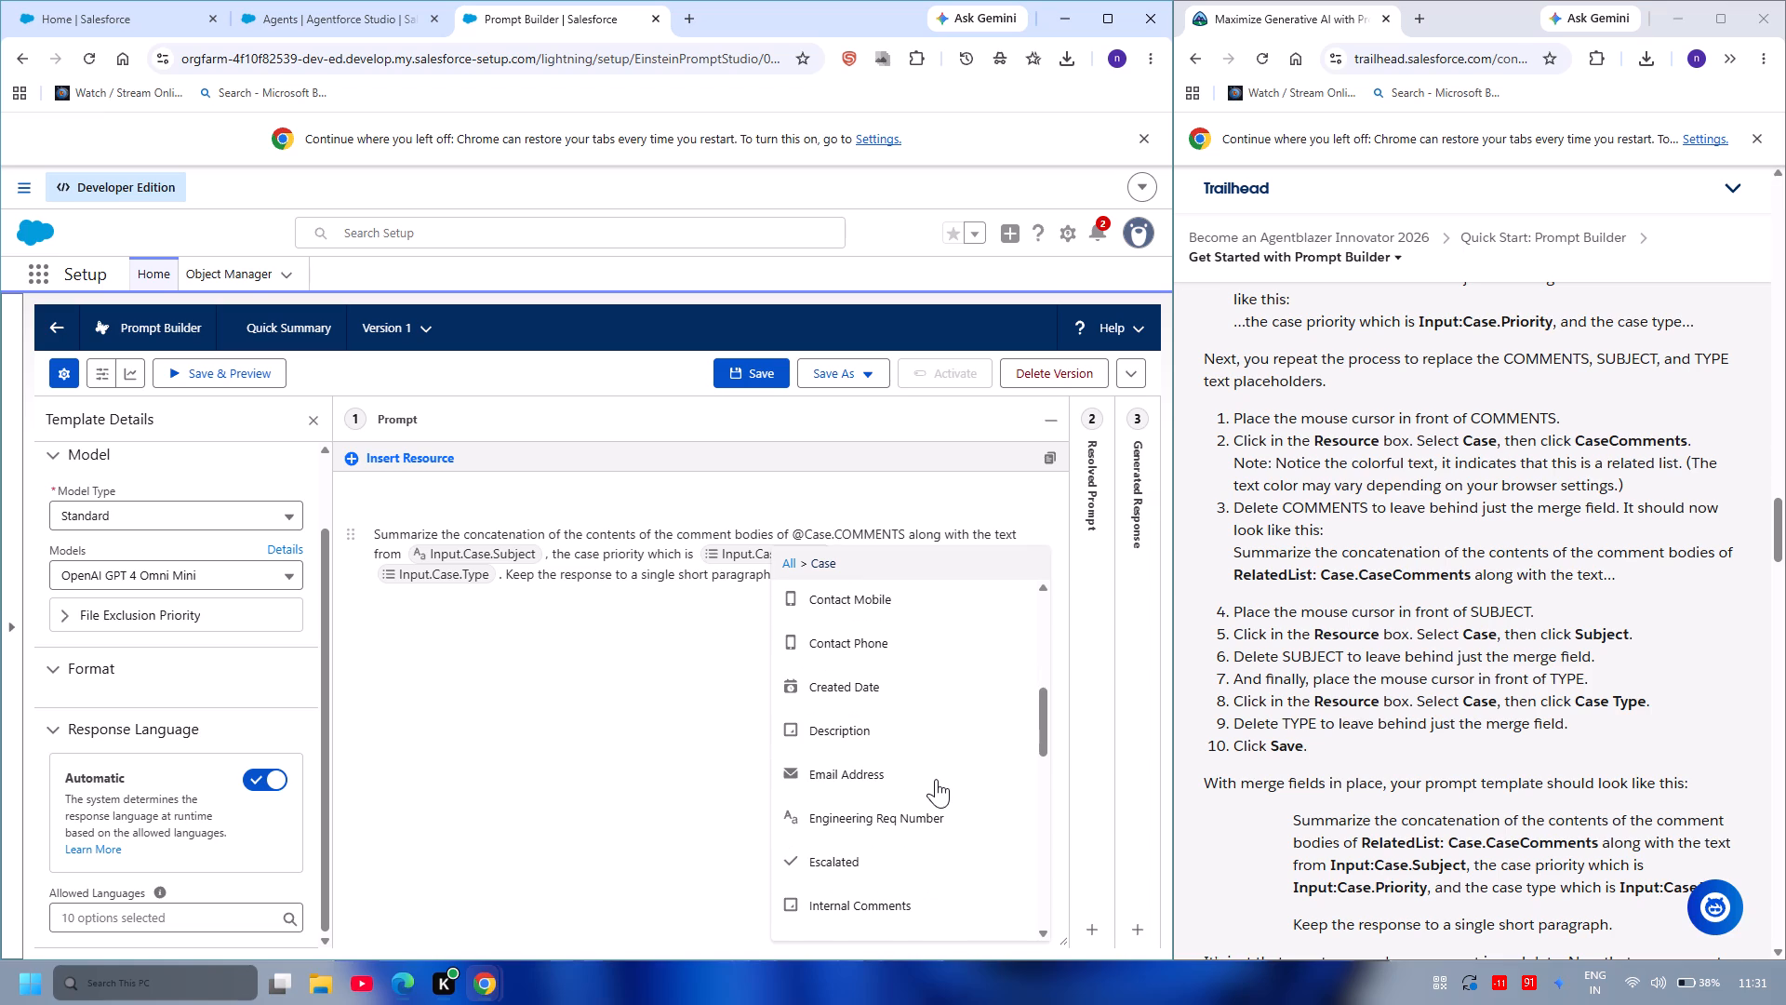
scroll(936, 779, down, 4)
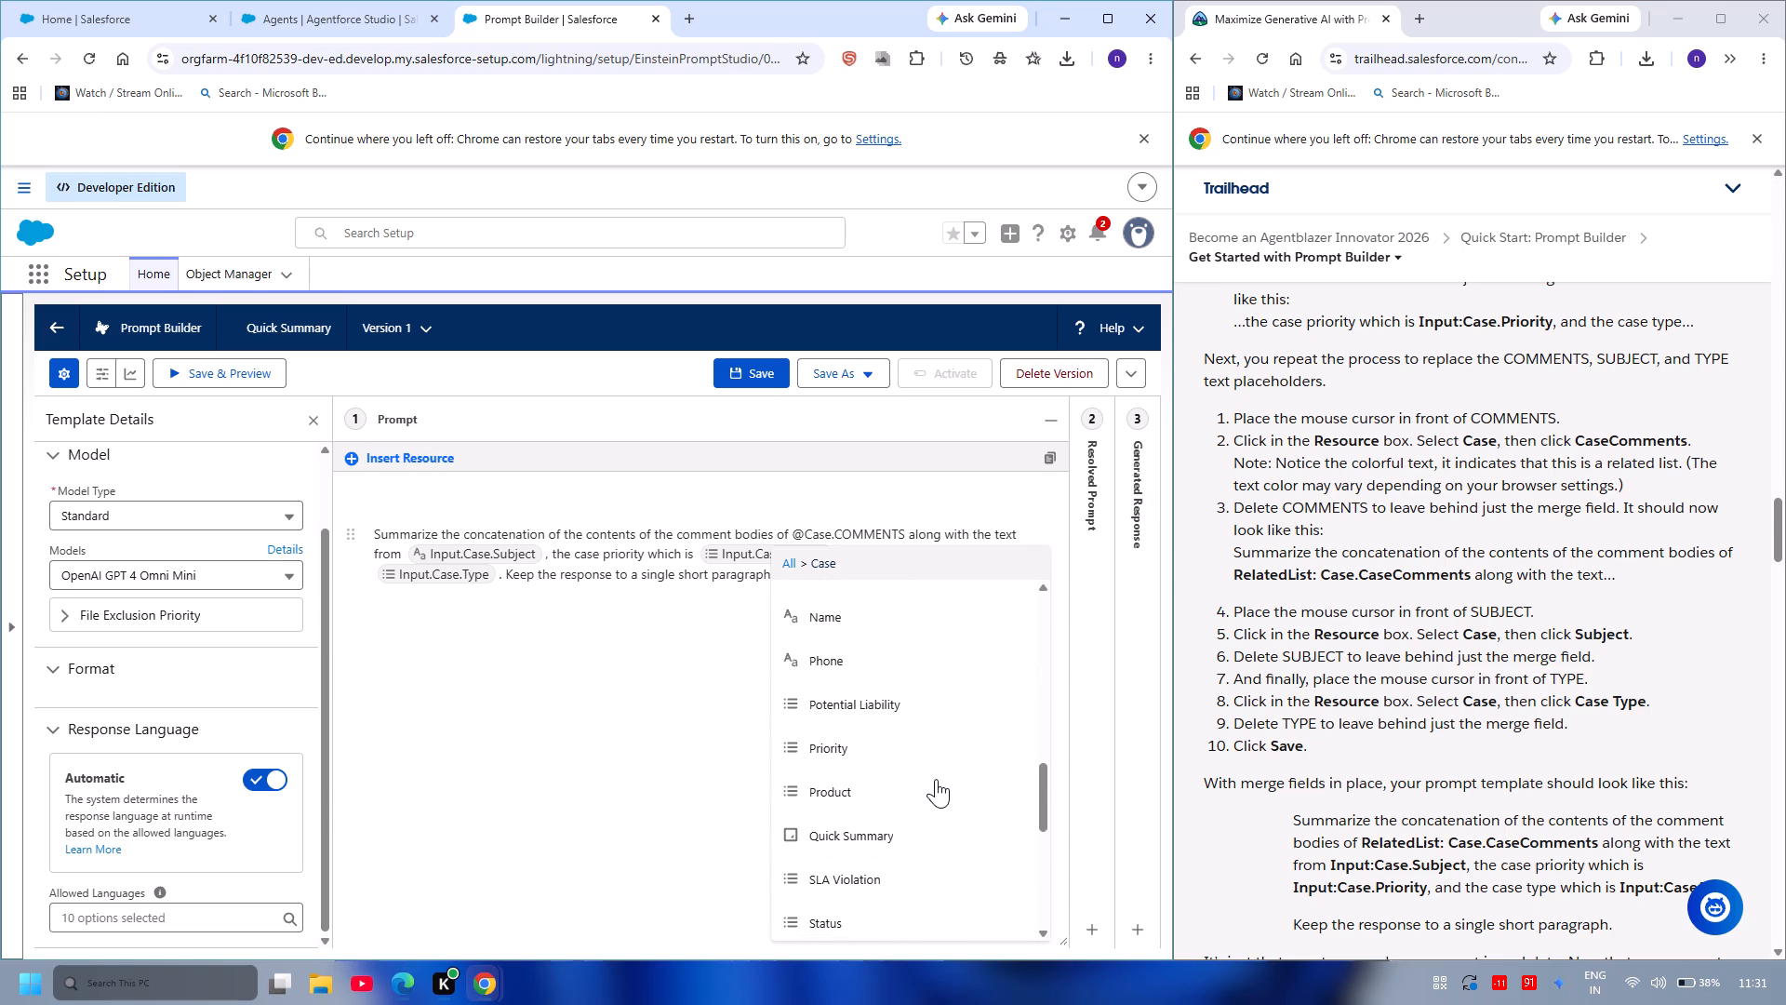
scroll(936, 779, down, 4)
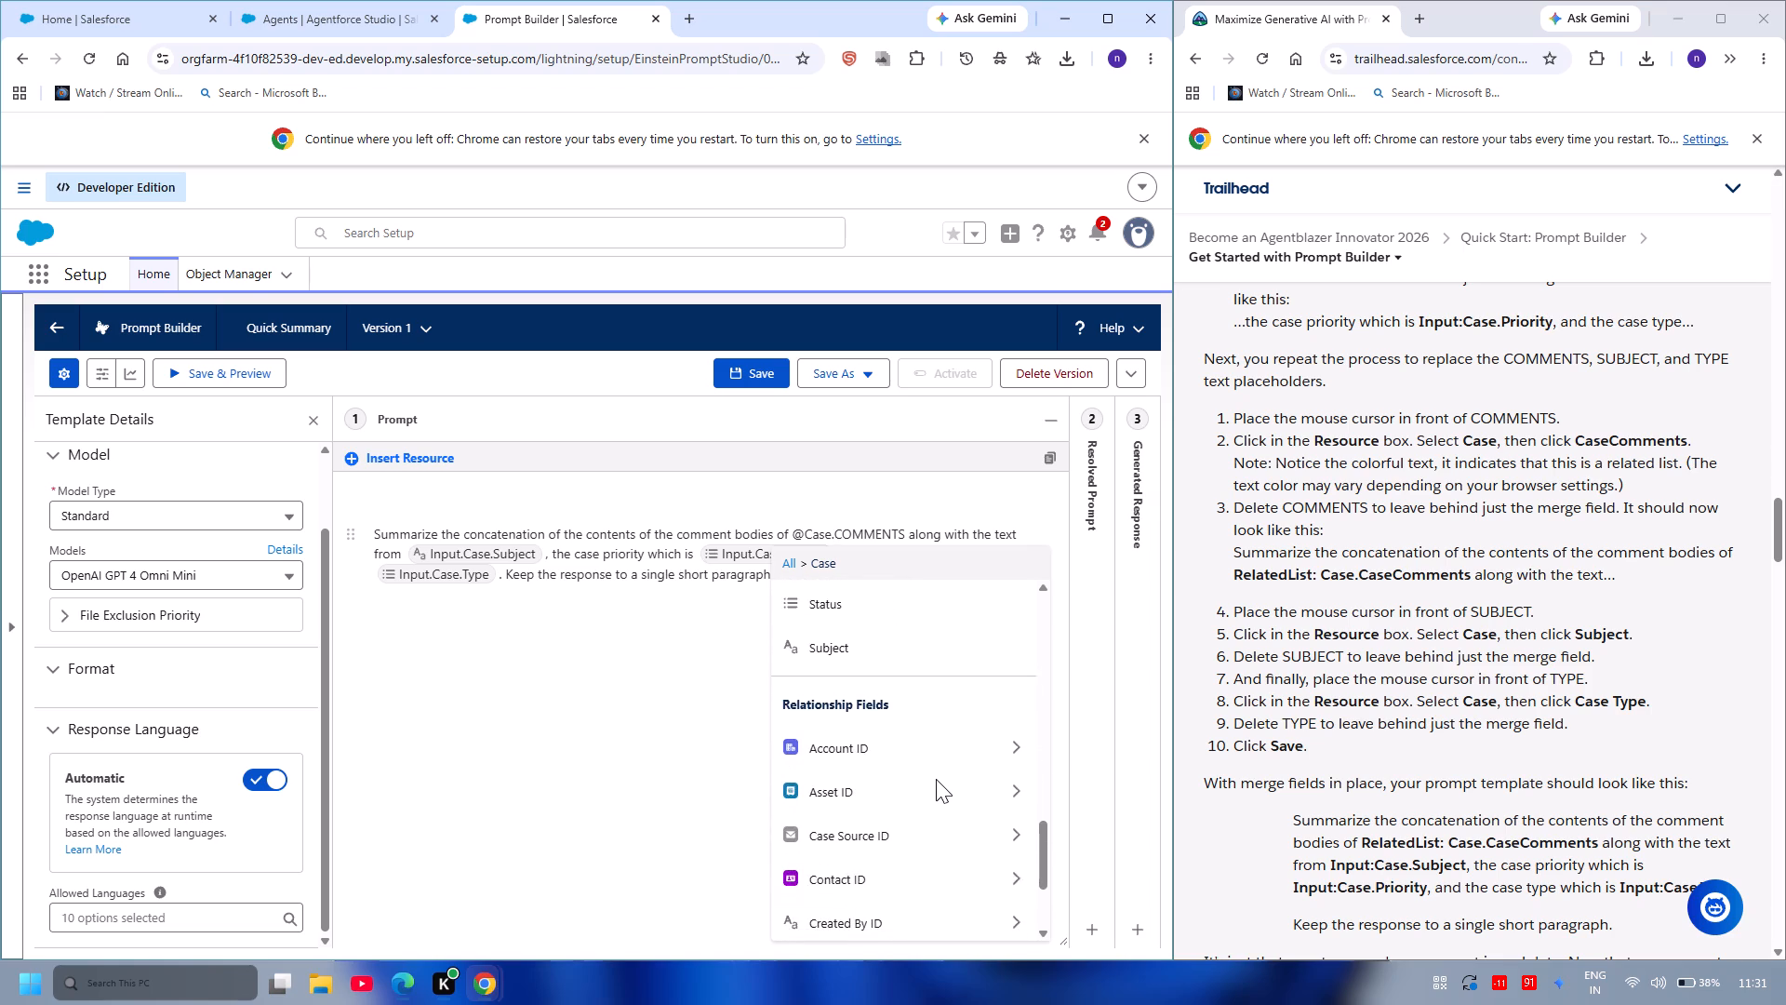
scroll(936, 779, down, 3)
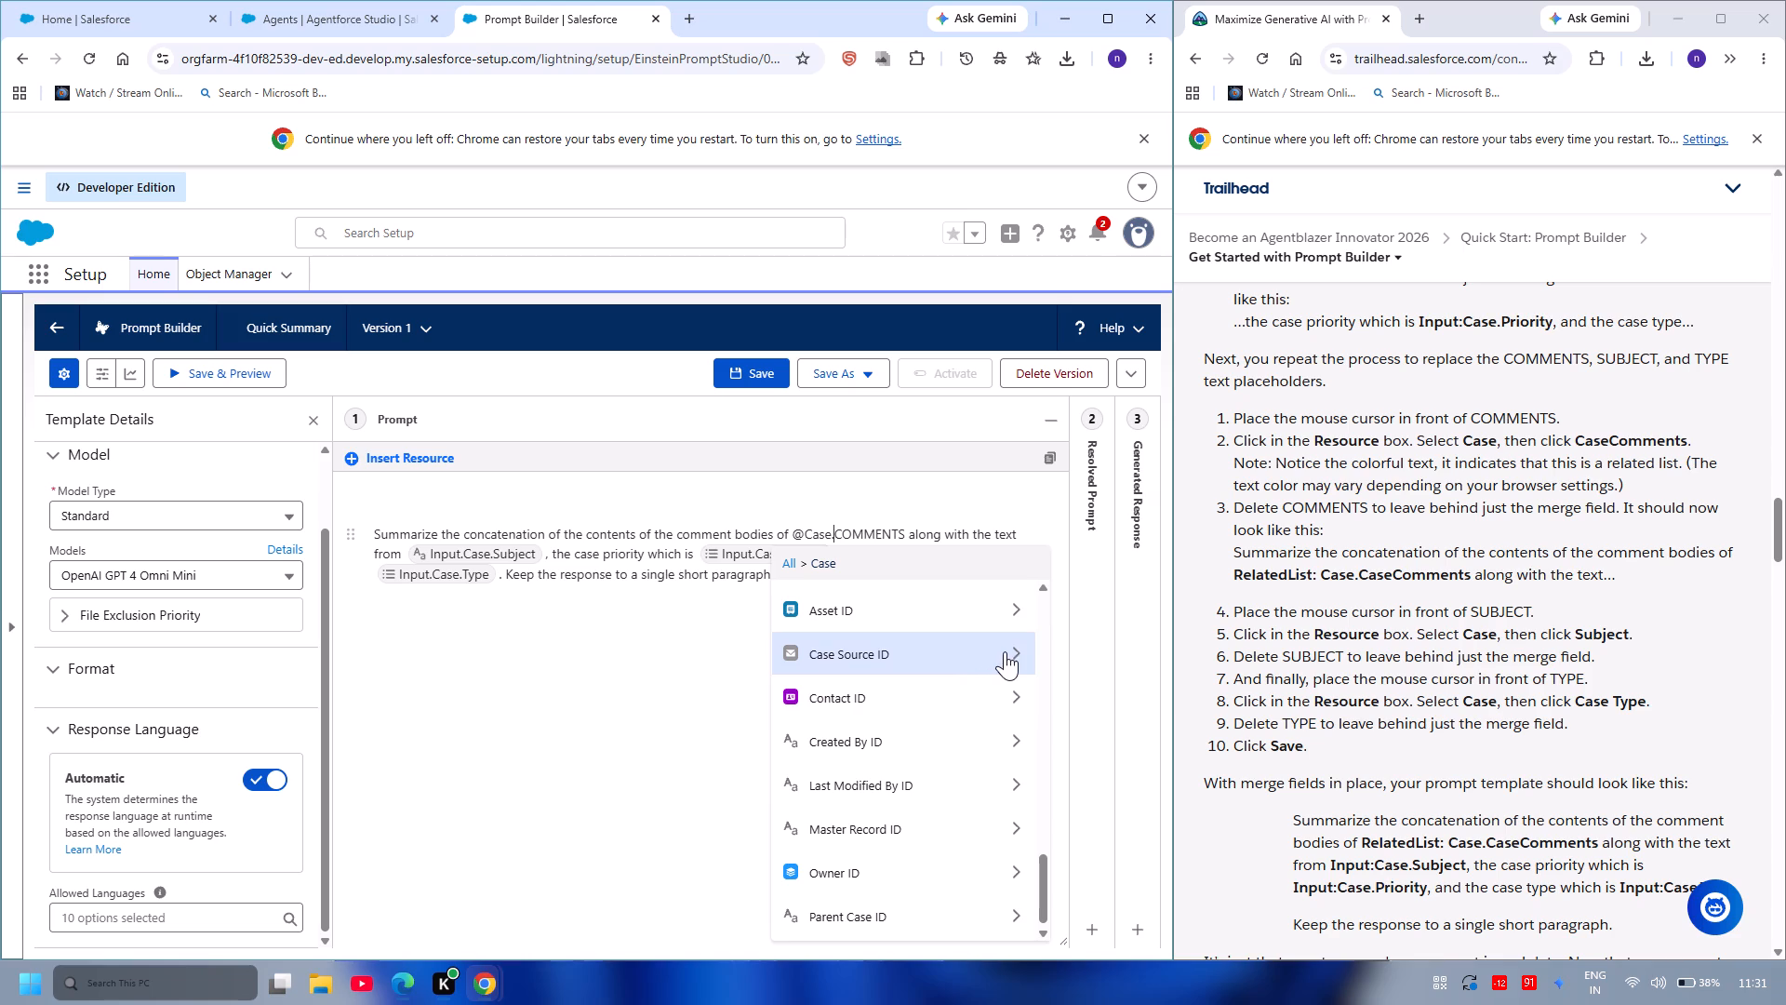
scroll(923, 688, up, 5)
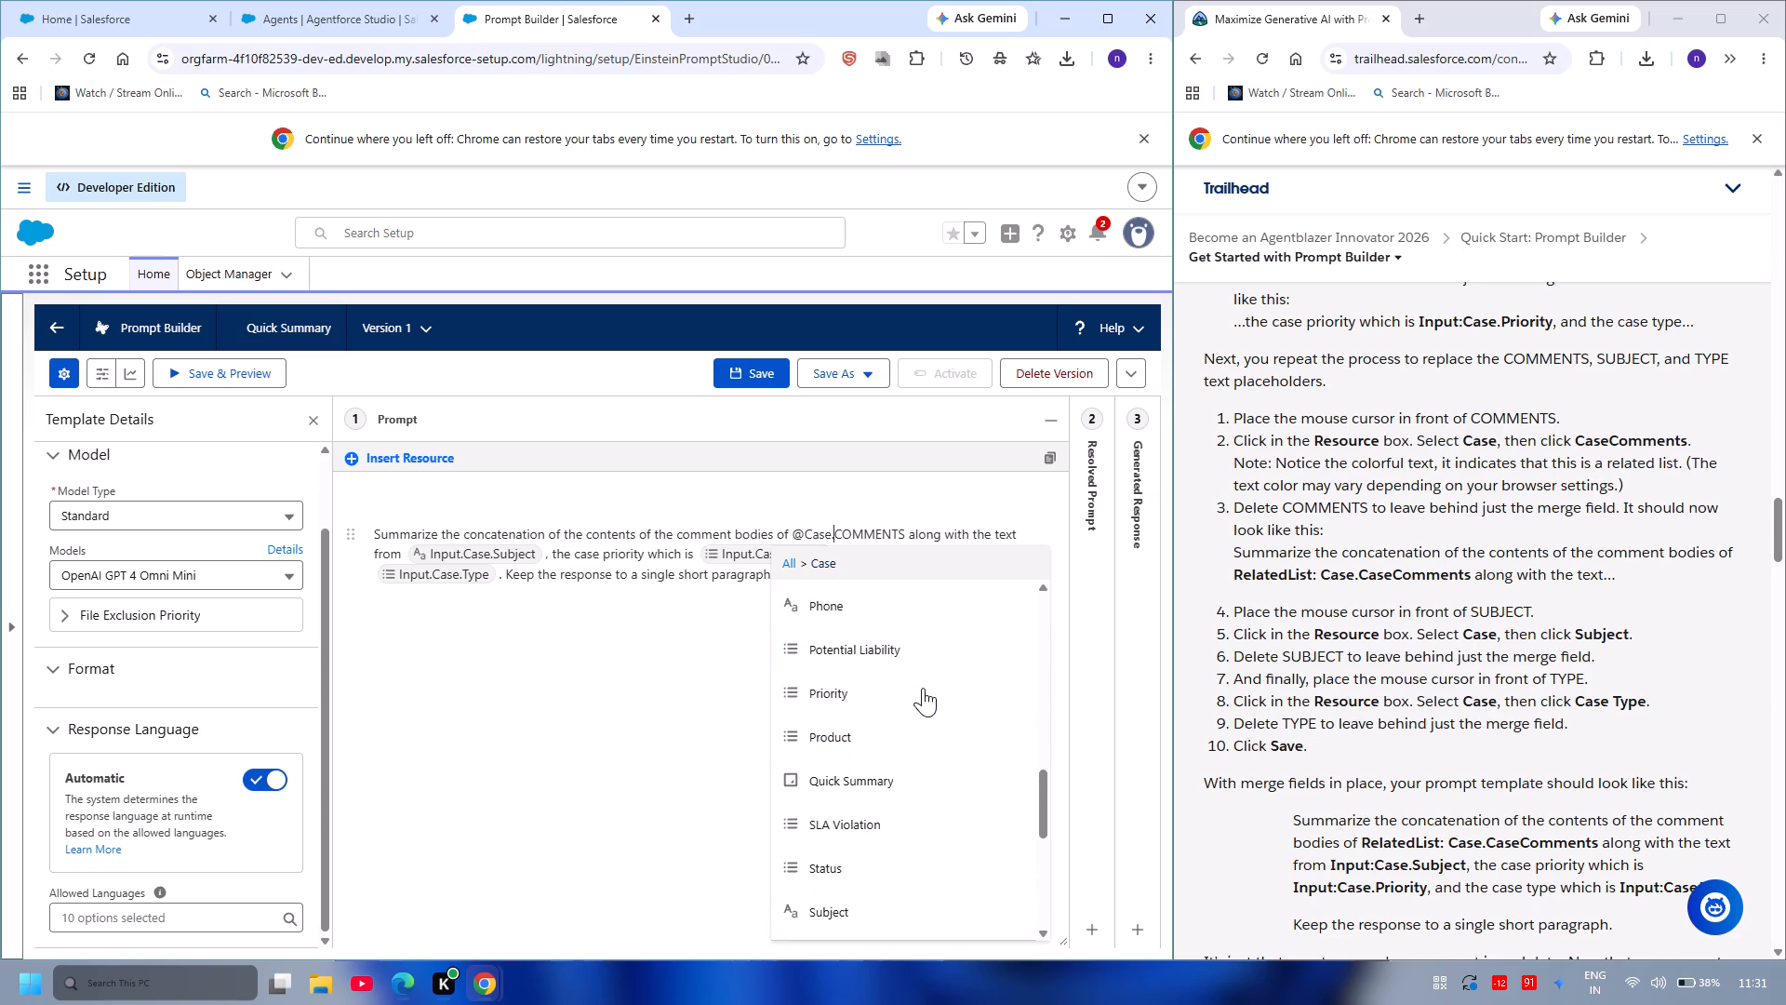
scroll(923, 688, up, 5)
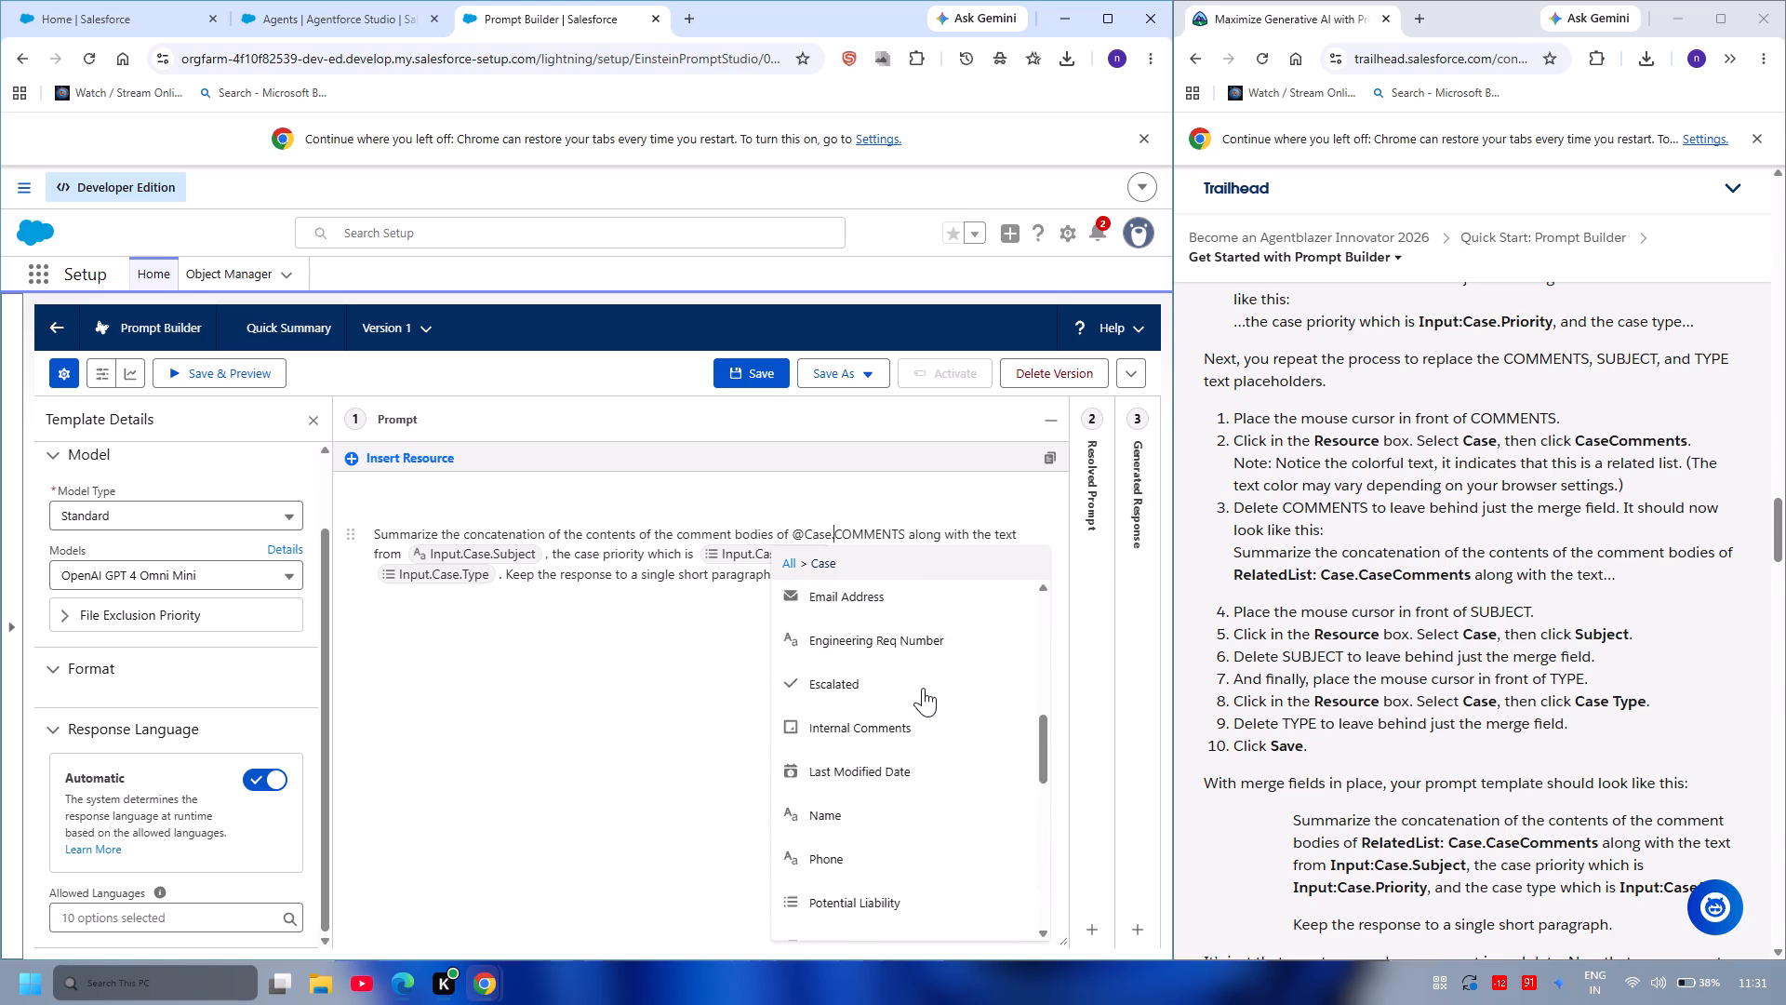
scroll(923, 688, up, 2)
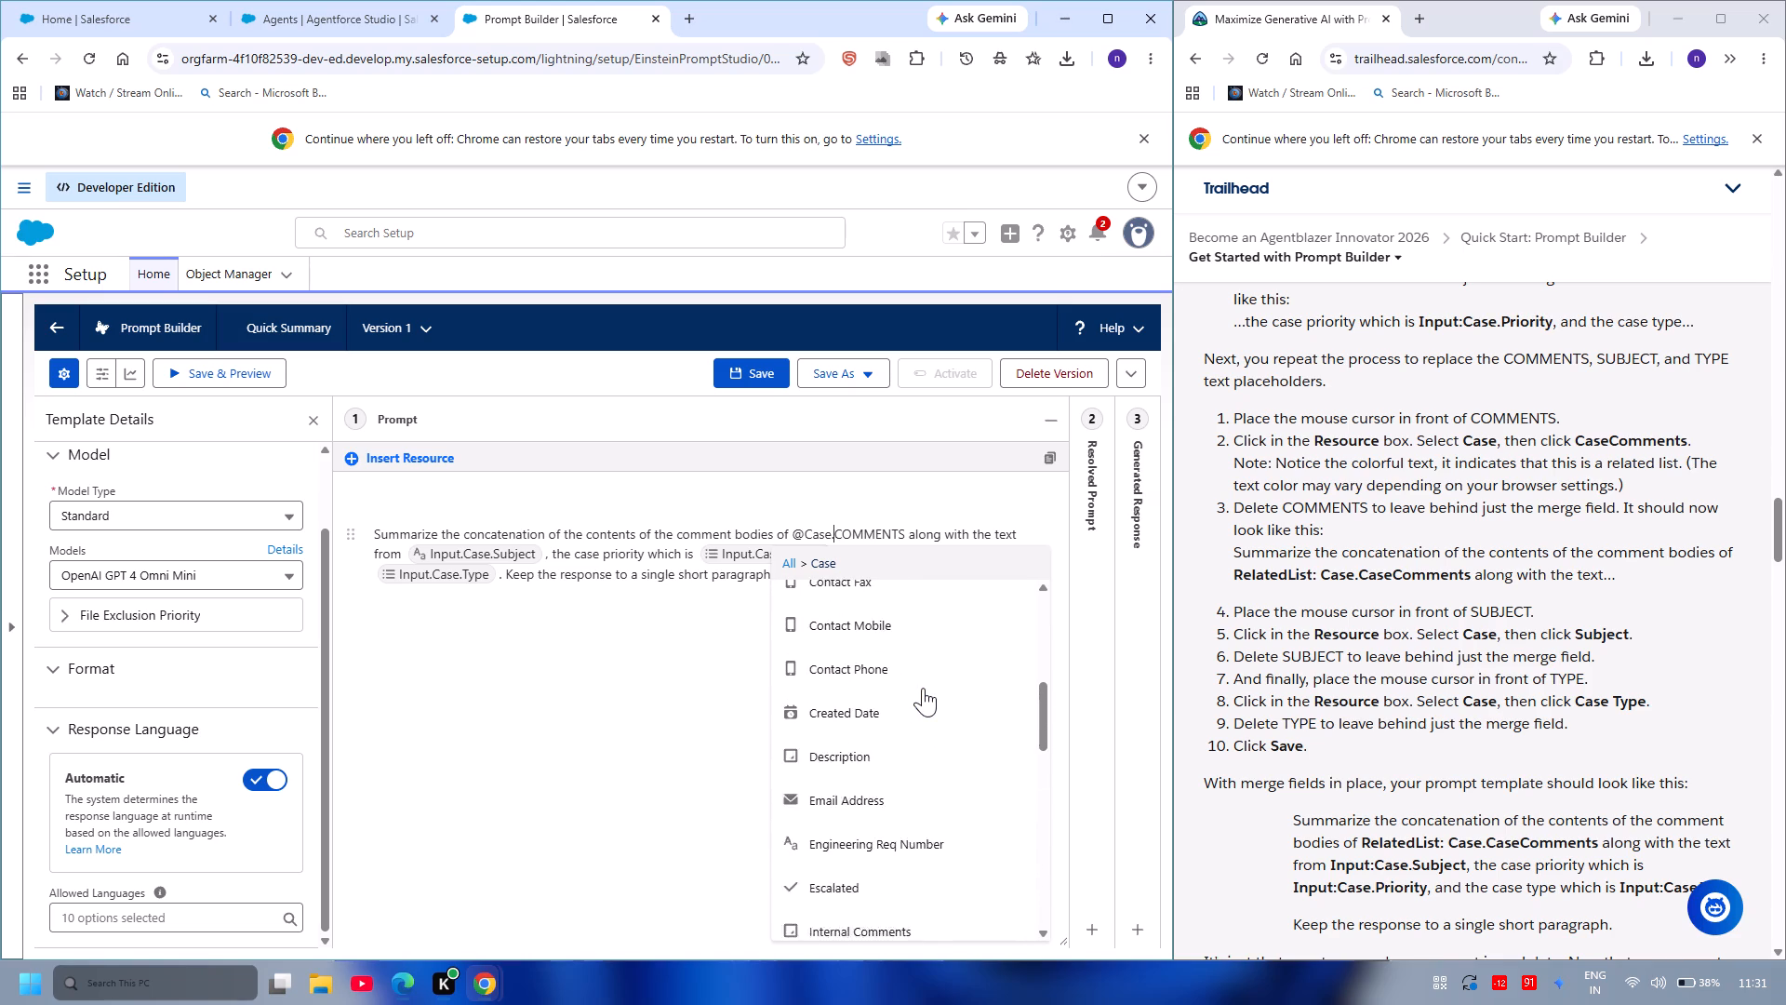
scroll(923, 688, up, 5)
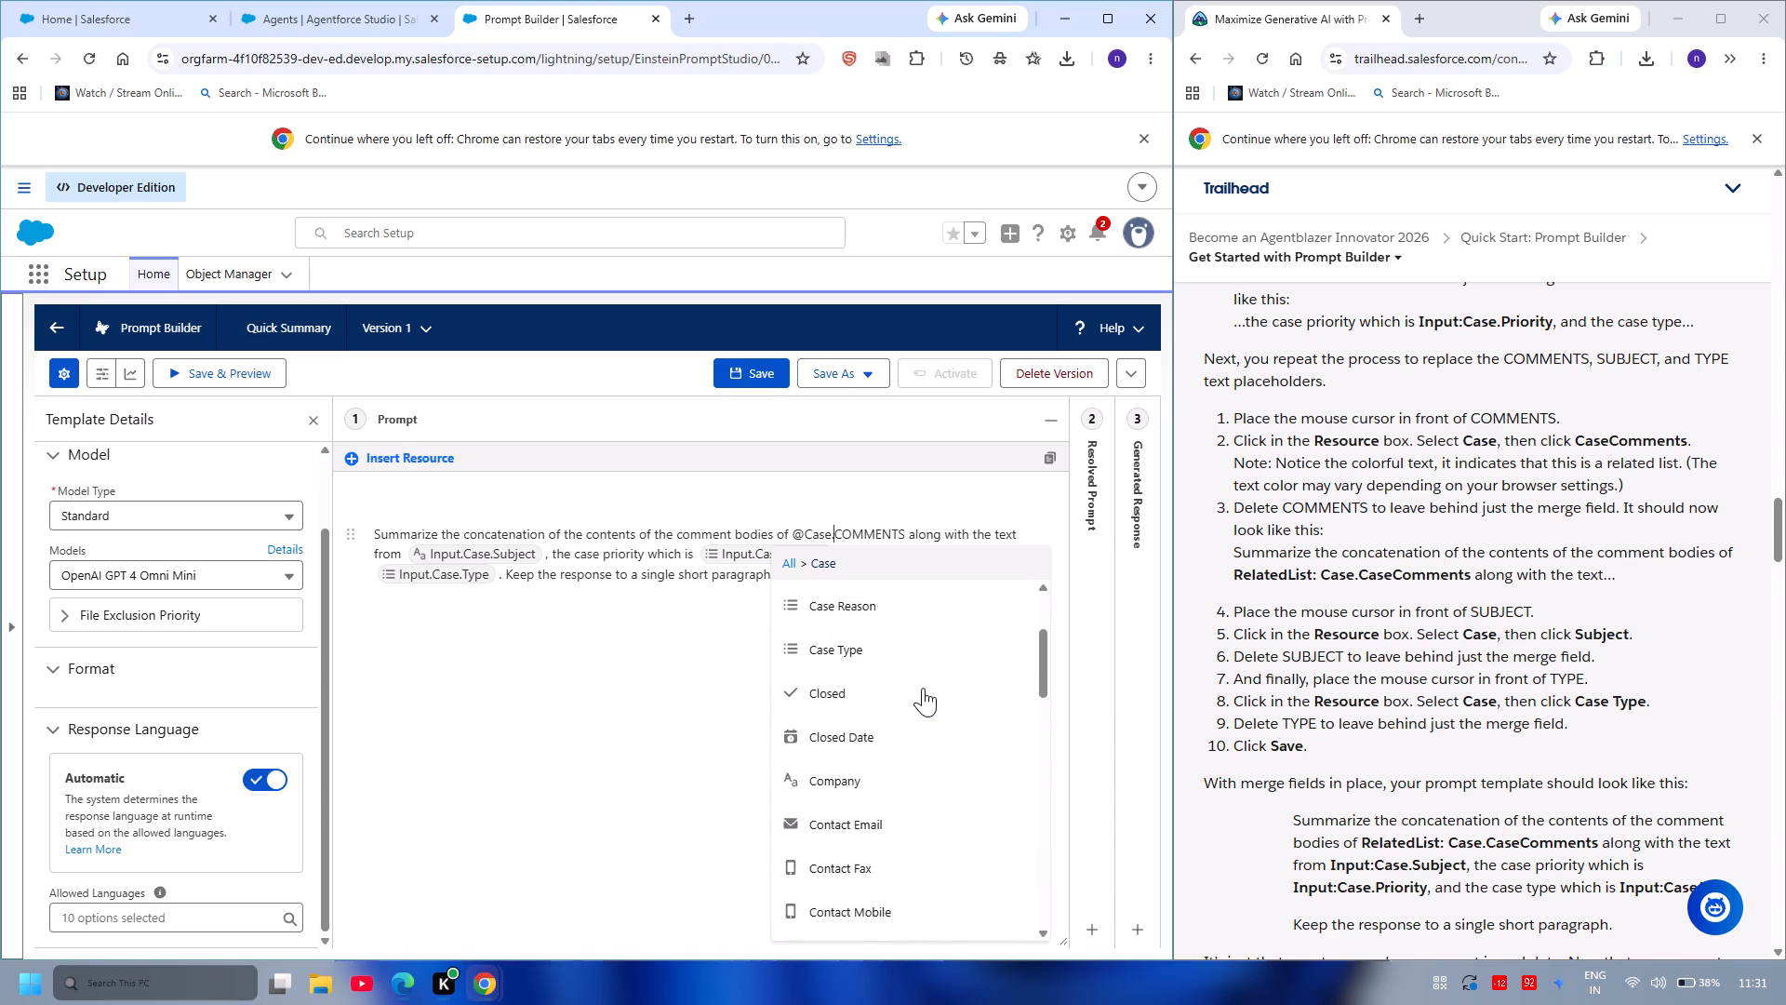
scroll(923, 688, up, 2)
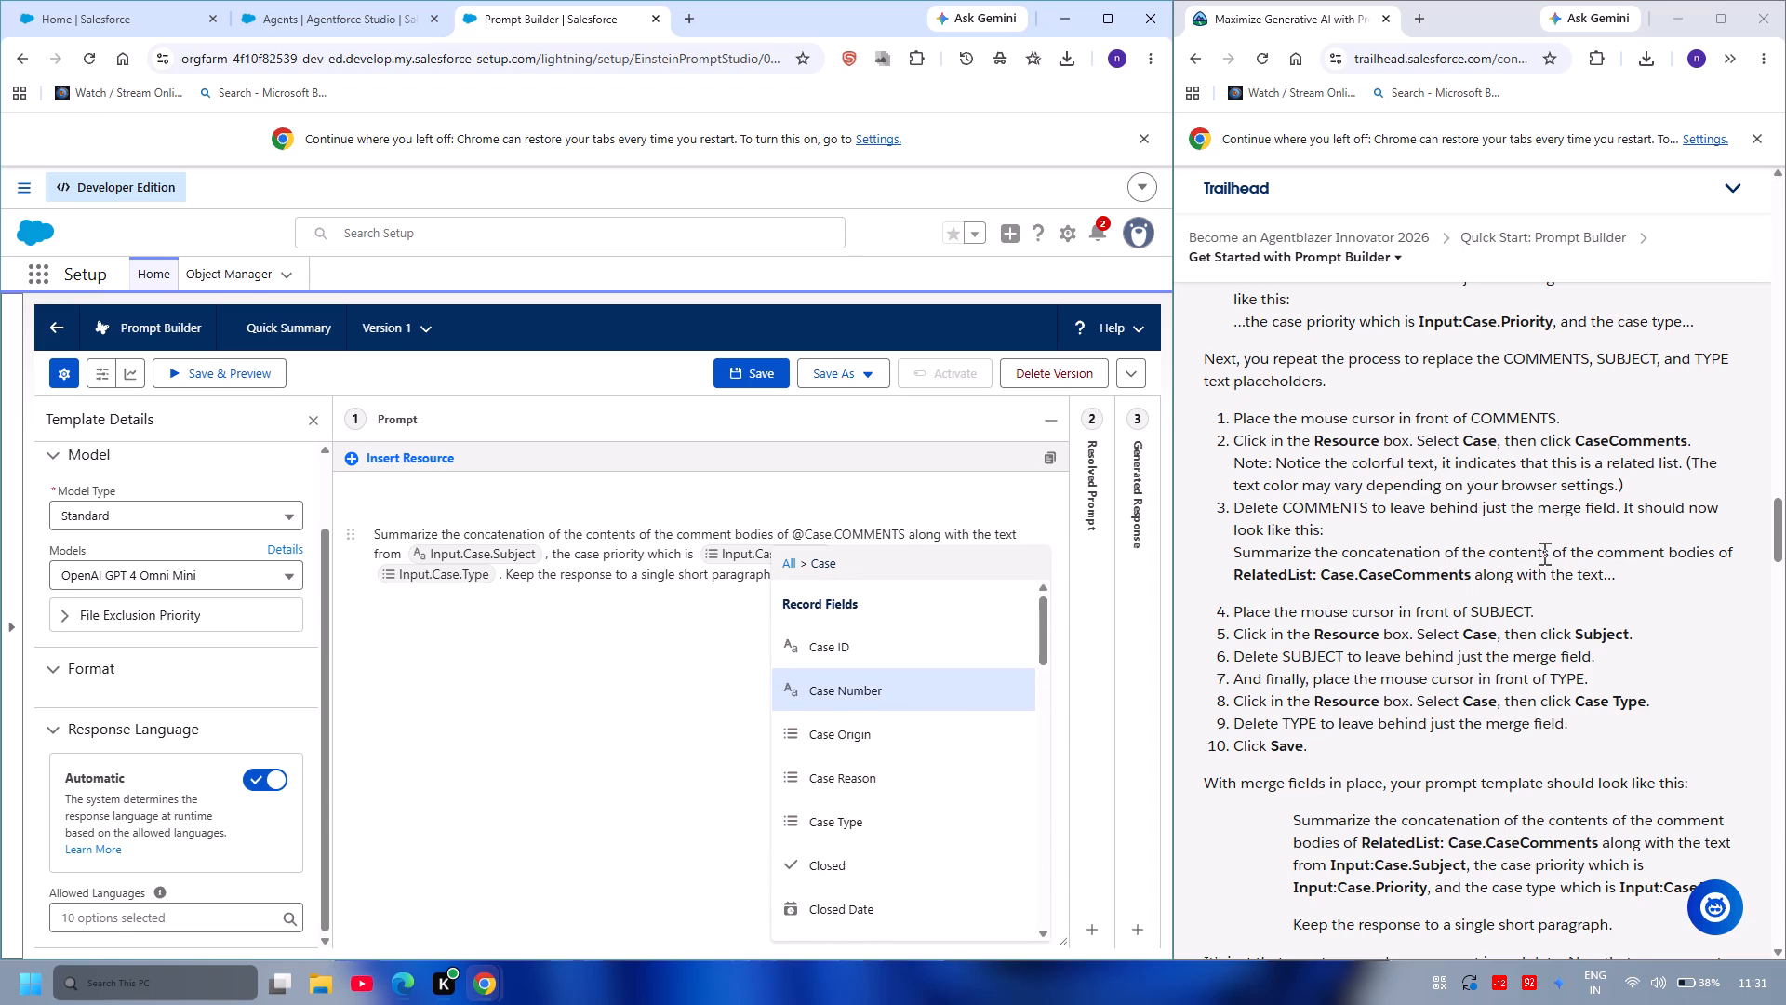
Read through the Trailhead unit's instructions on the CaseComments merge field, the expected prompt text and the sections that follow.
scroll(1402, 738, down, 1)
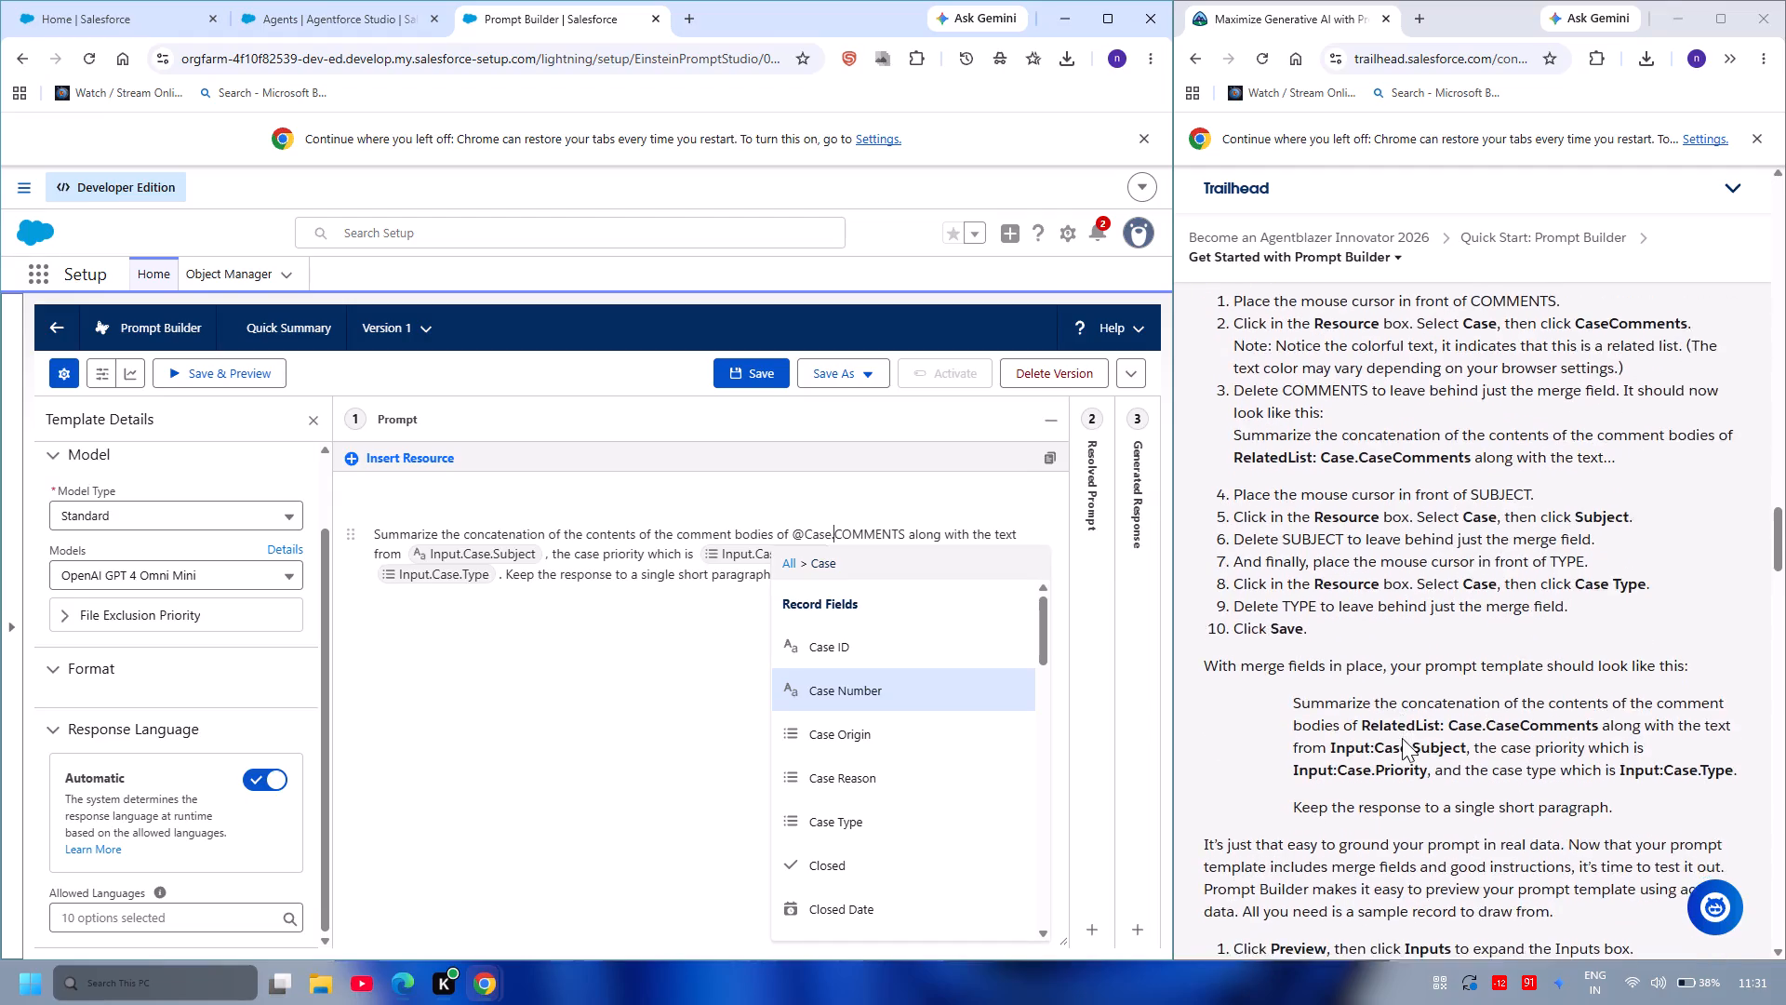
scroll(1402, 738, down, 1)
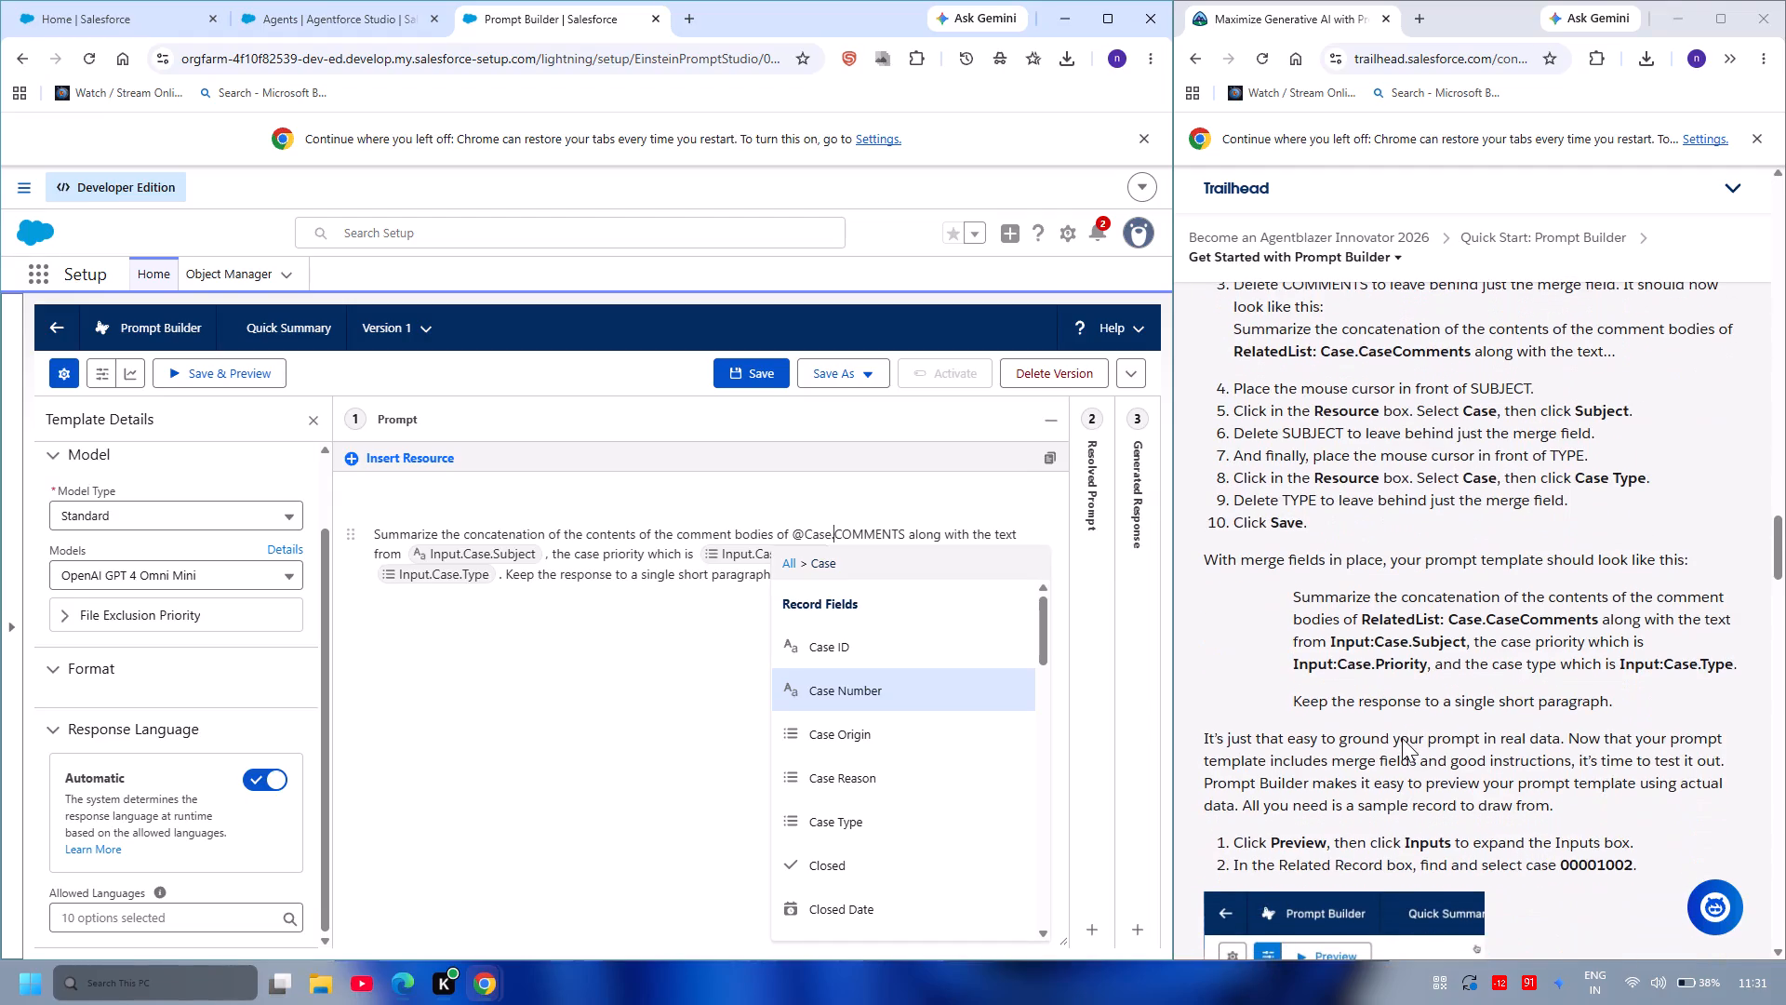
scroll(1402, 738, down, 5)
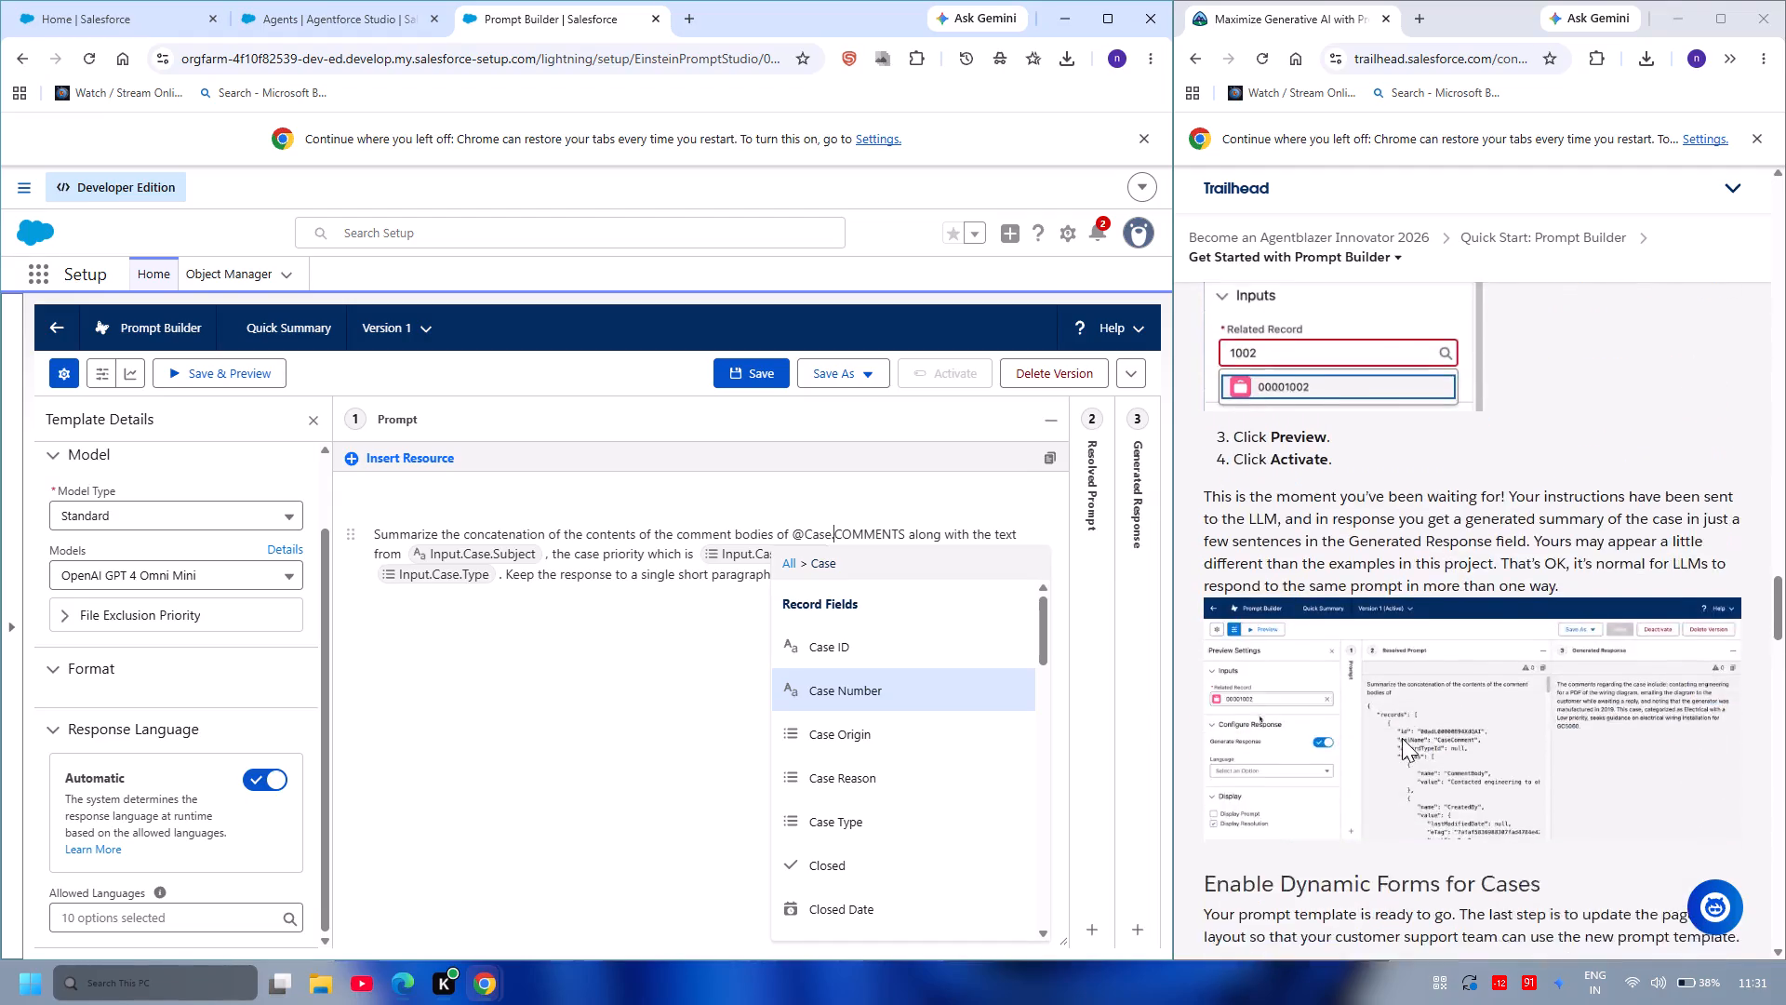
scroll(1402, 738, down, 2)
scroll(1402, 738, up, 3)
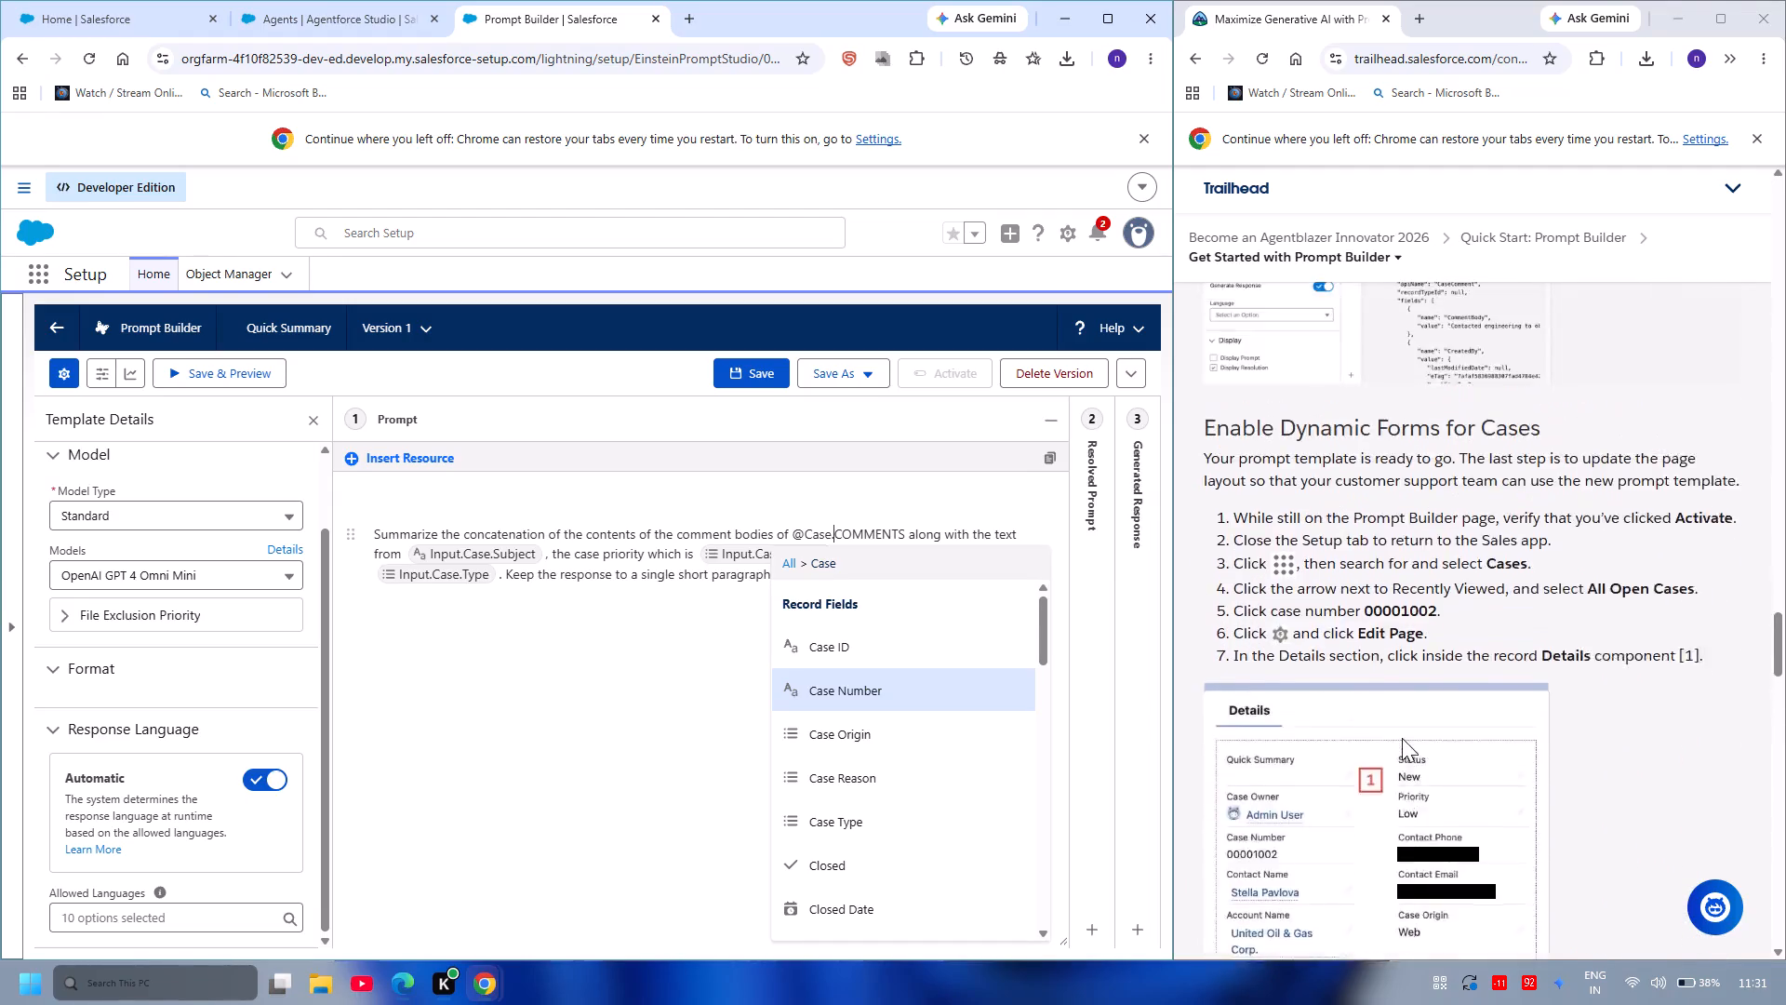
scroll(1402, 738, up, 3)
scroll(1402, 738, down, 1)
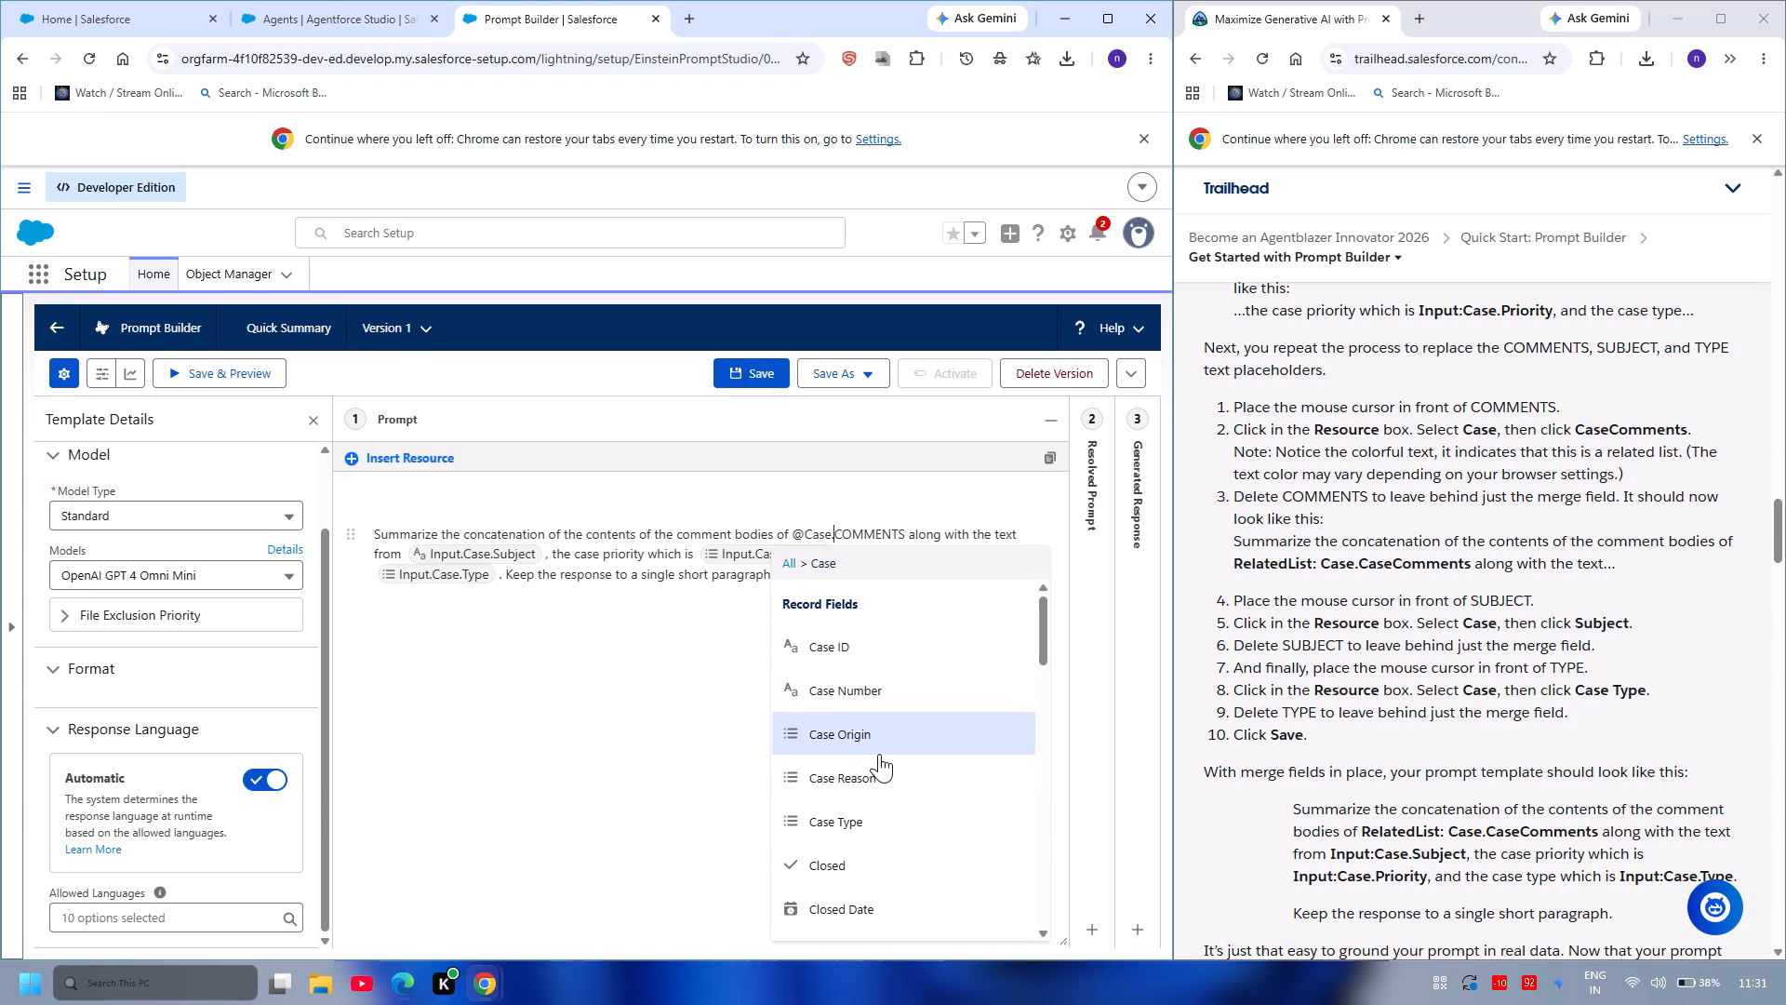
Insert the Case resource's Case Number merge field in front of COMMENTS.
click(841, 687)
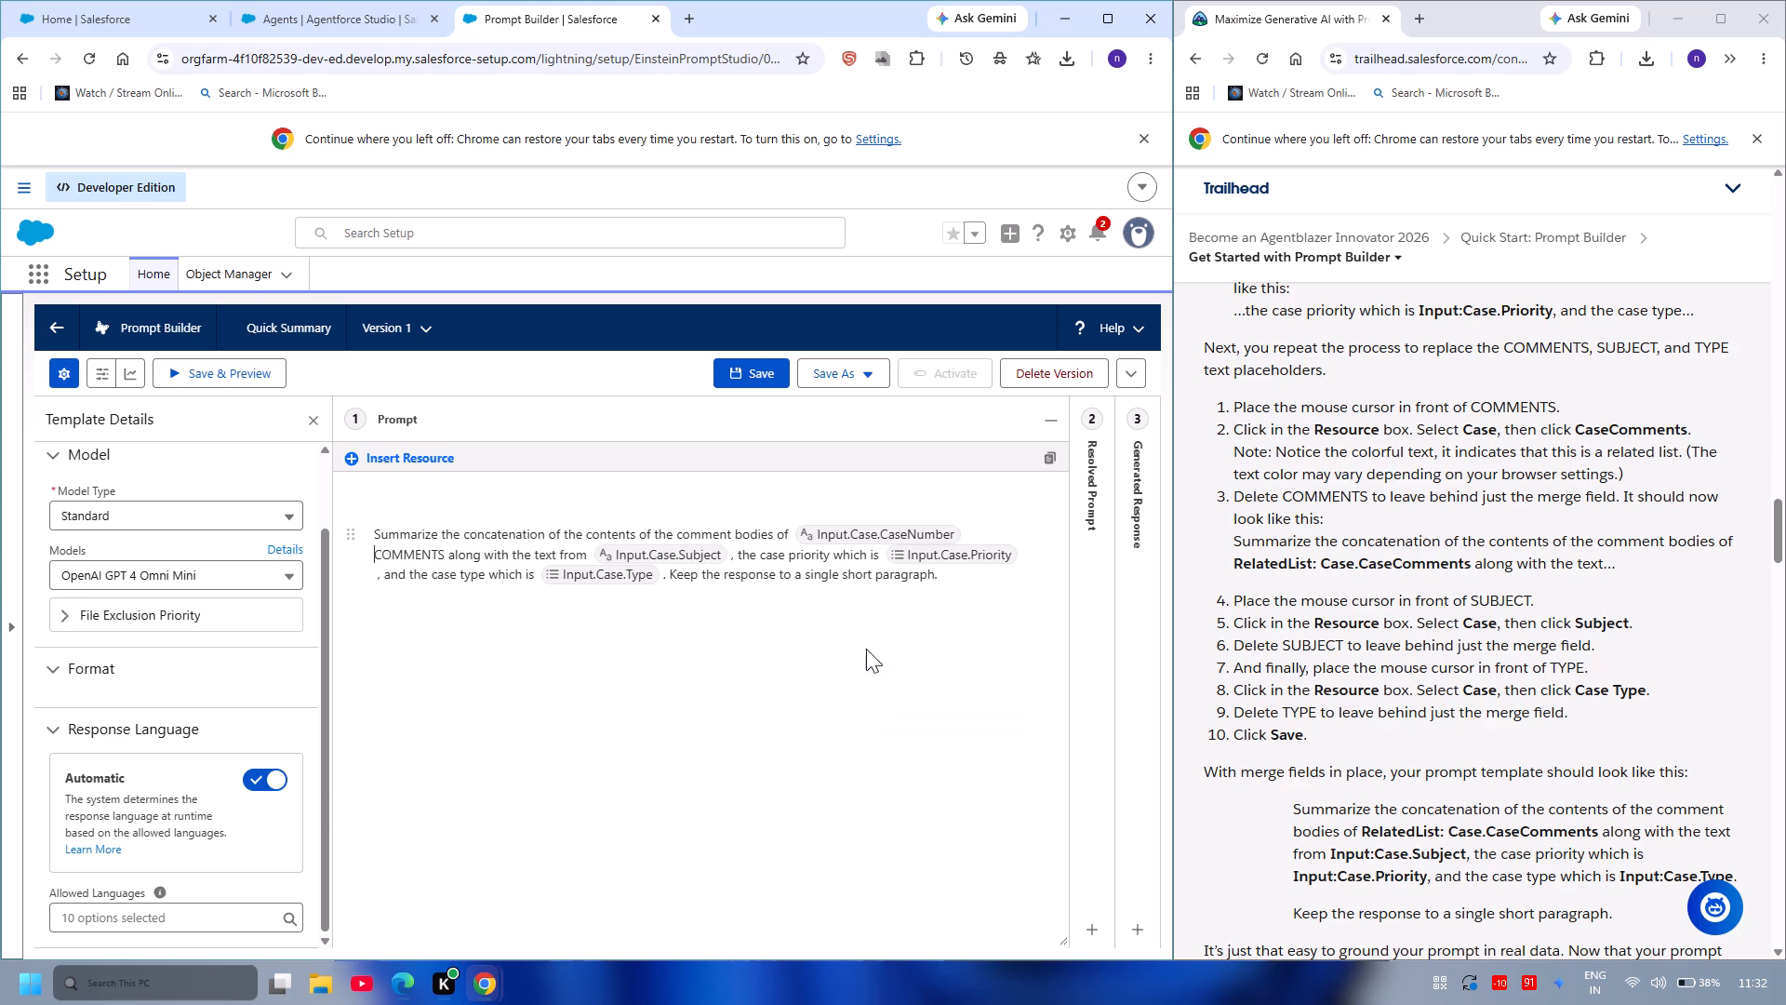
click(952, 529)
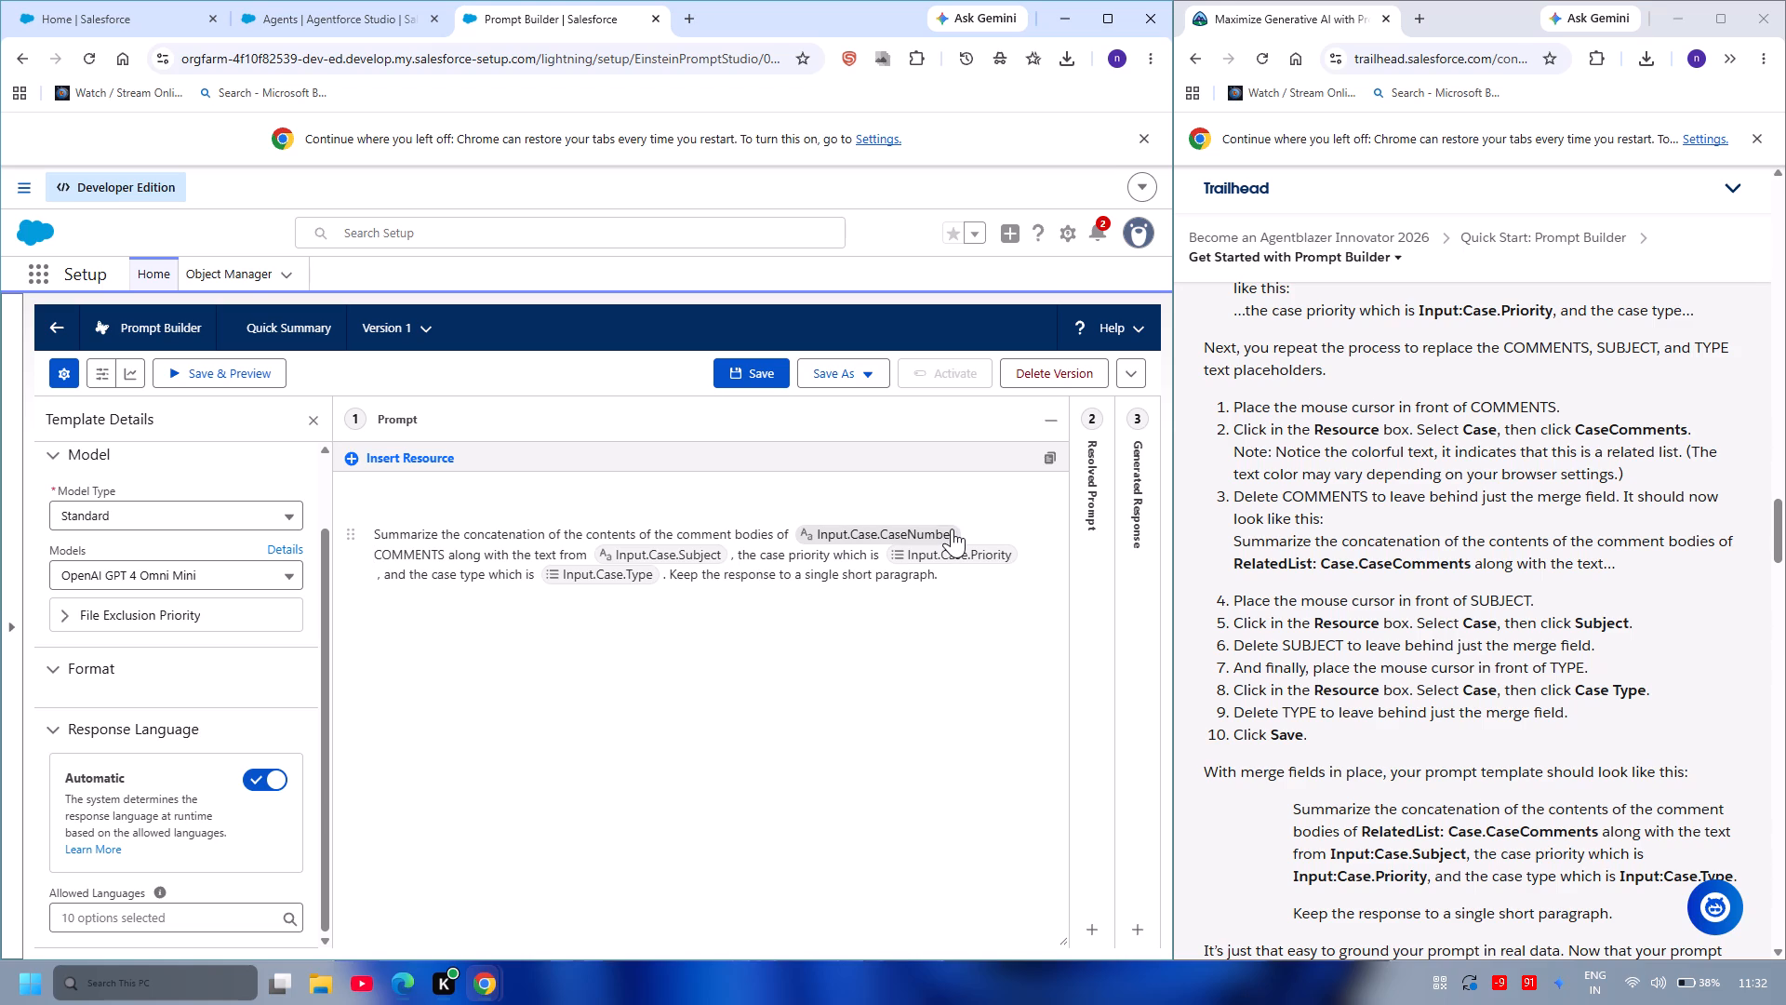
click(952, 529)
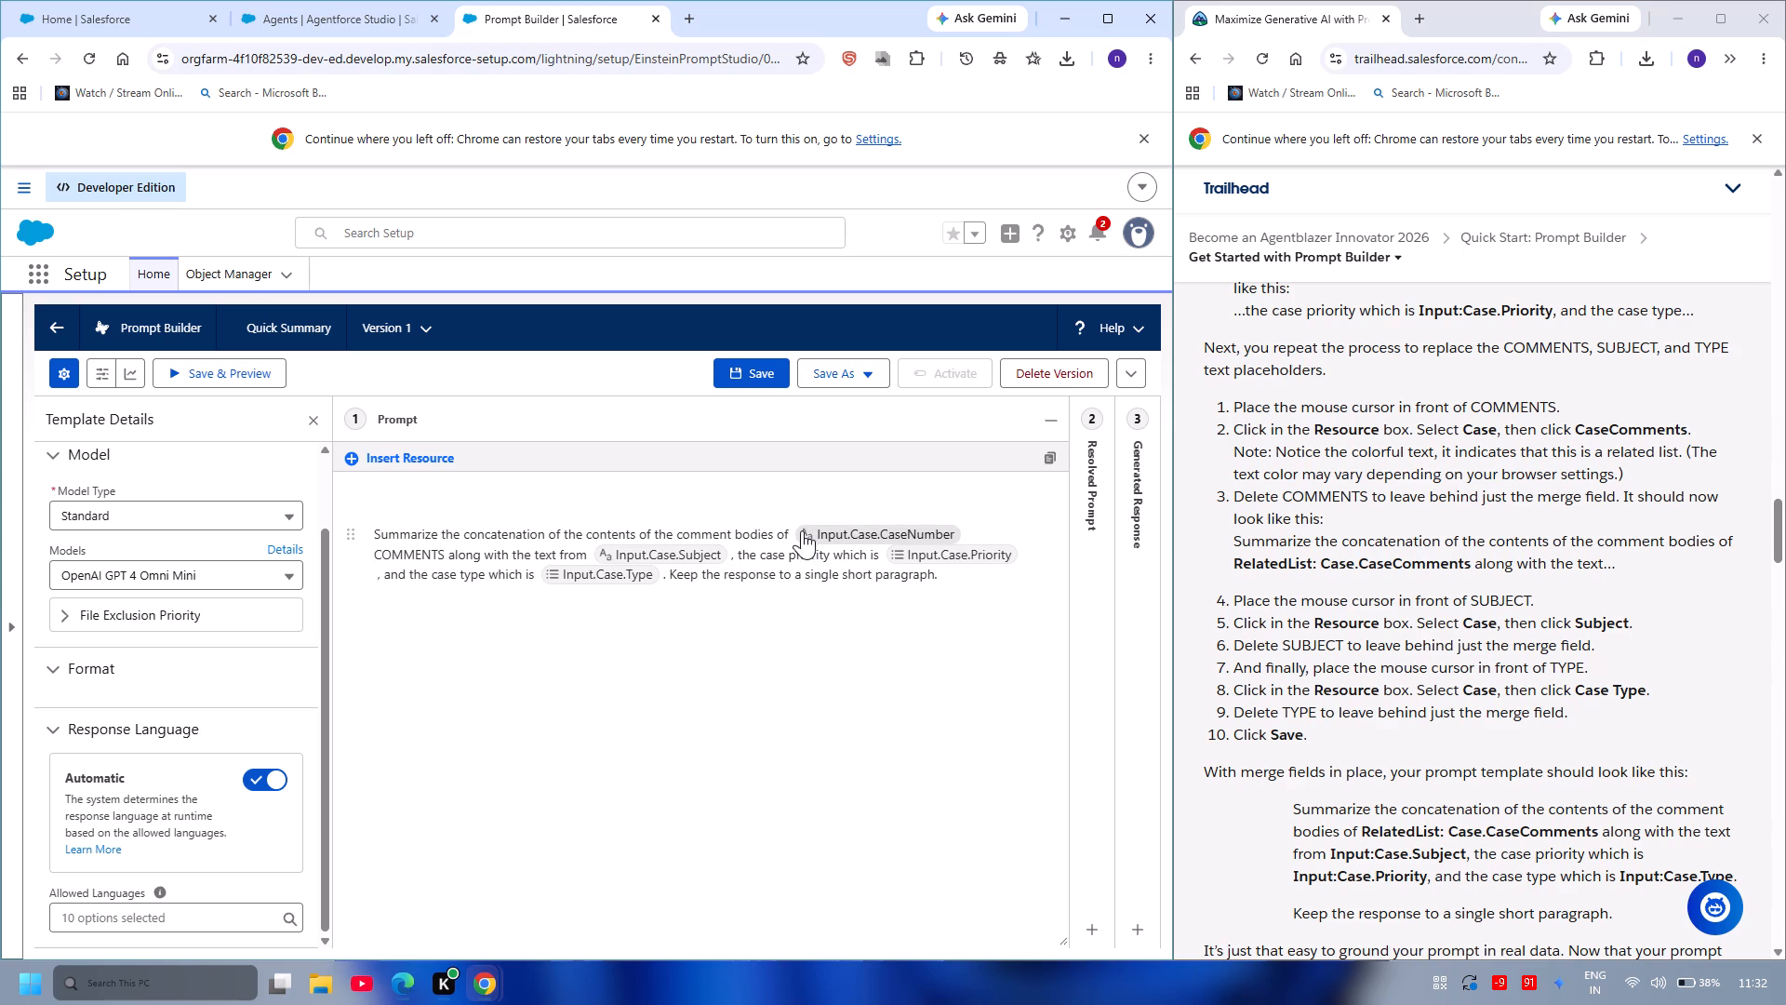
click(800, 533)
click(803, 537)
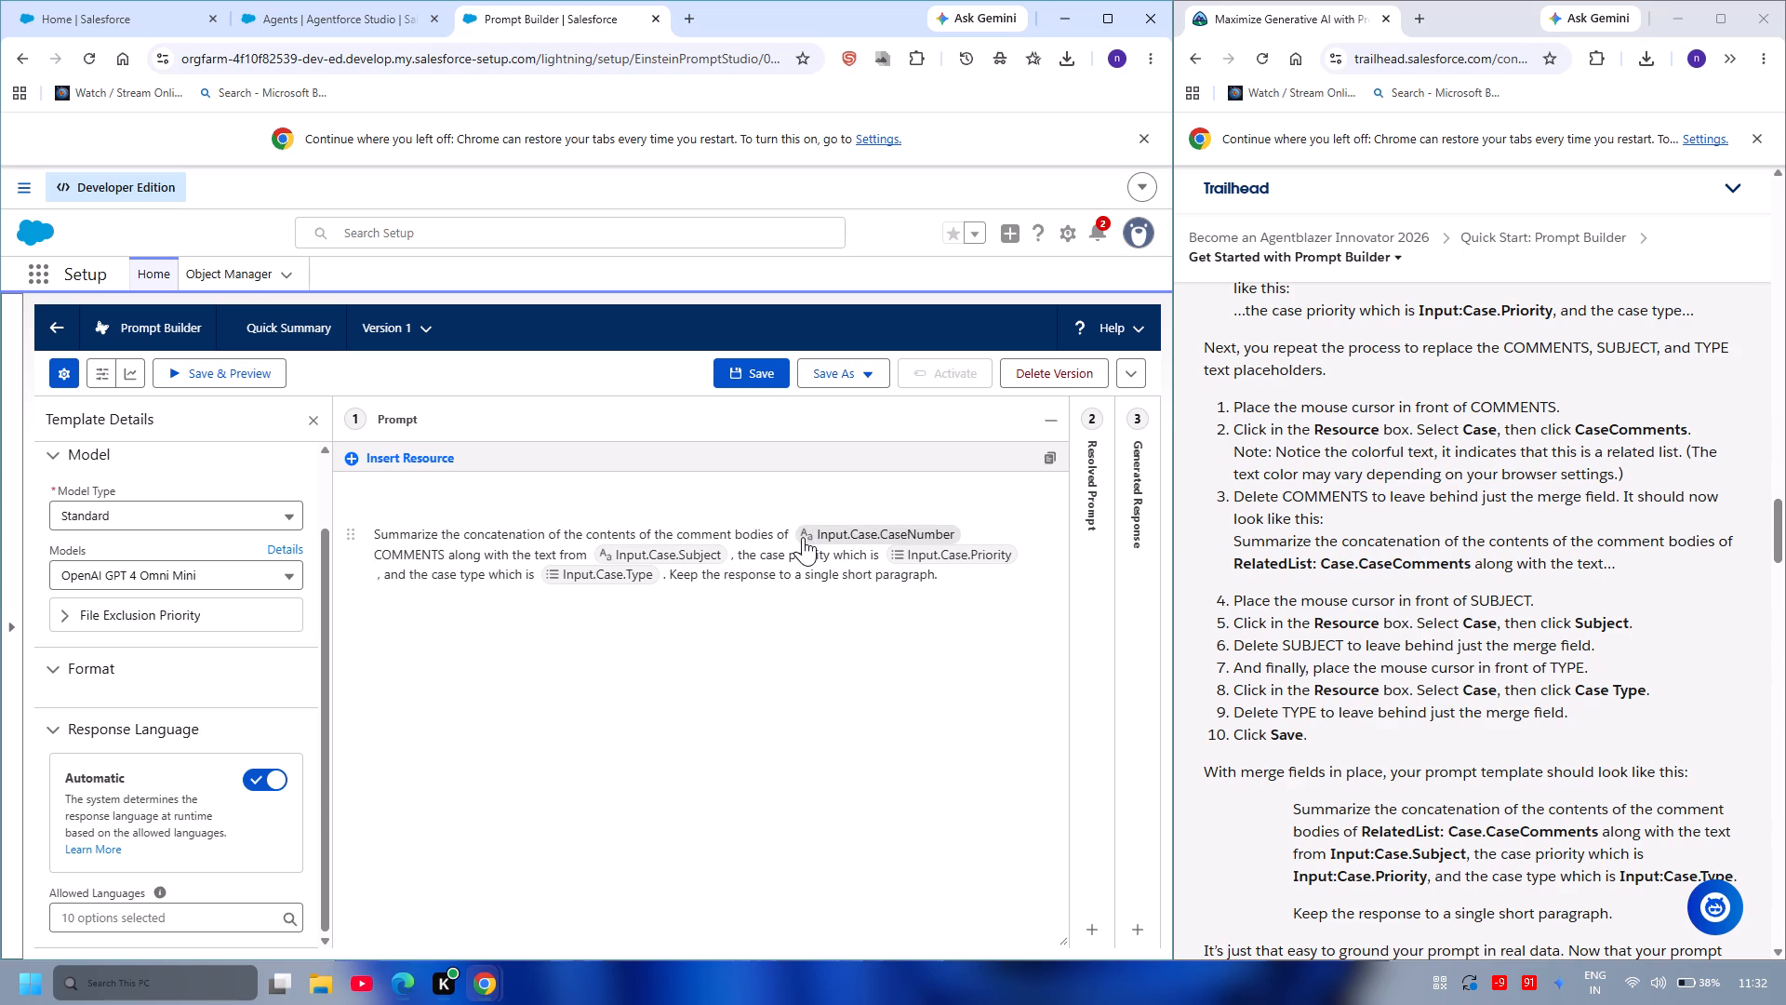
click(803, 537)
click(946, 529)
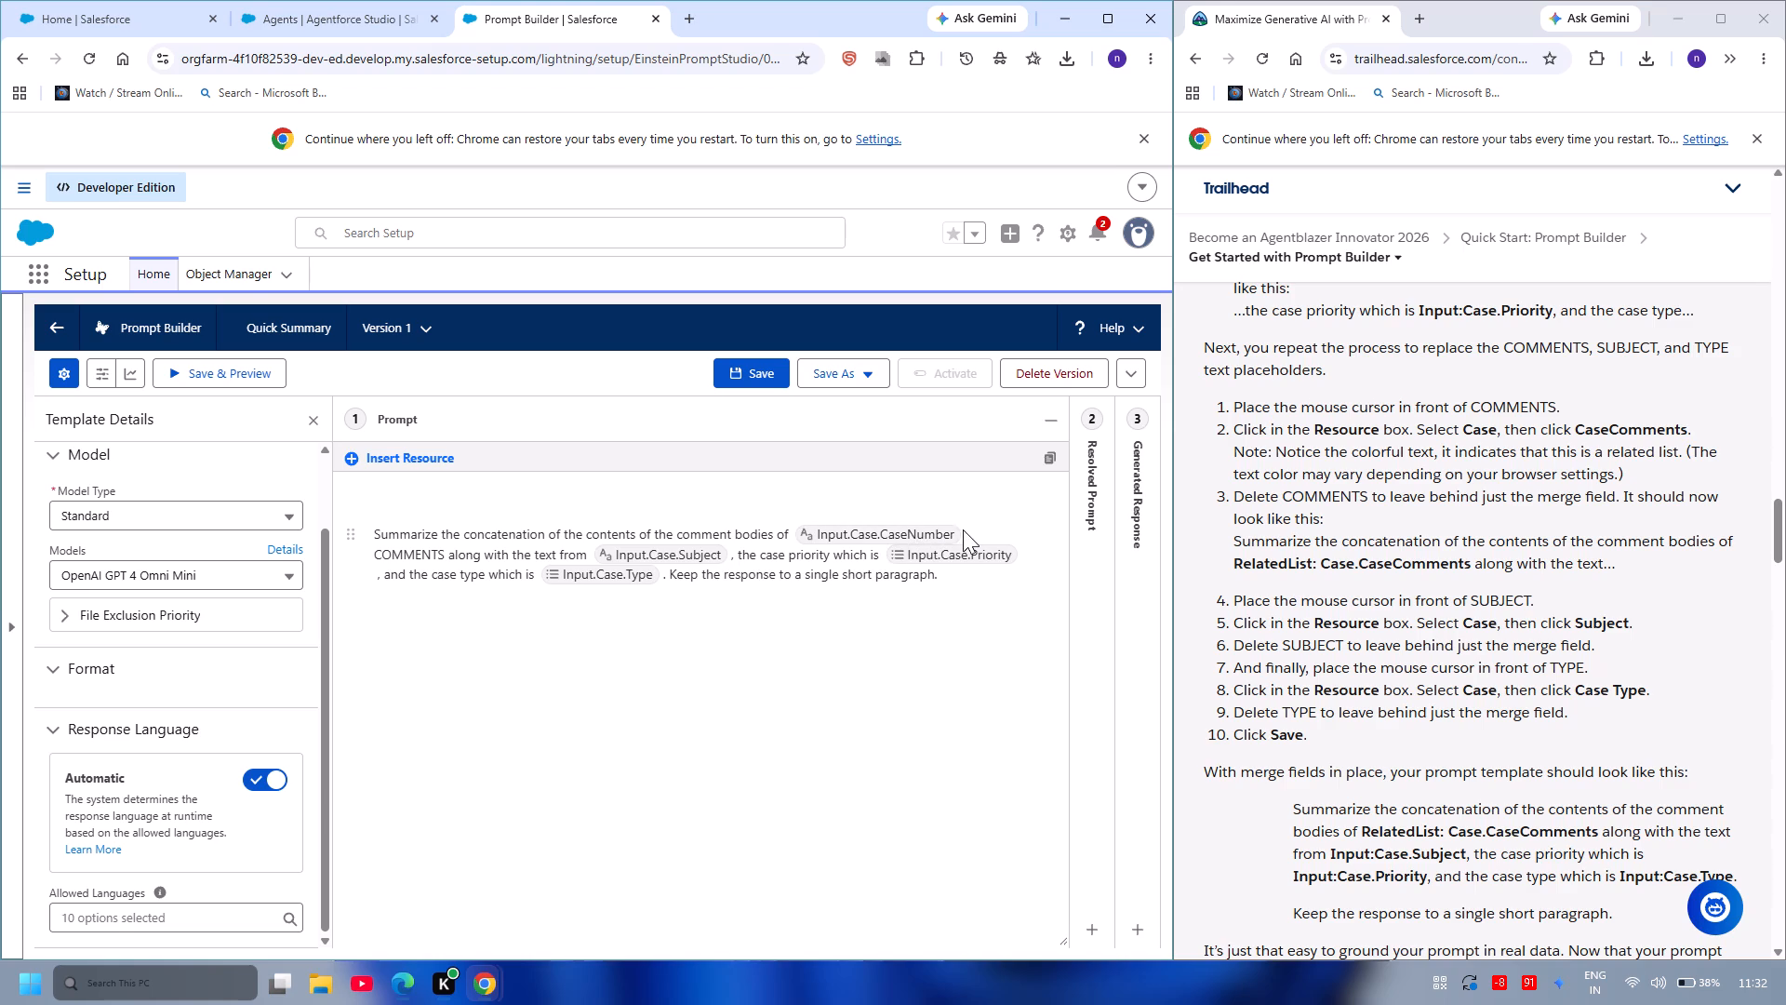
click(963, 529)
click(933, 529)
right_click(928, 529)
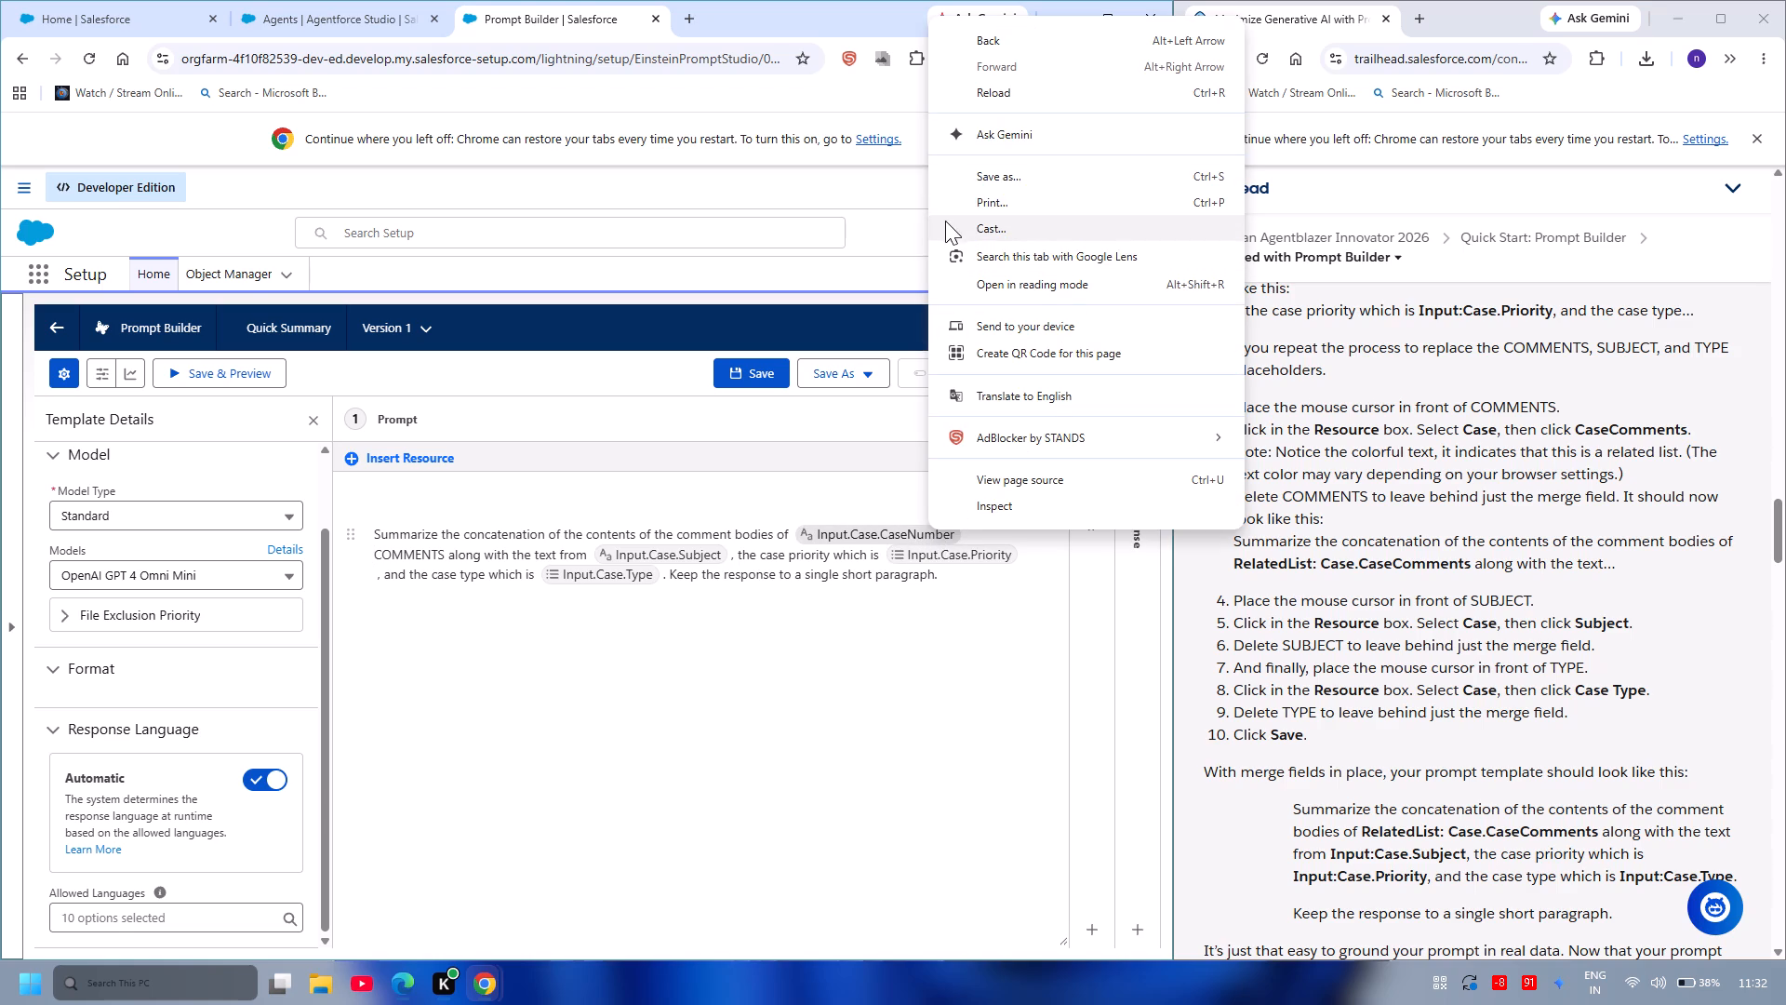
click(795, 502)
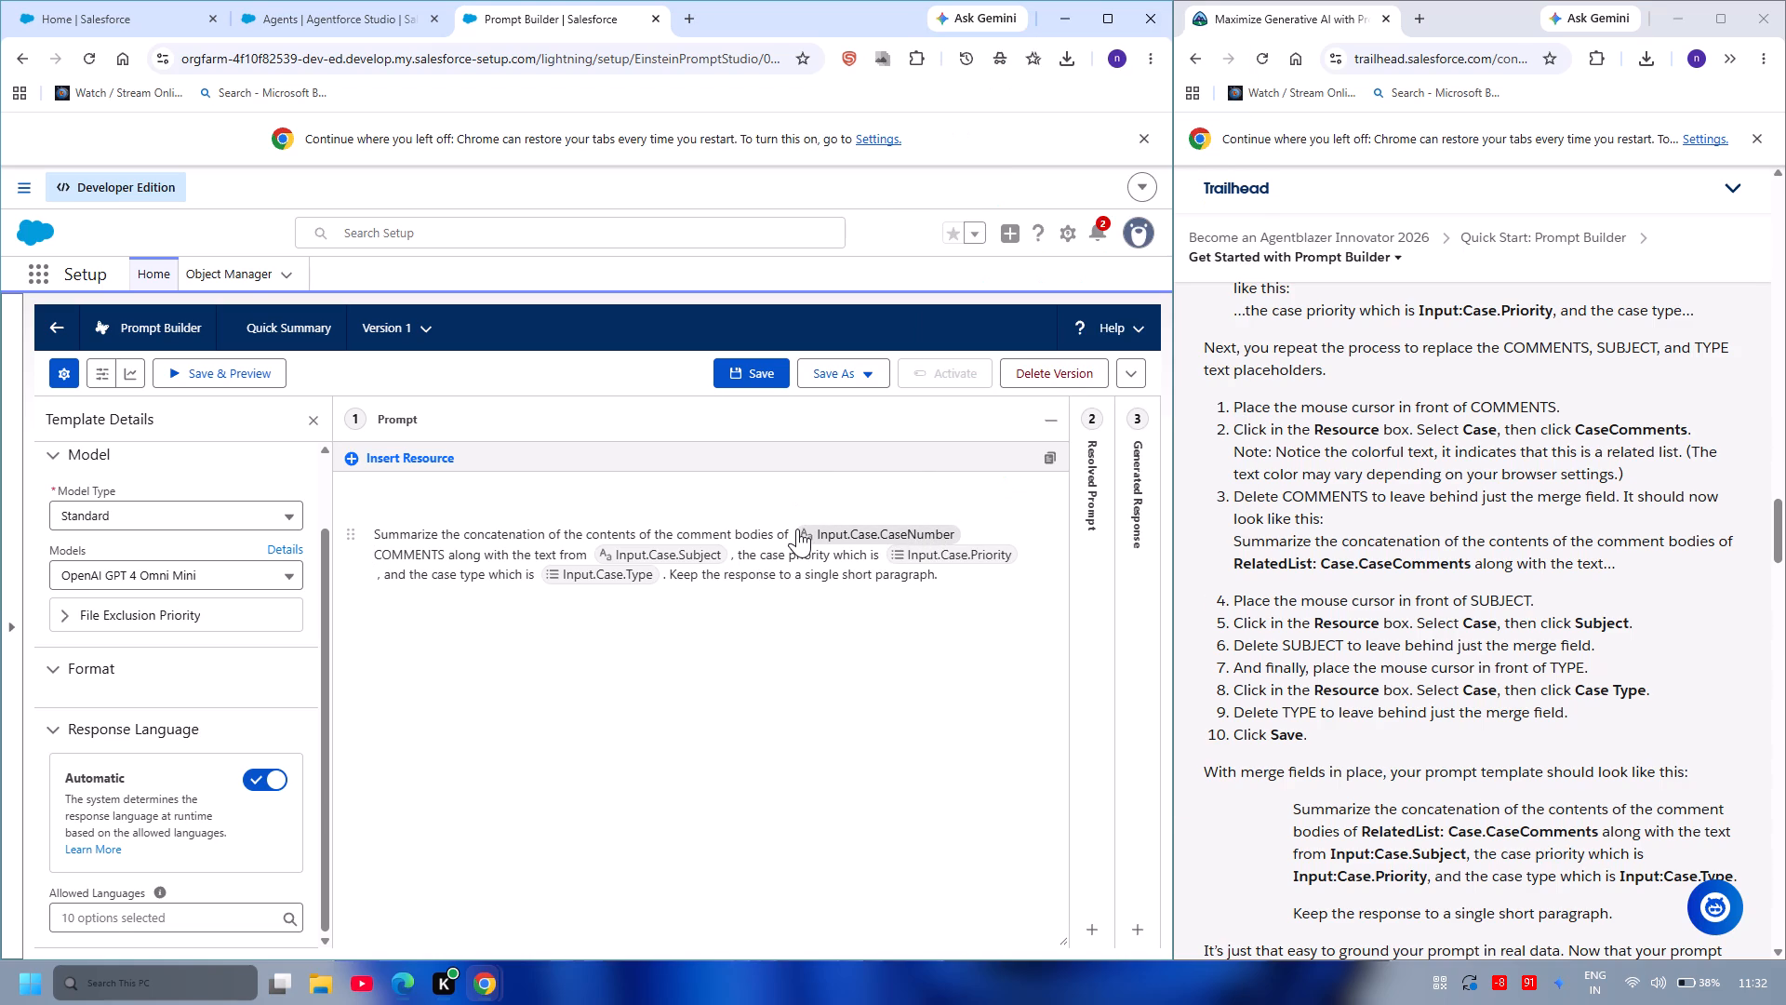
key(ctrl+z)
key(ctrl+z)
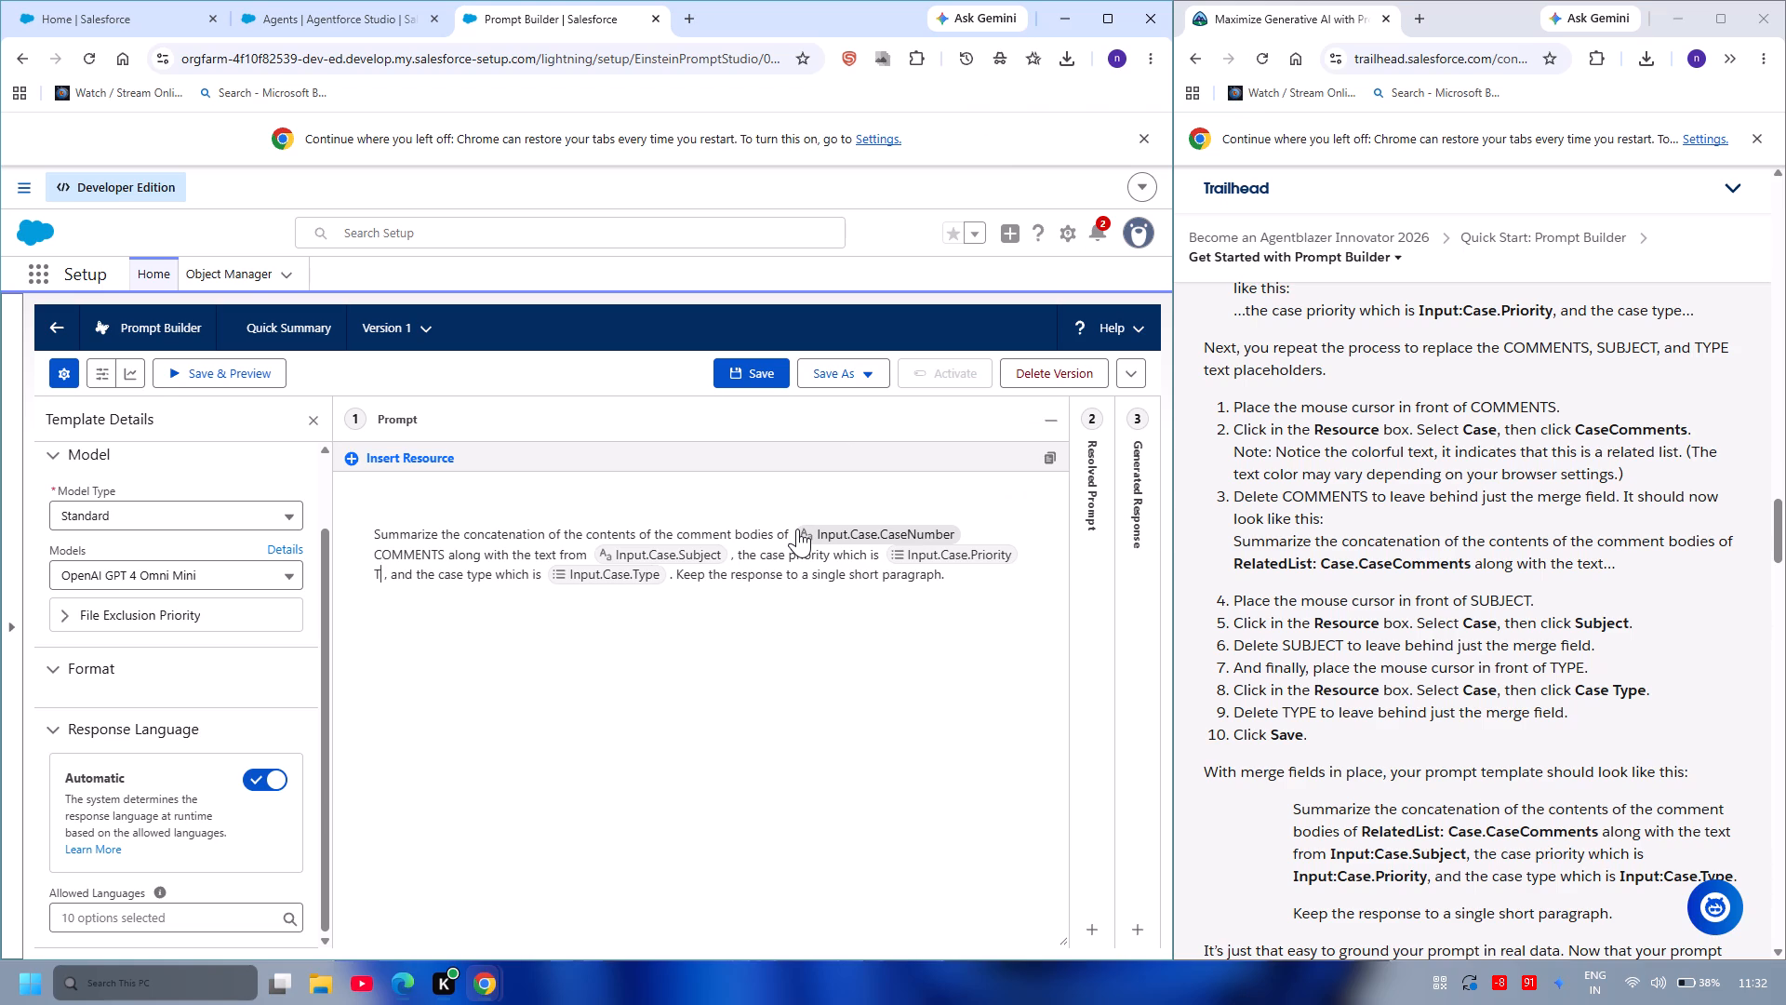
key(ctrl+z)
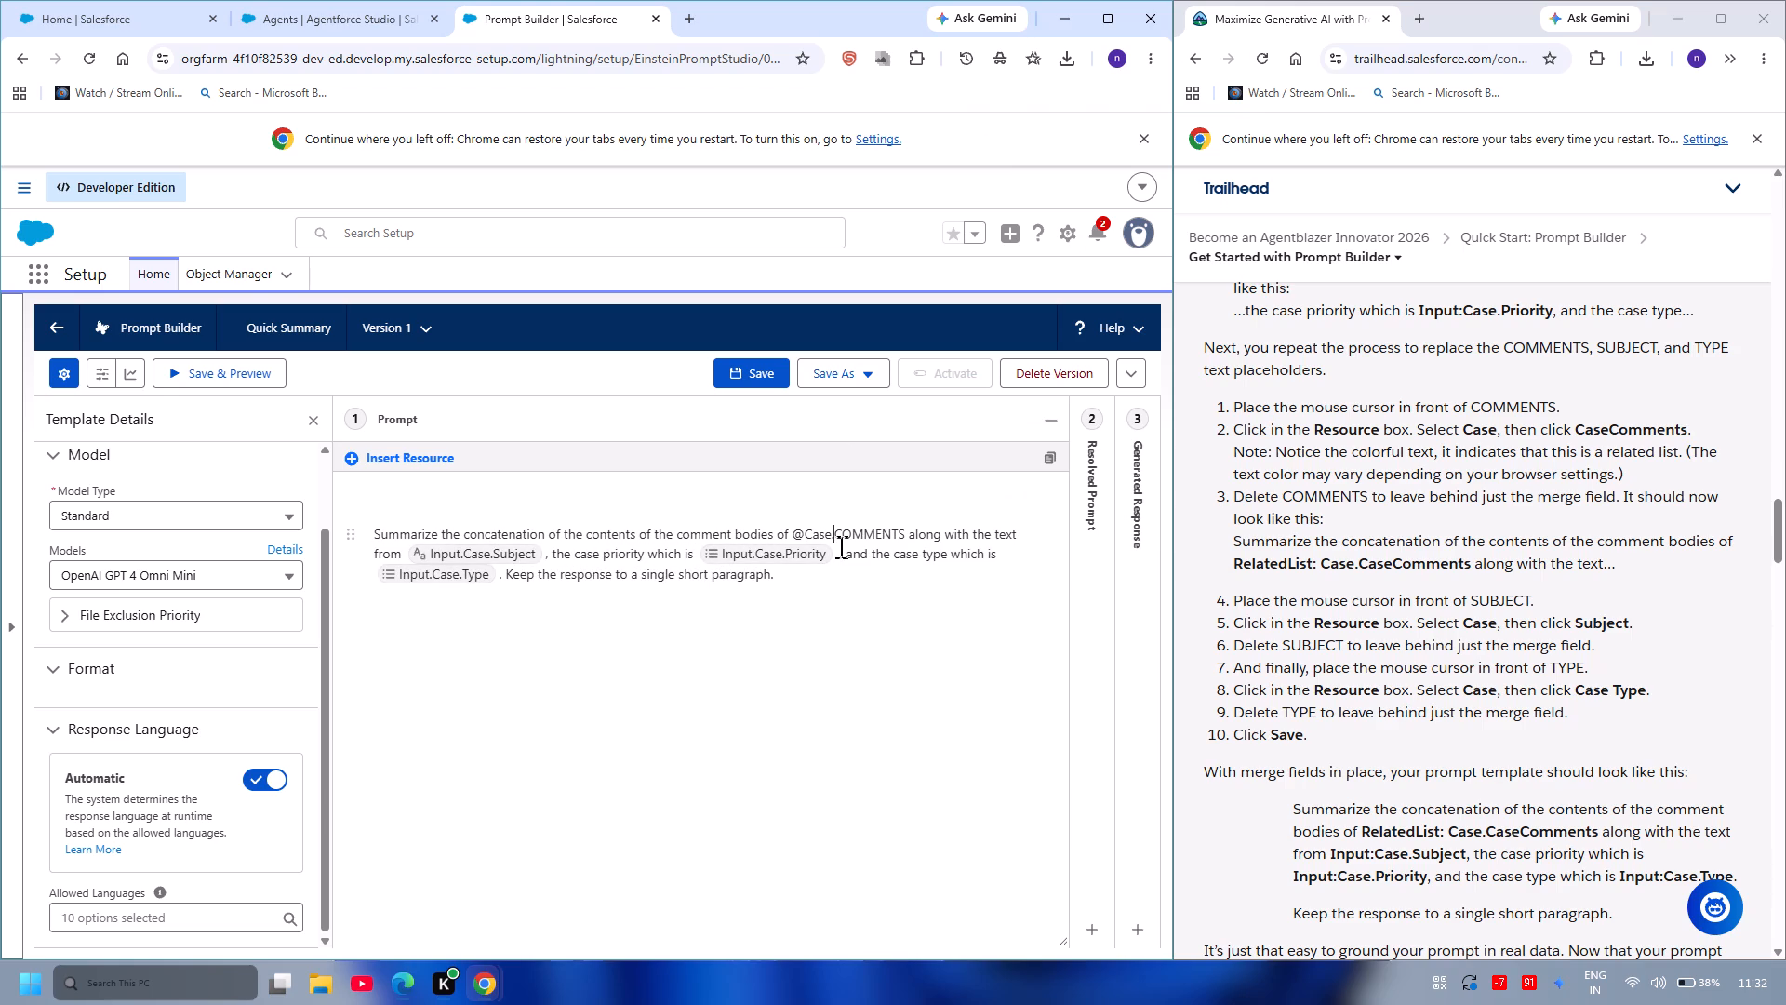
key(BackSpace)
key(BackSpace)
key(BackSpace)
key(BackSpace)
key(BackSpace)
key(BackSpace)
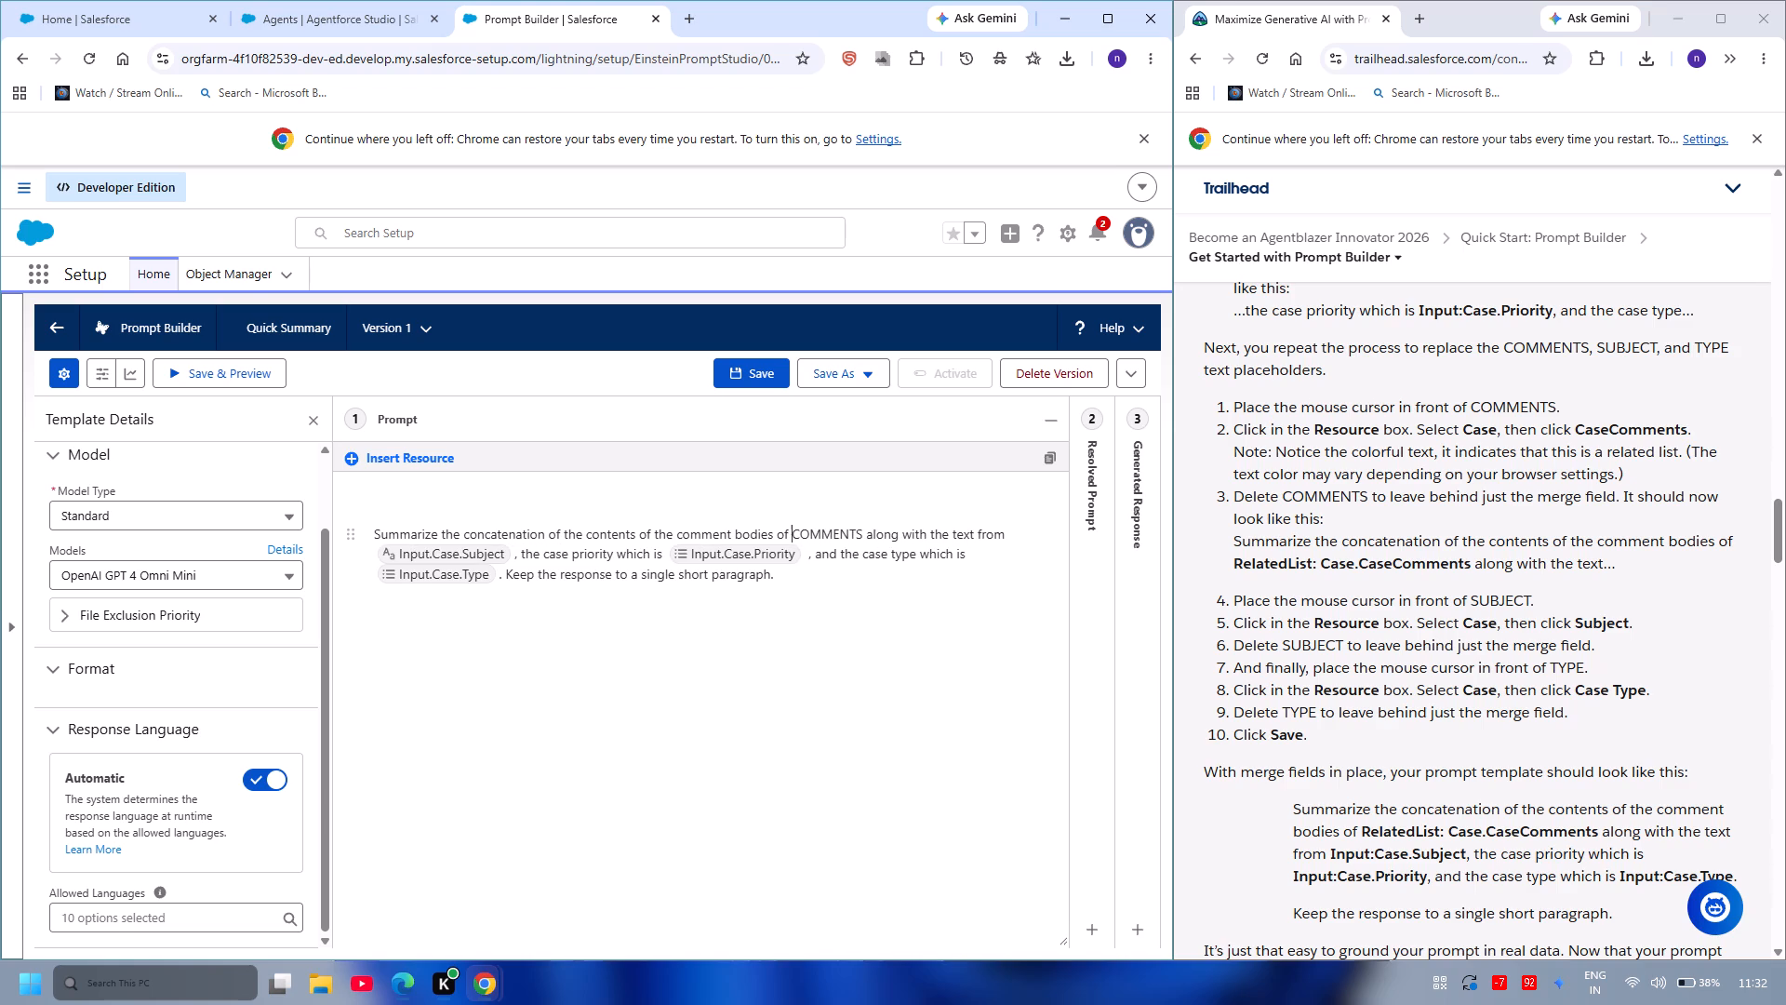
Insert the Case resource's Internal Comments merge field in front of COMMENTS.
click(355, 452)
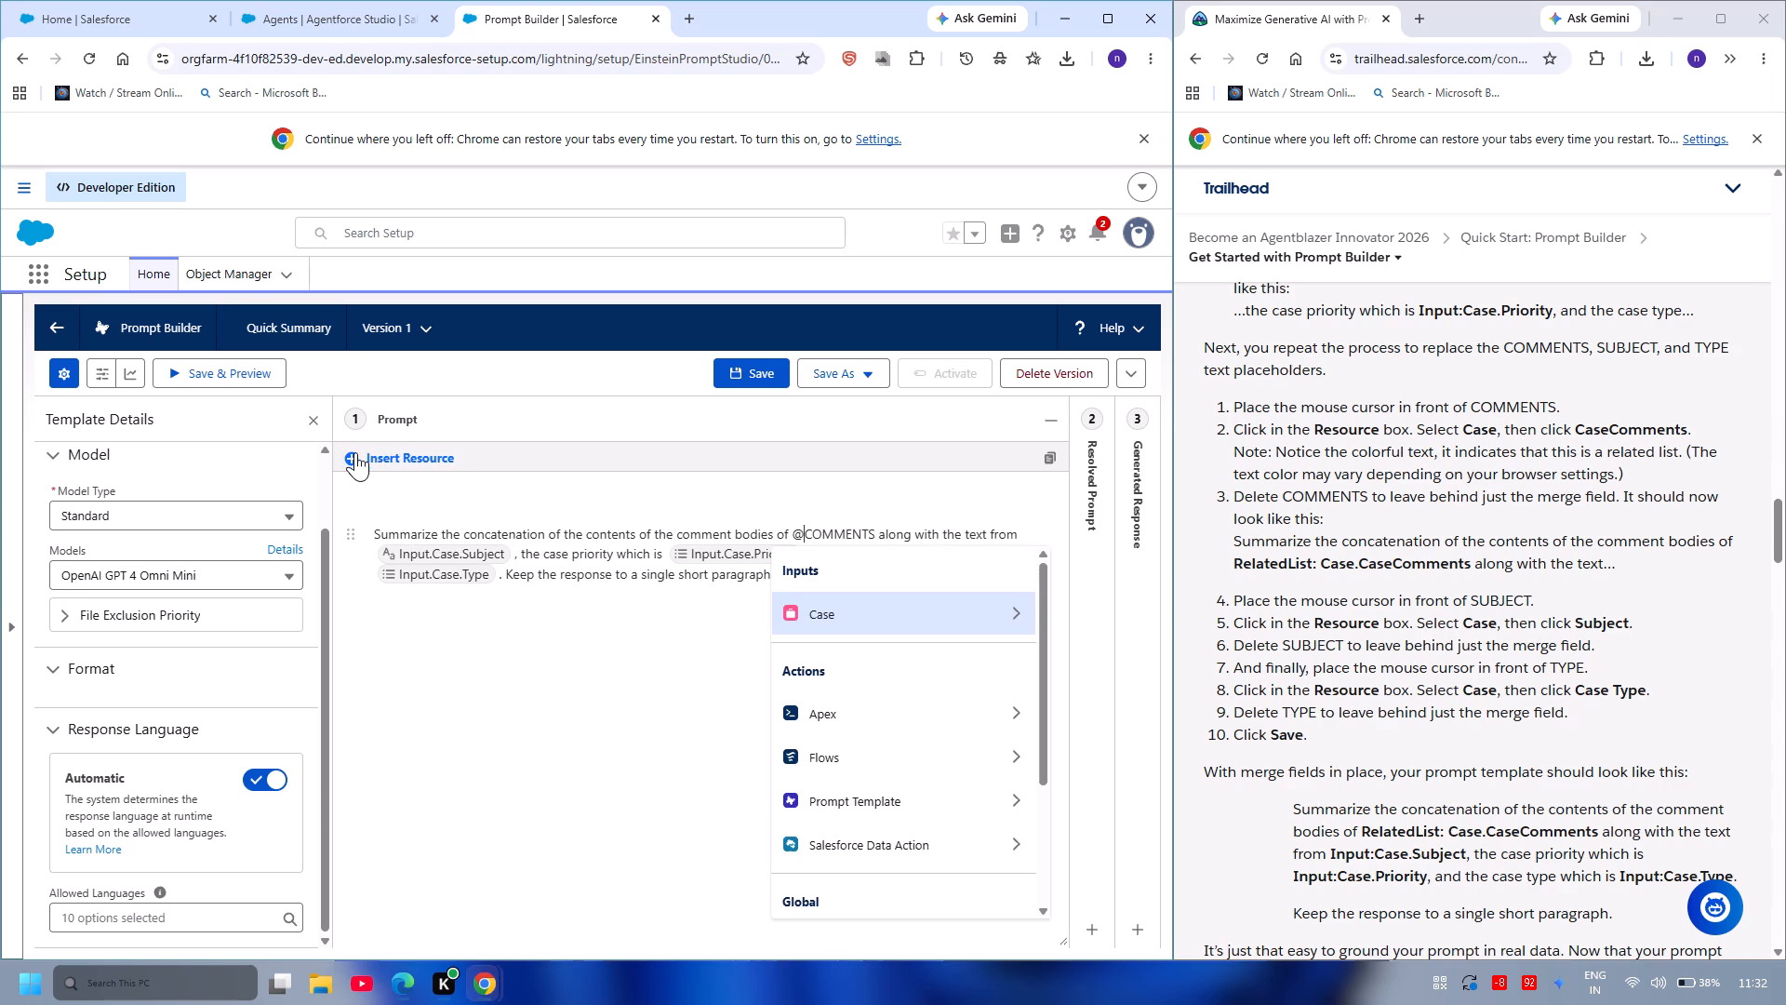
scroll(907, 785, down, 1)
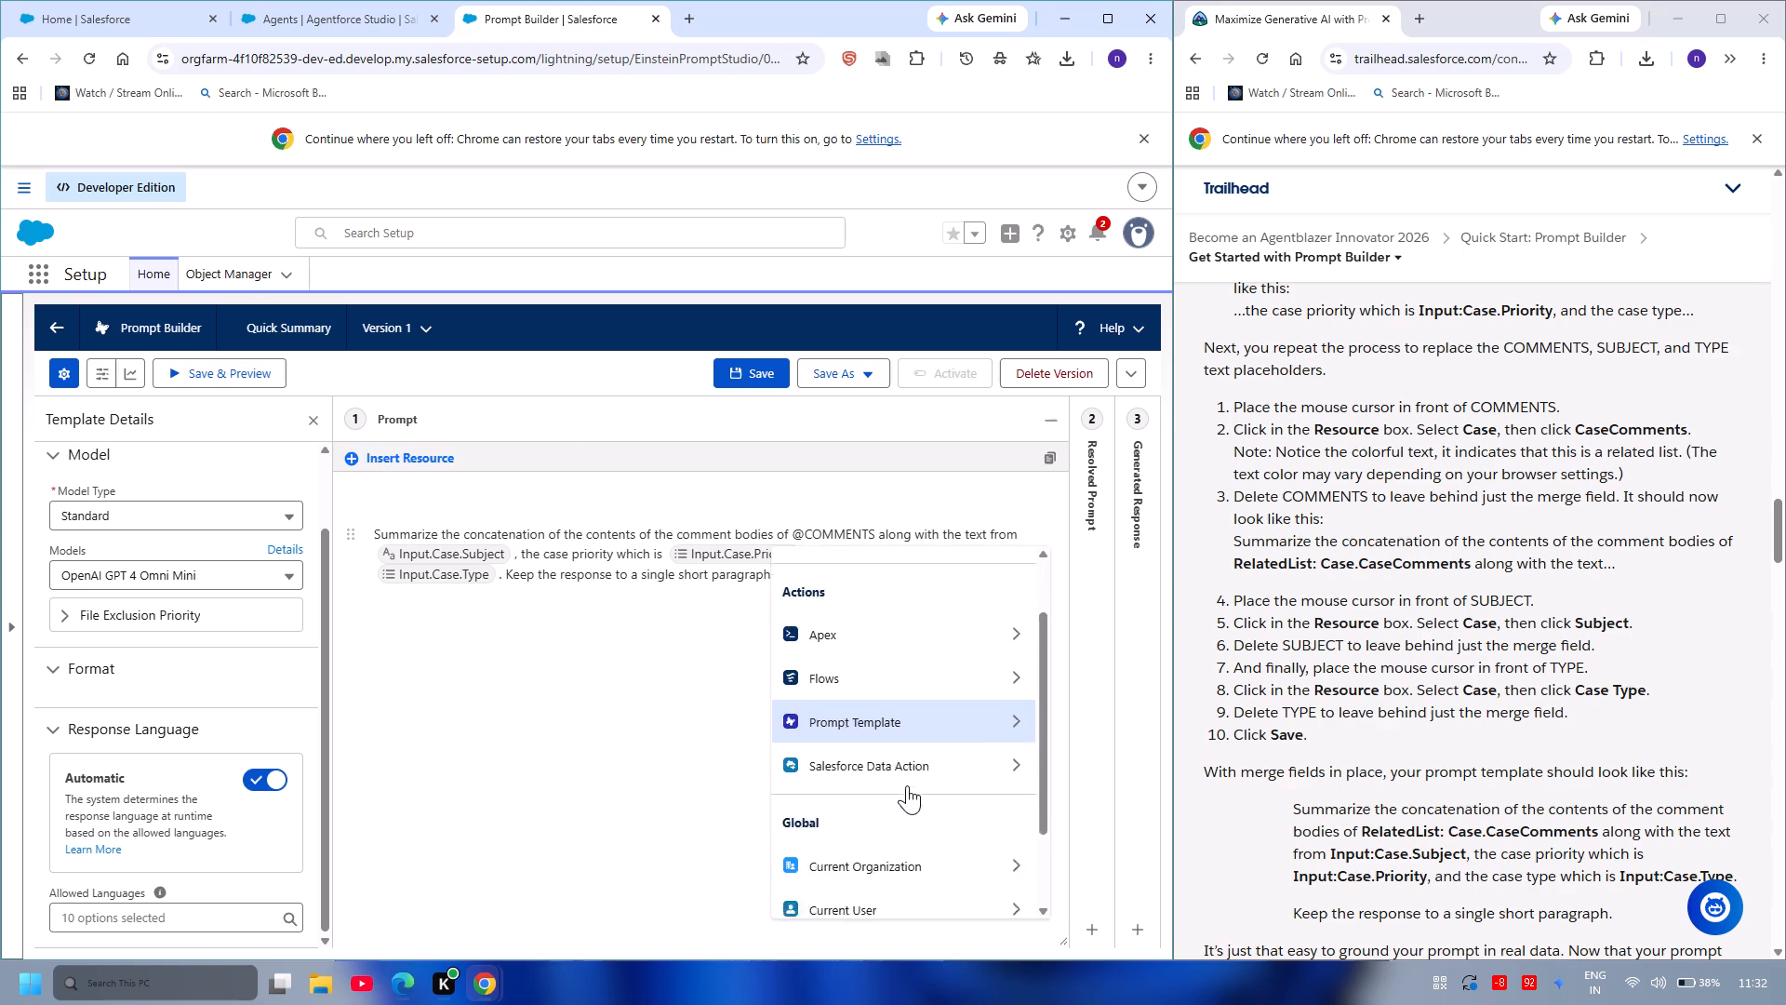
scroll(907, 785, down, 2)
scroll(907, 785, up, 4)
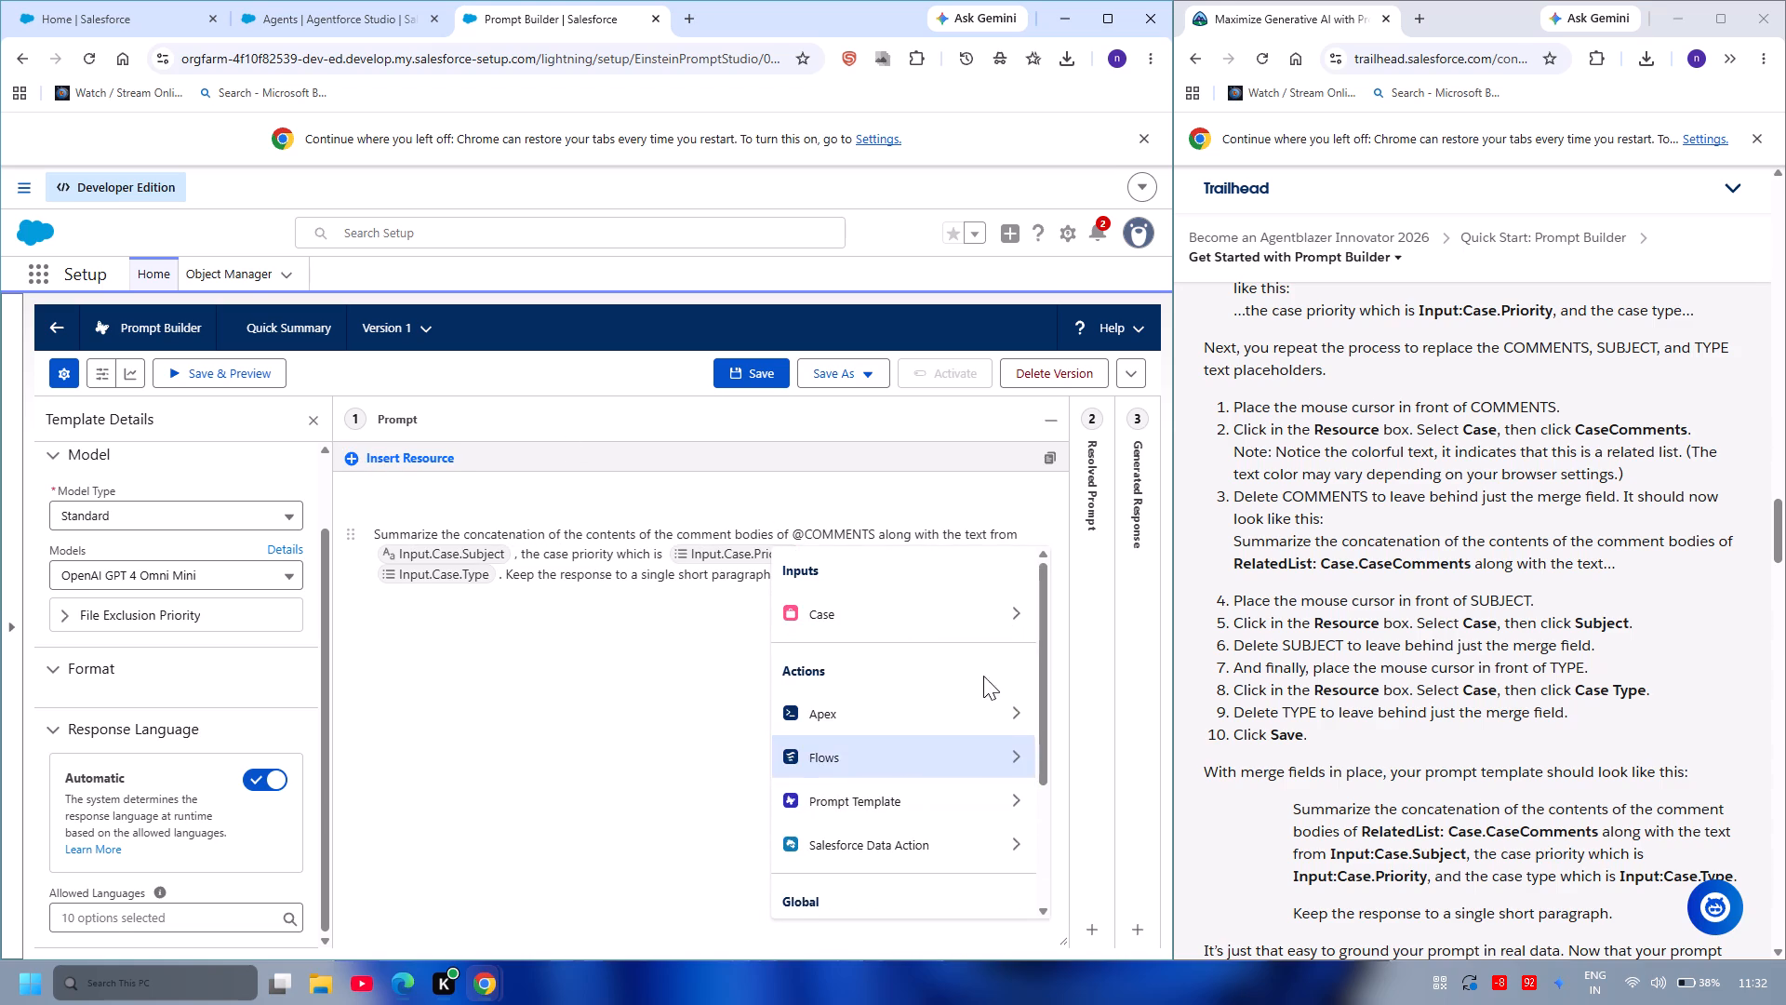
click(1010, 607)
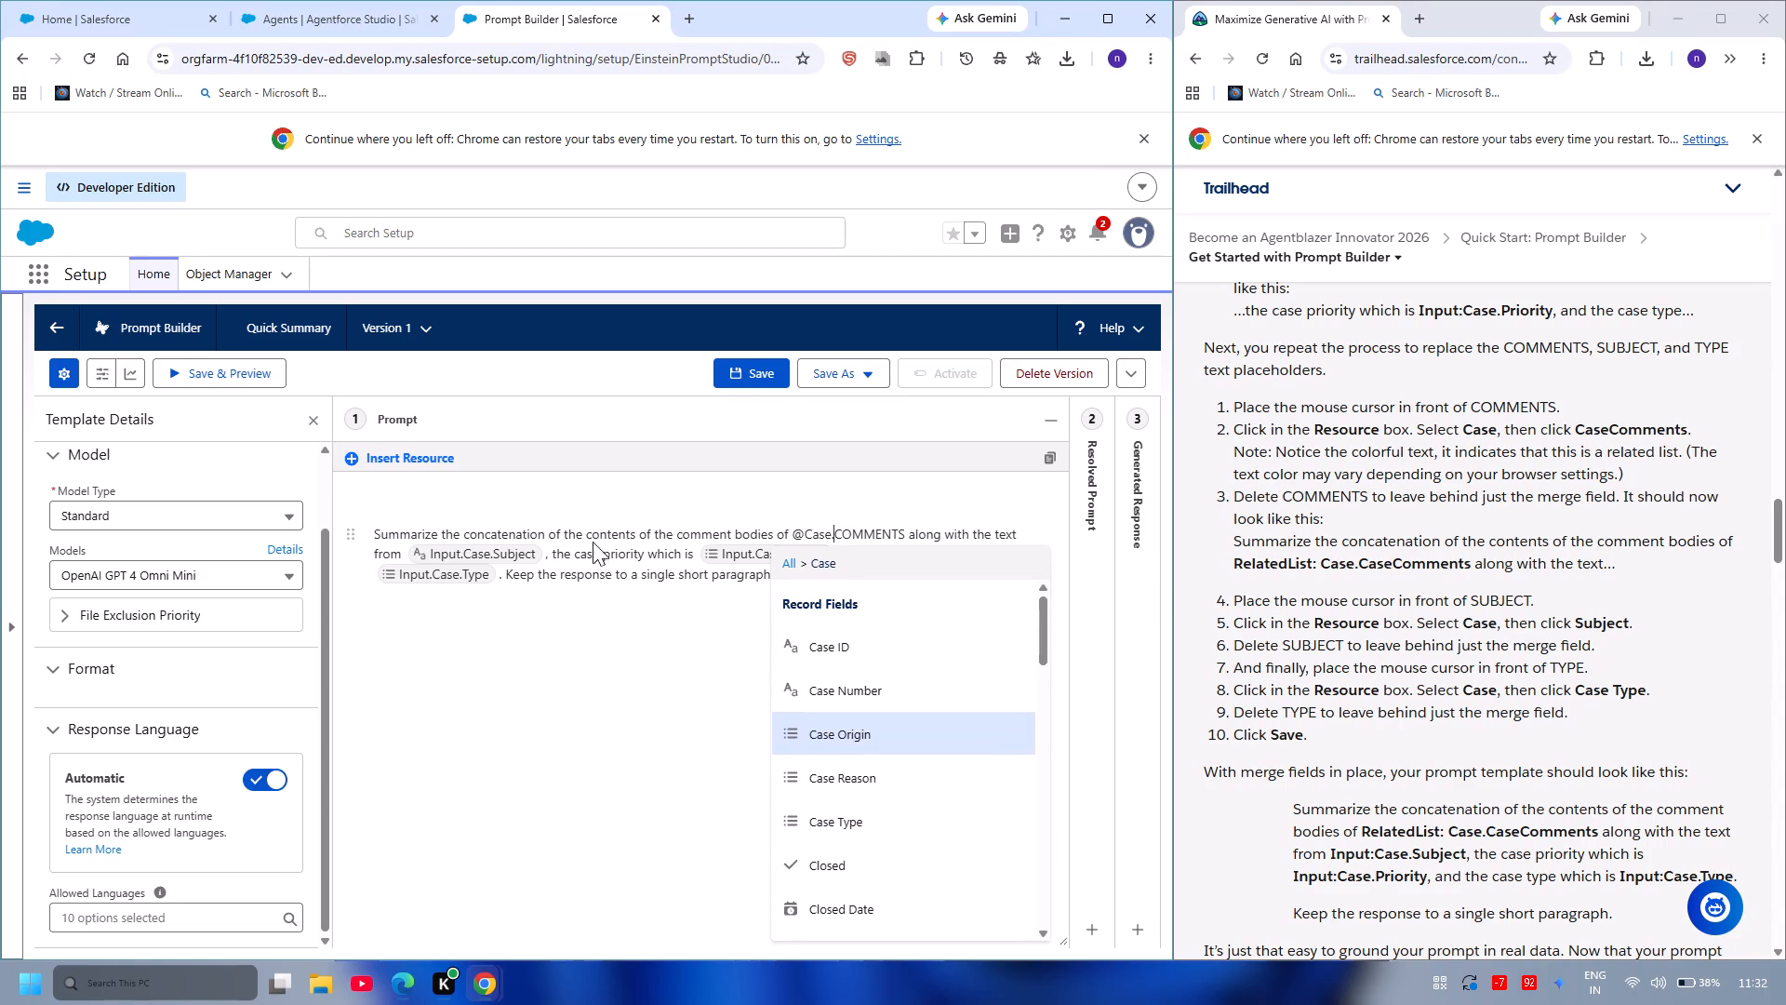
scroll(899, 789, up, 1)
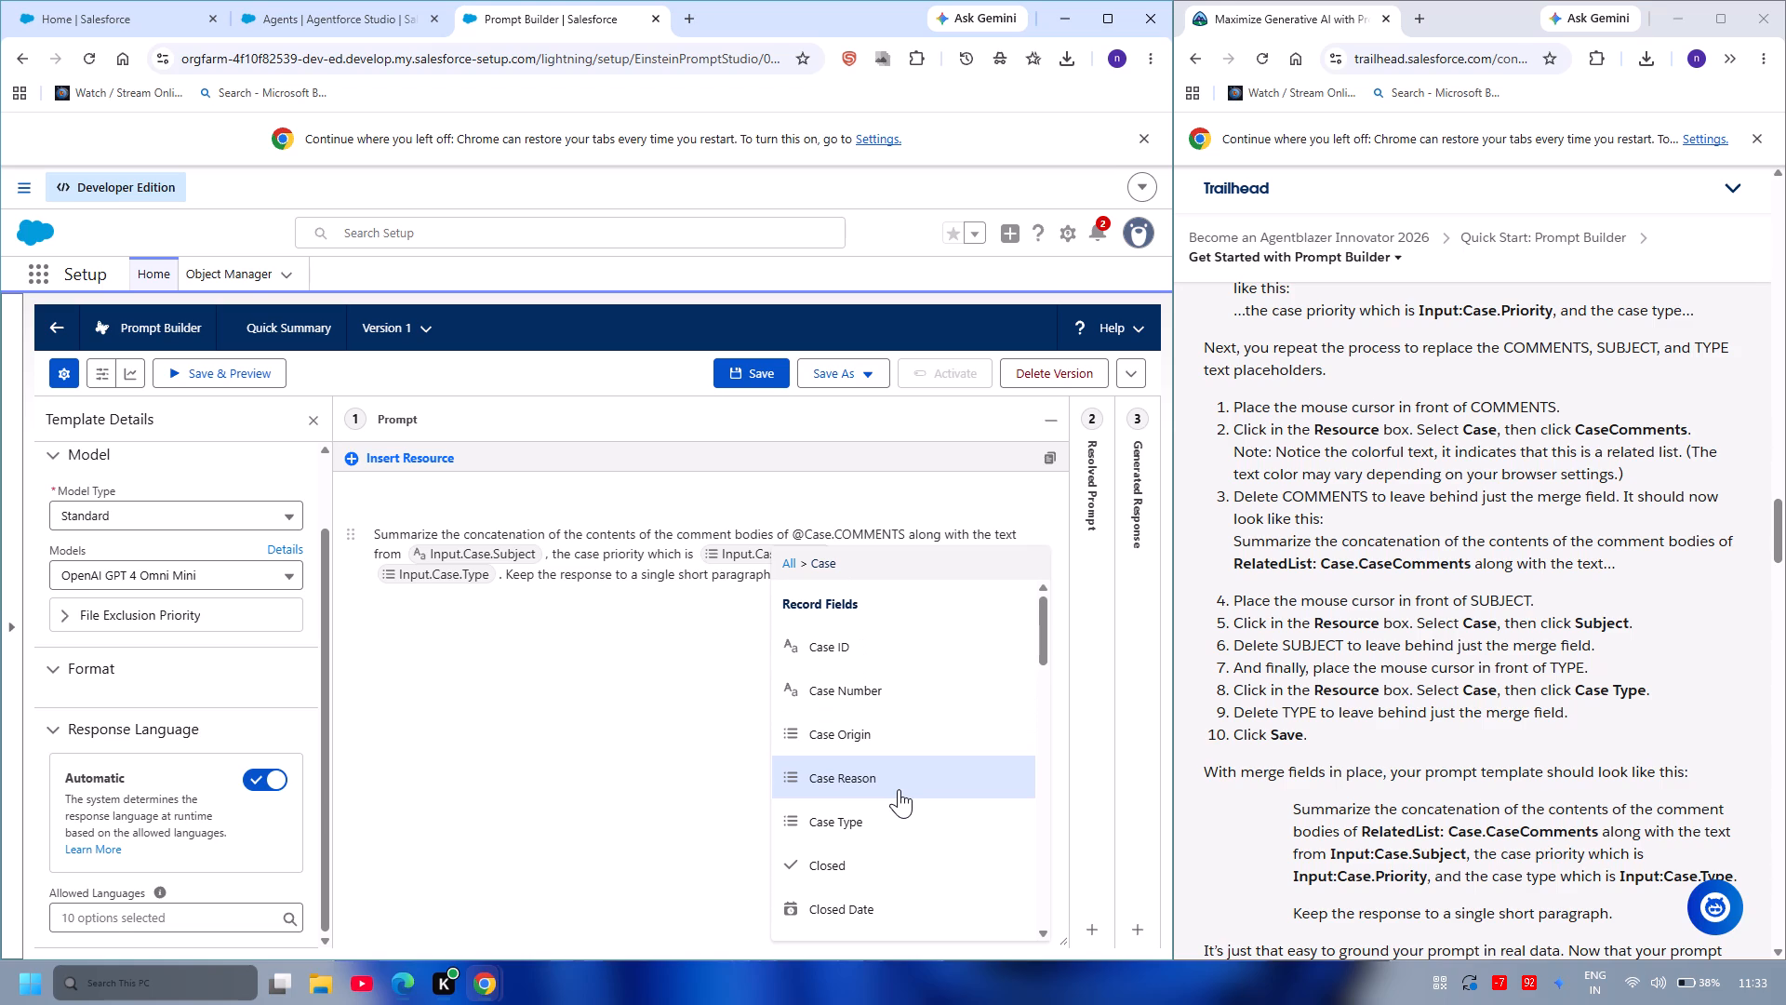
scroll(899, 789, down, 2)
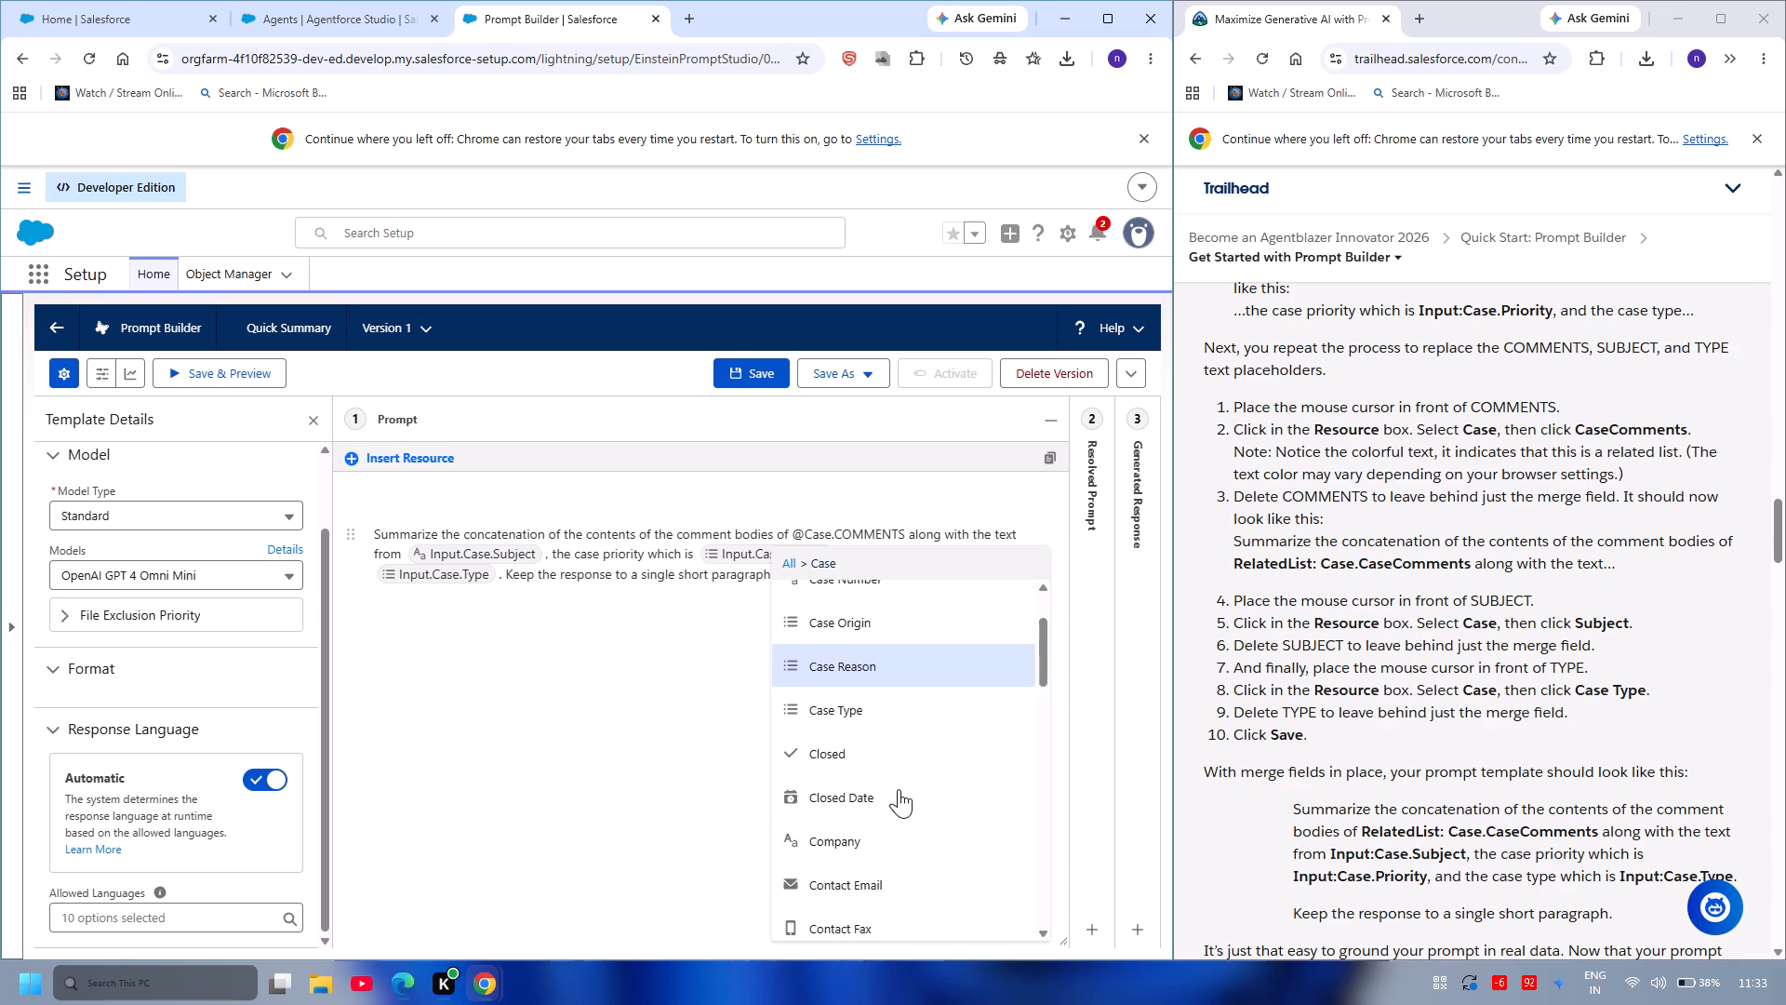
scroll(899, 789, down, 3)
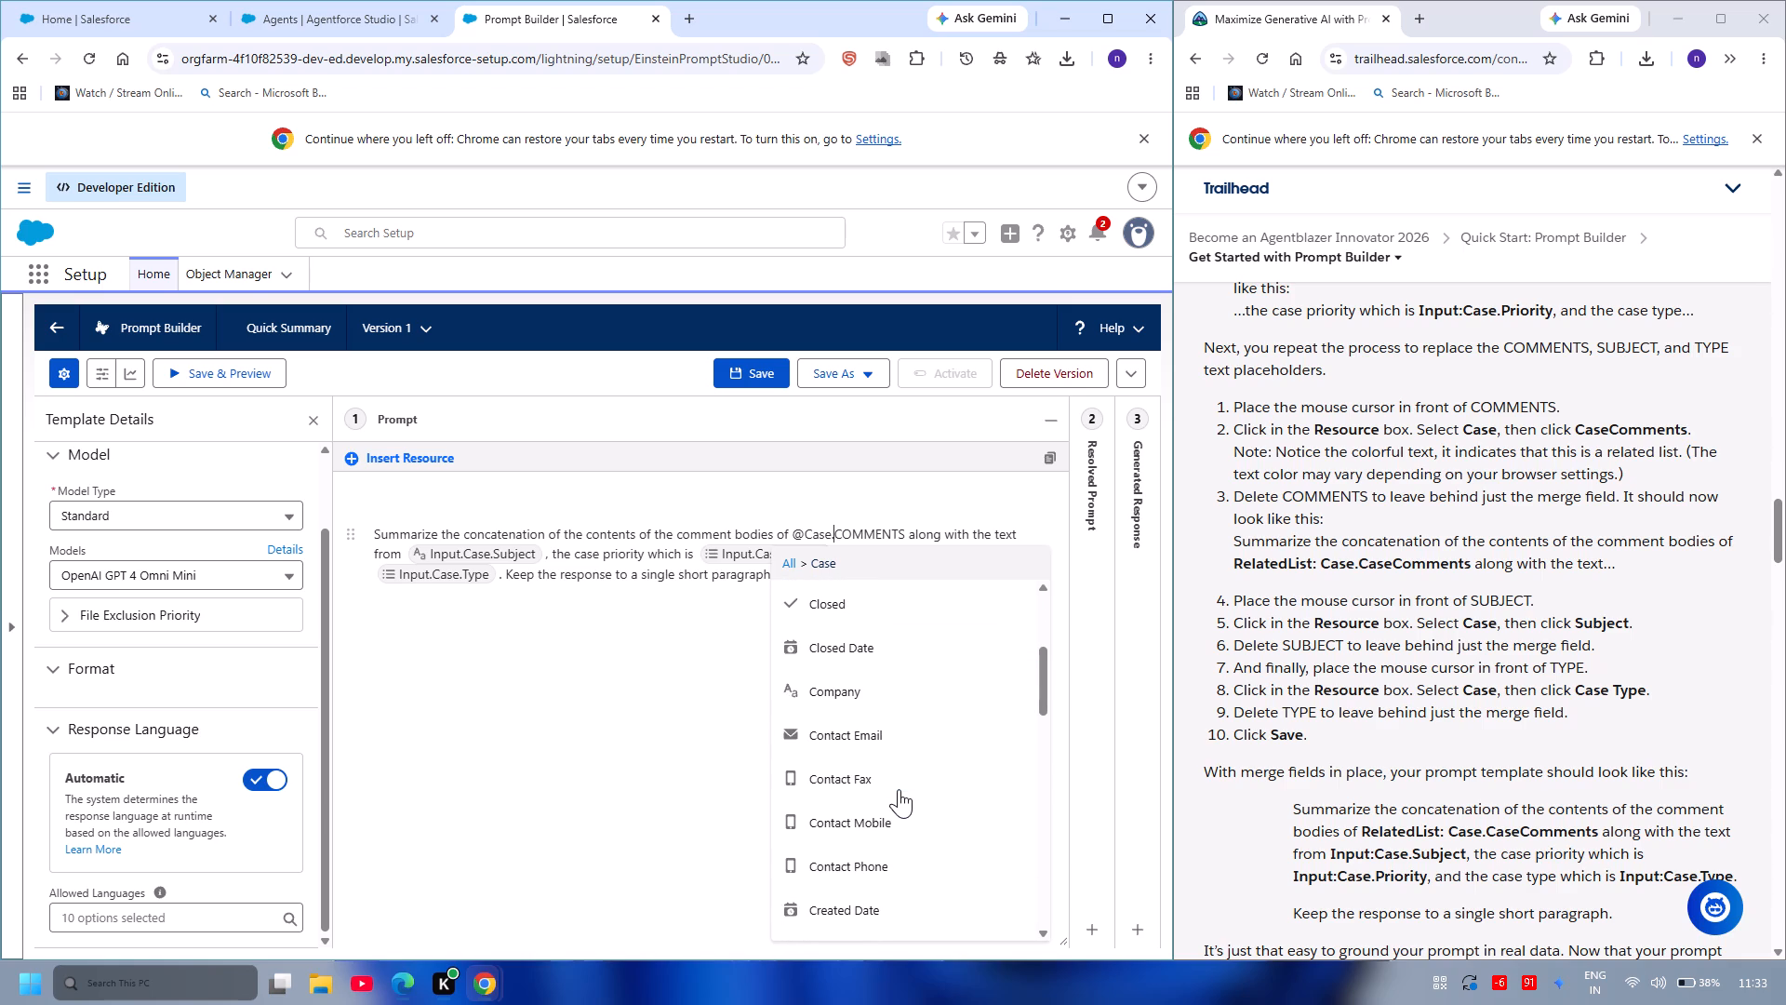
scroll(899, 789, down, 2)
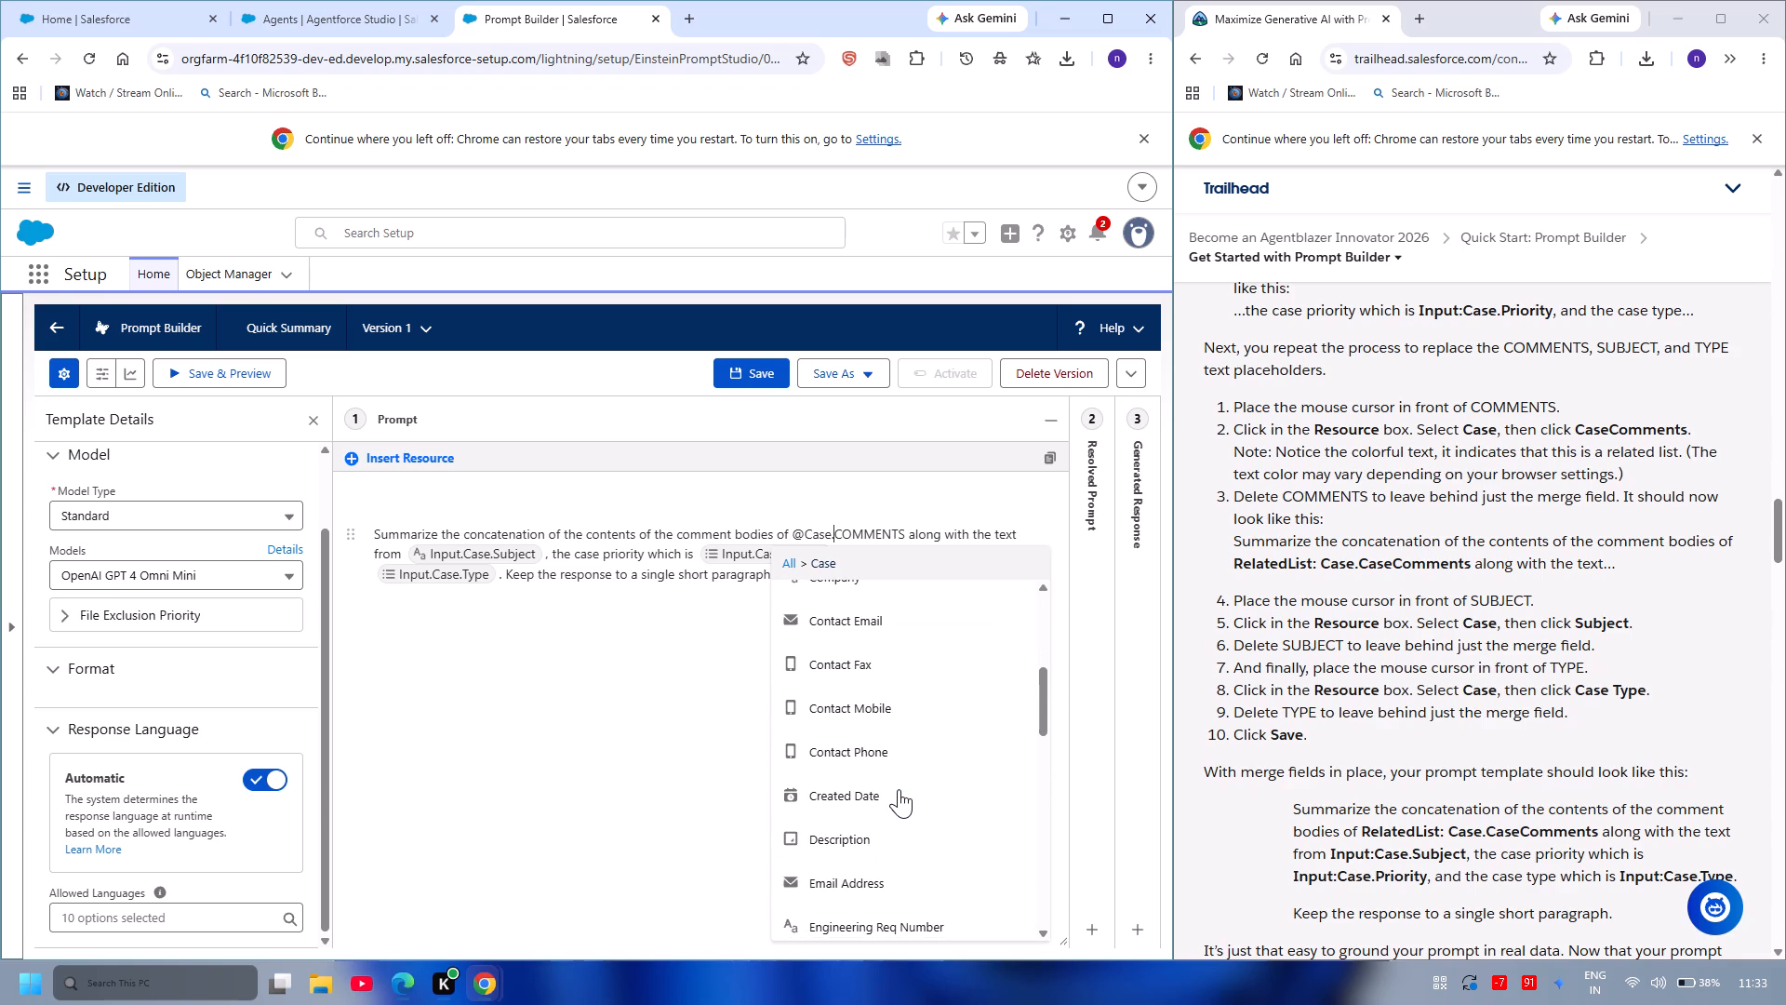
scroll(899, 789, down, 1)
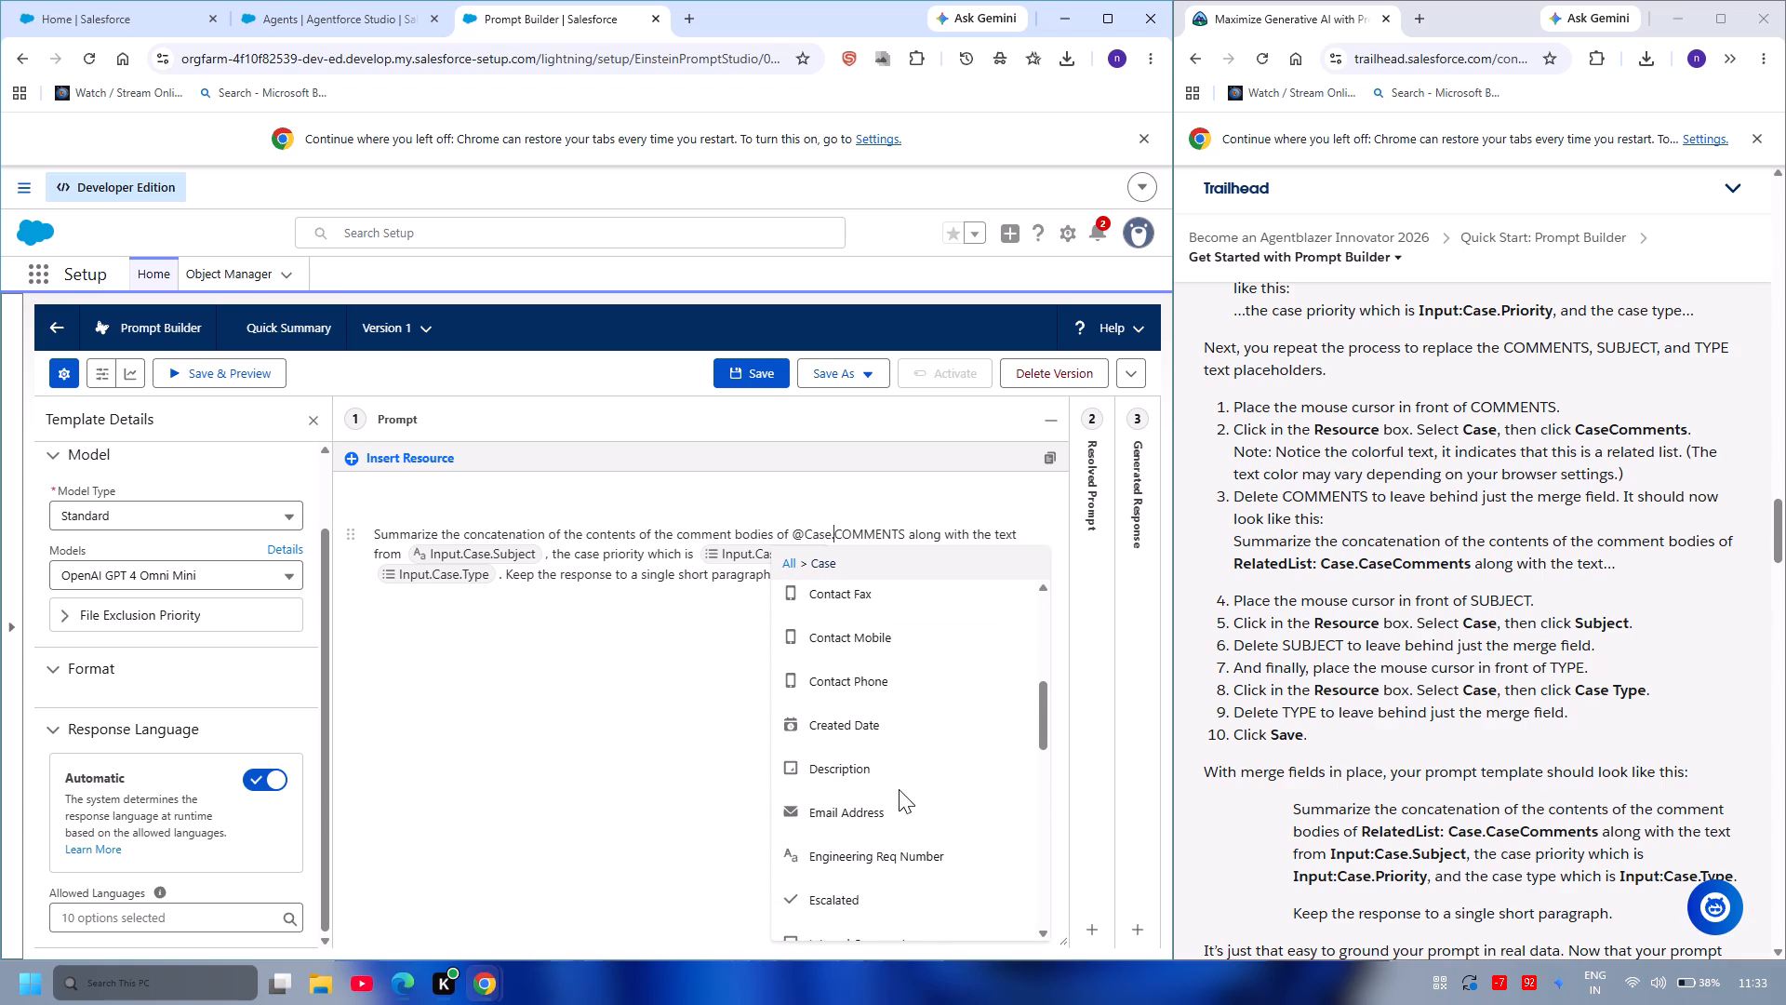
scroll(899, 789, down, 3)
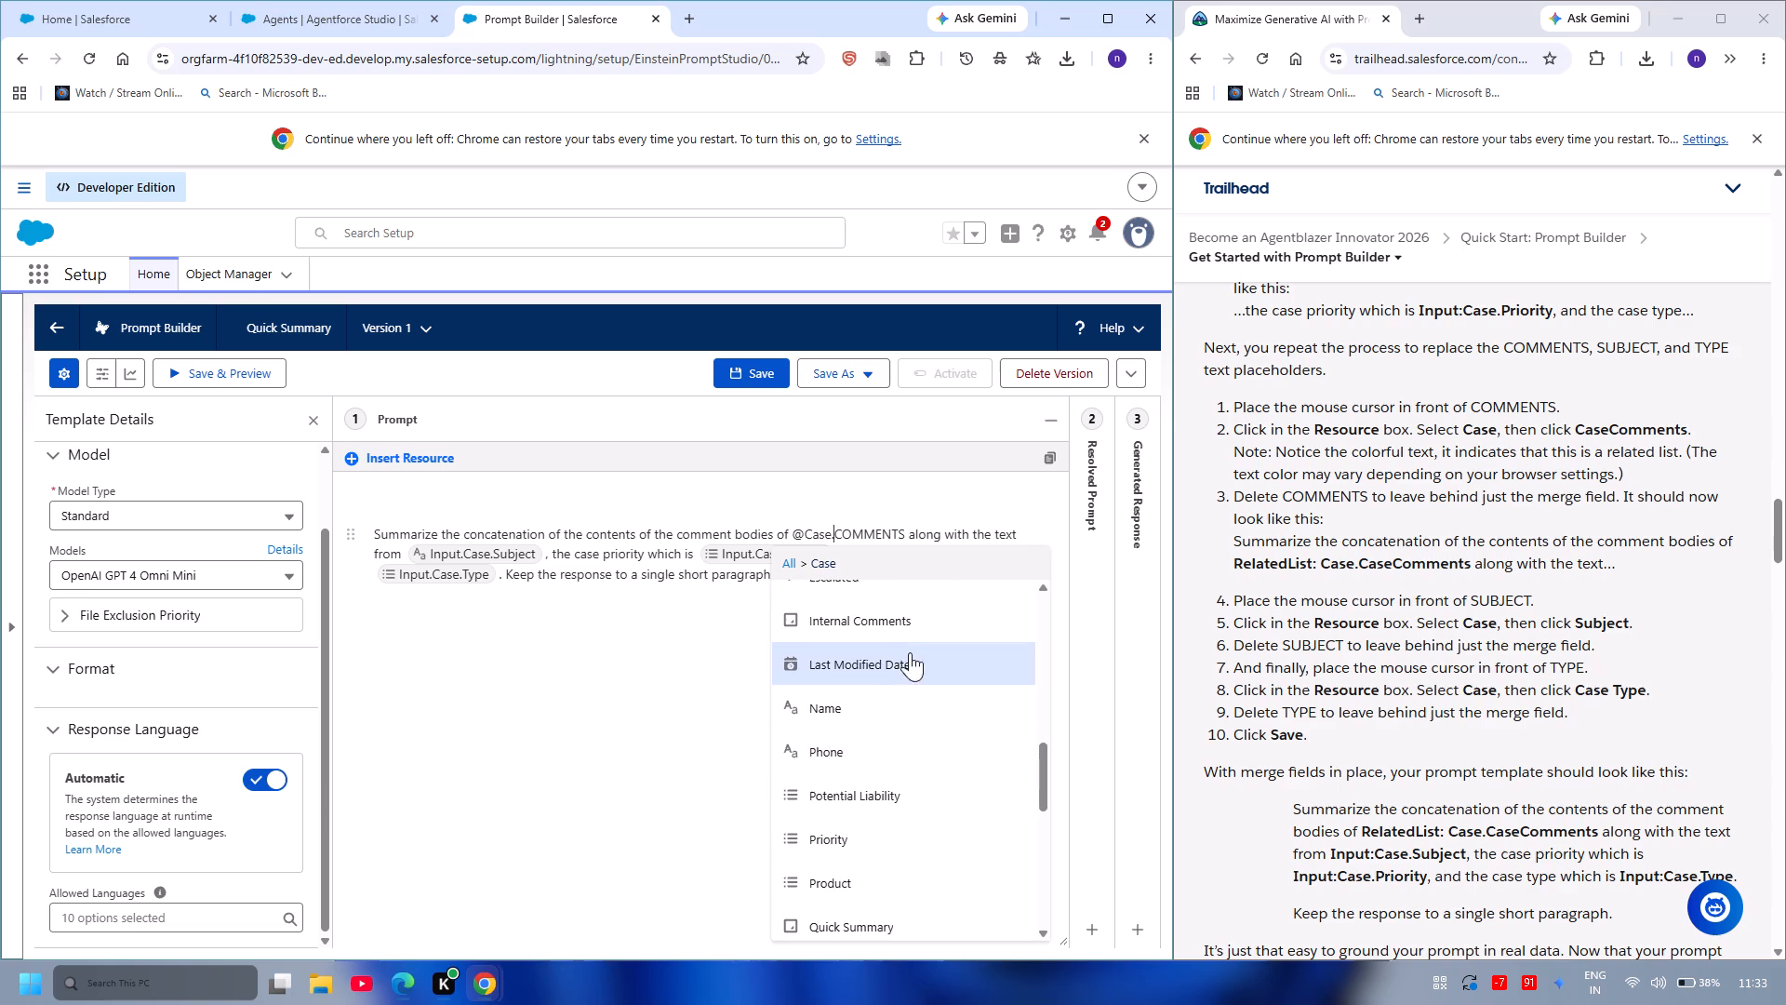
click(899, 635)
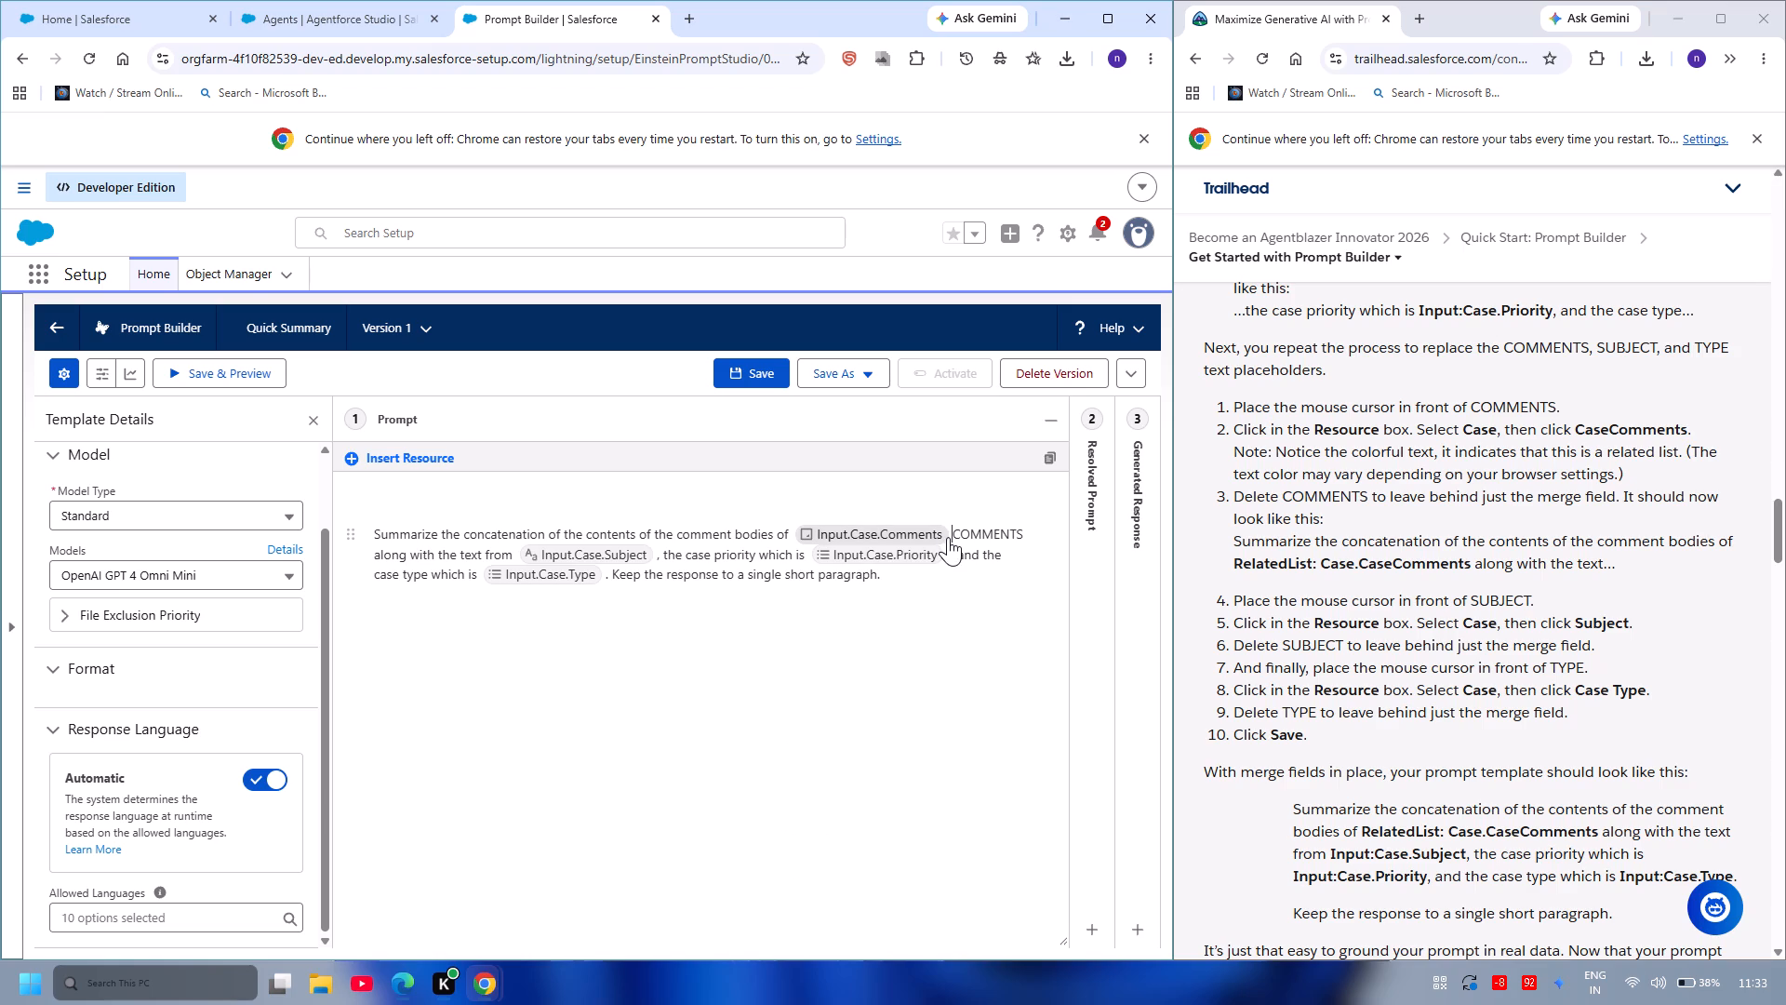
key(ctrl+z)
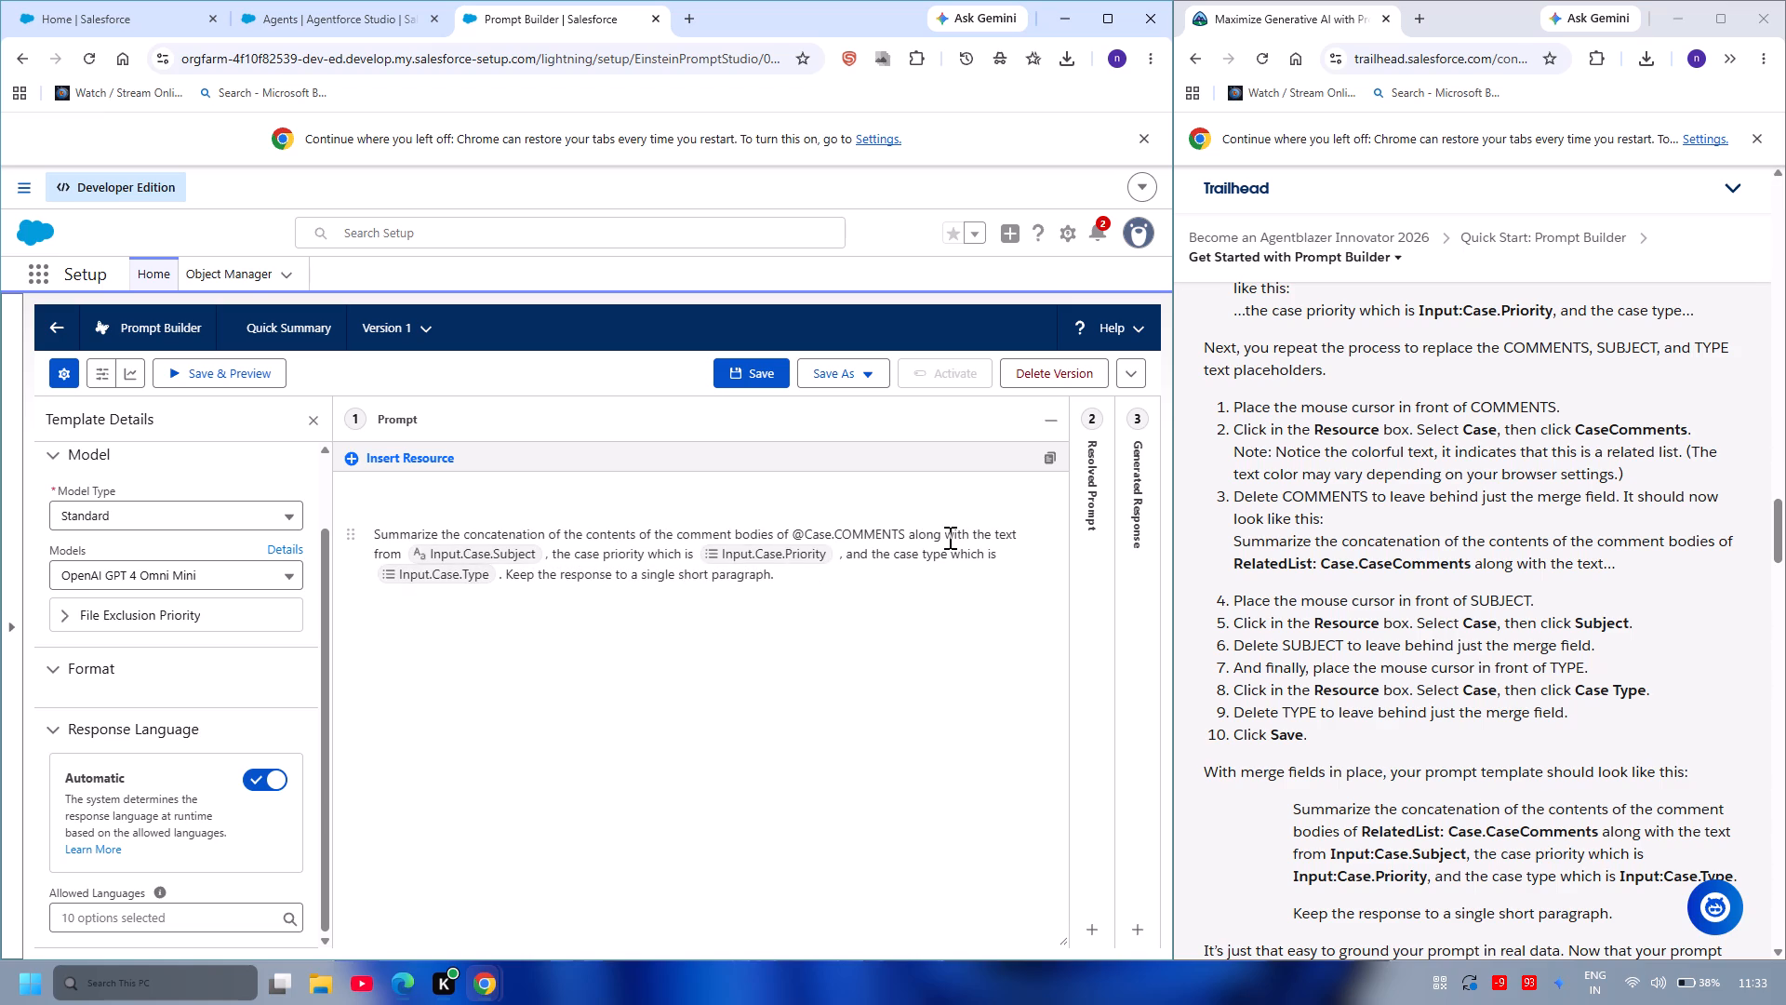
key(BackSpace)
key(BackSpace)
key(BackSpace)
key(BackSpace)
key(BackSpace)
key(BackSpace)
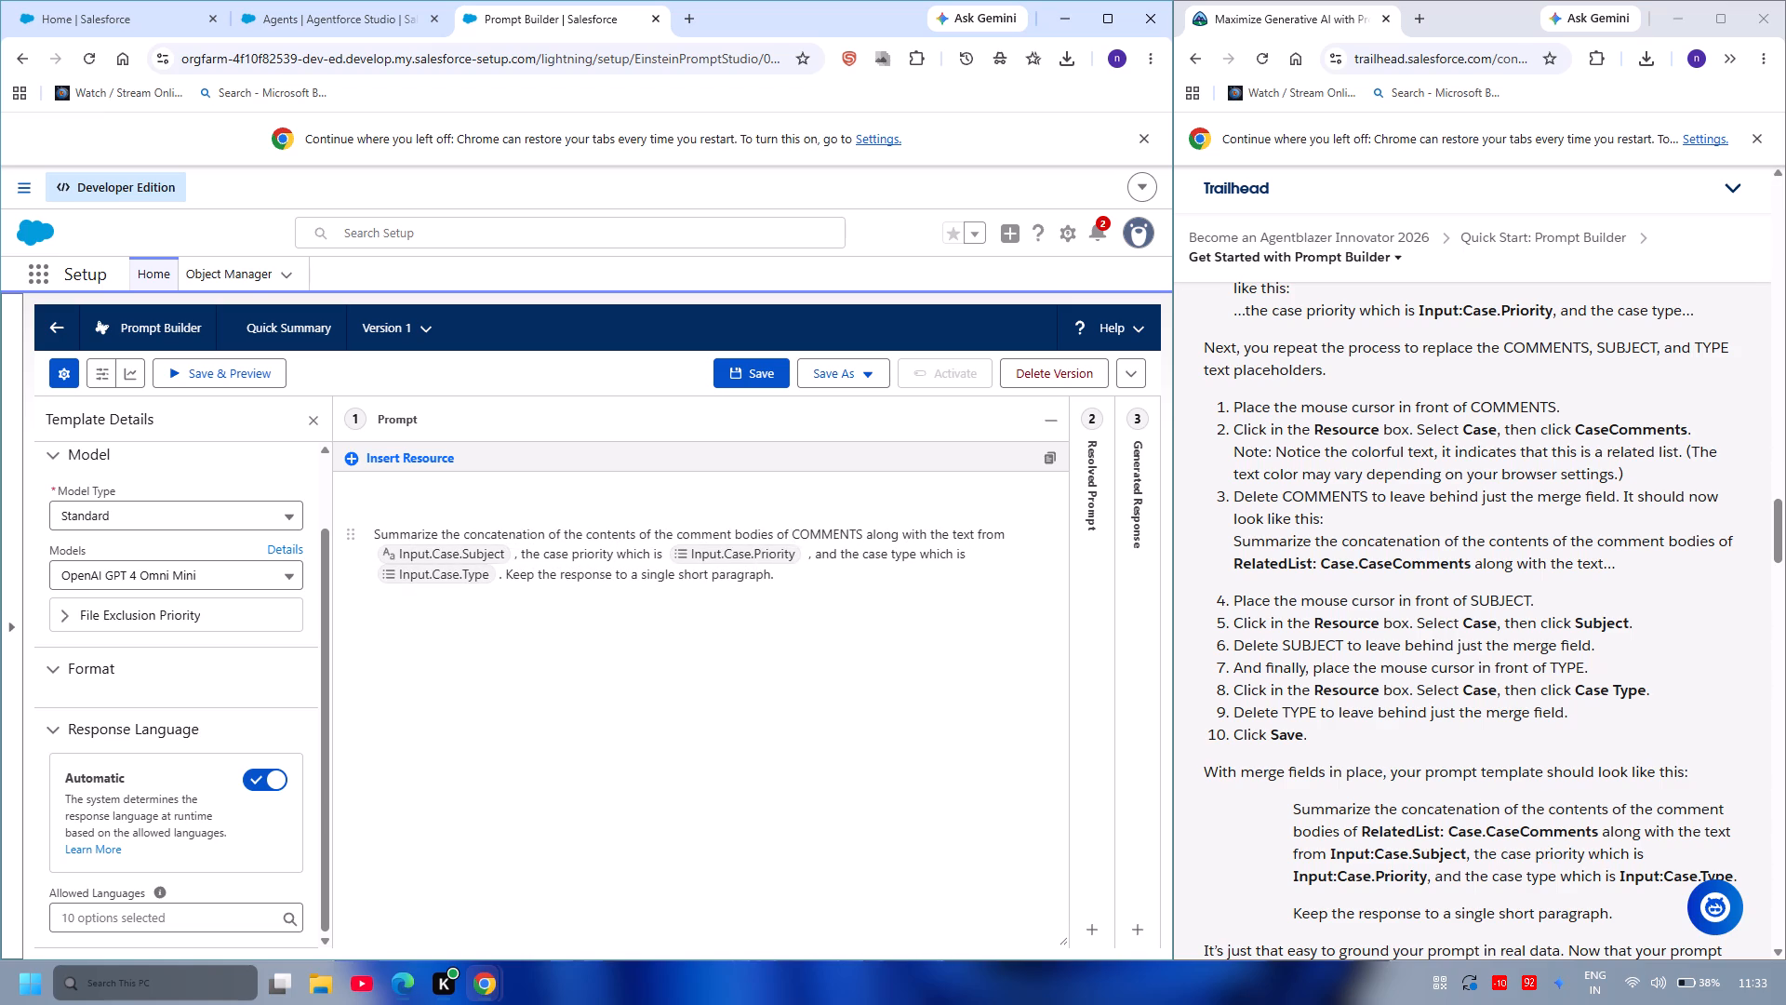
Insert the Internal Comments merge field from the Case resource in front of the COMMENTS placeholder.
click(356, 452)
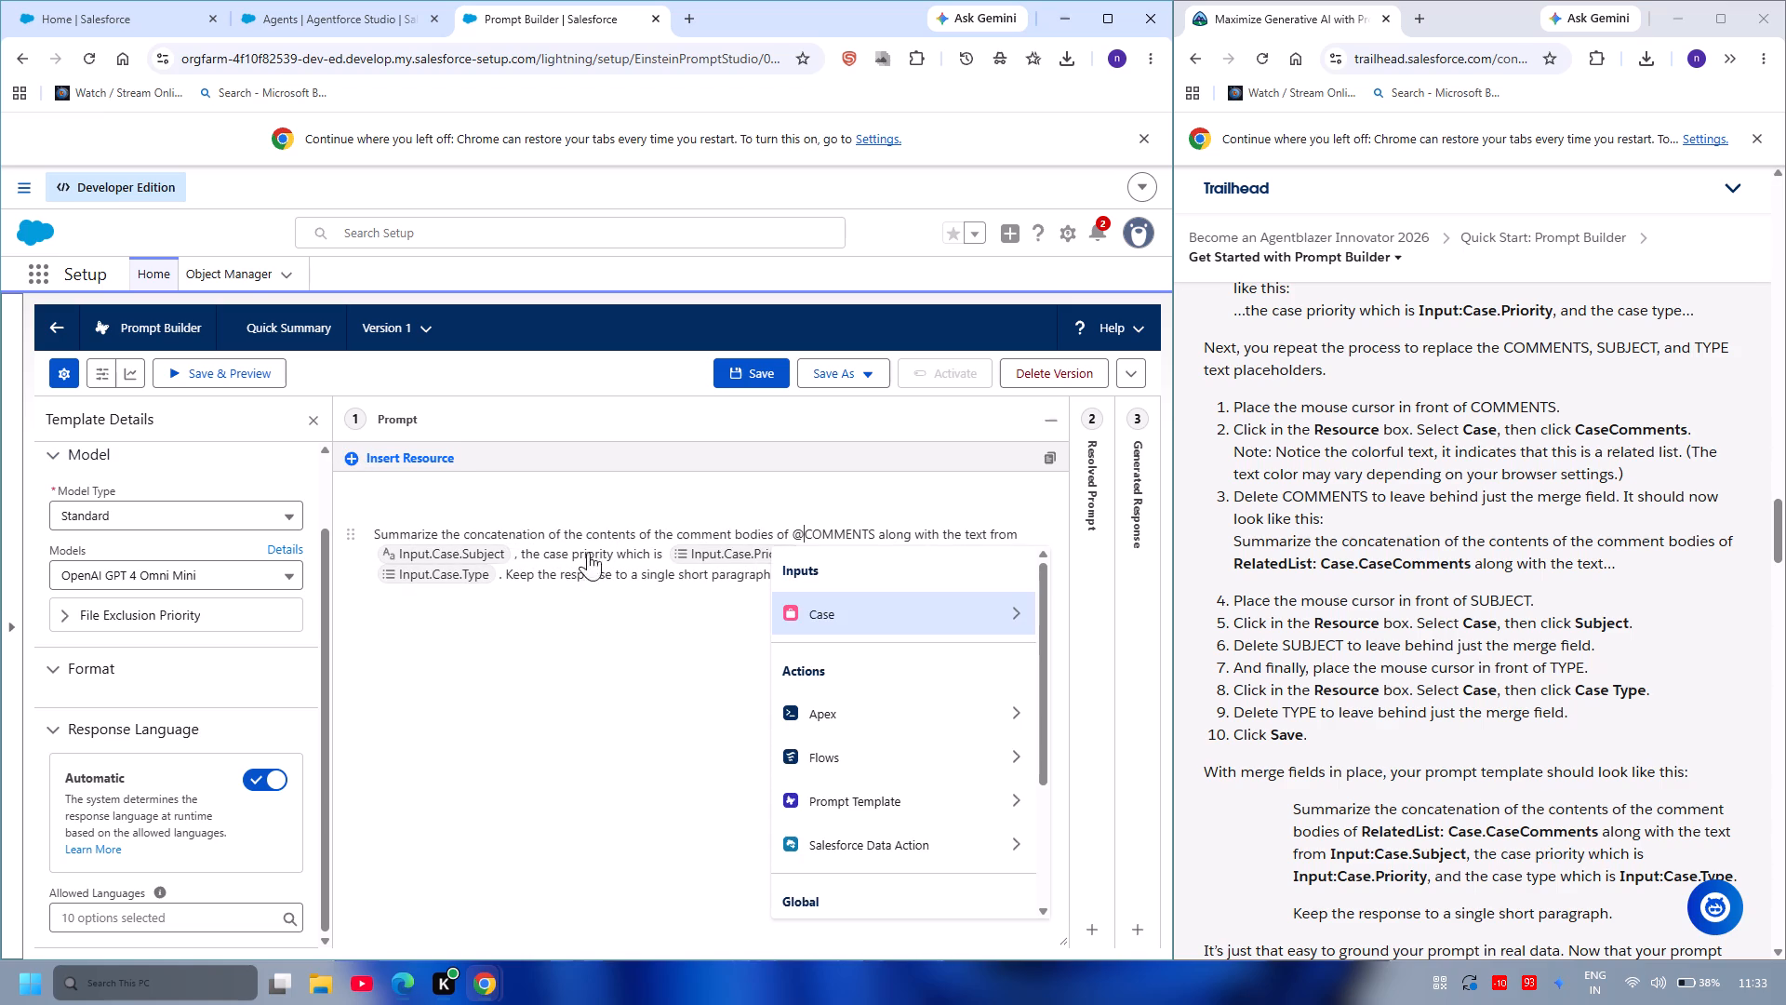
click(980, 604)
scroll(915, 777, down, 5)
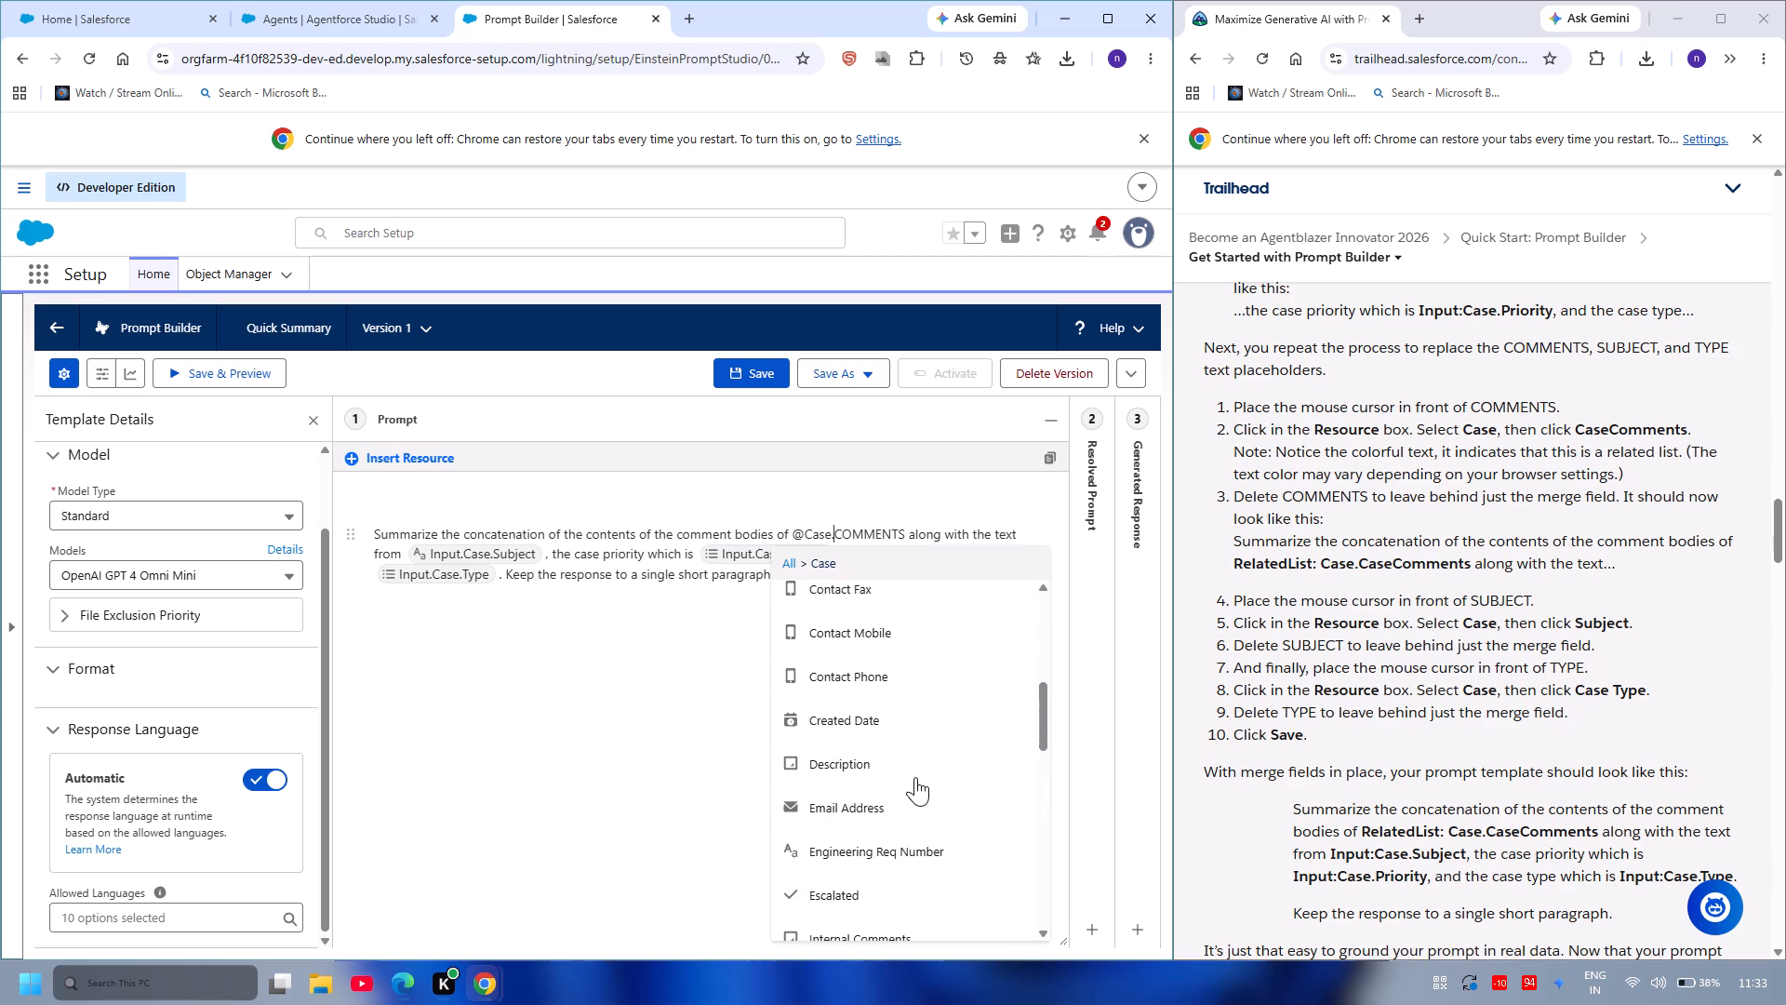
scroll(915, 777, down, 1)
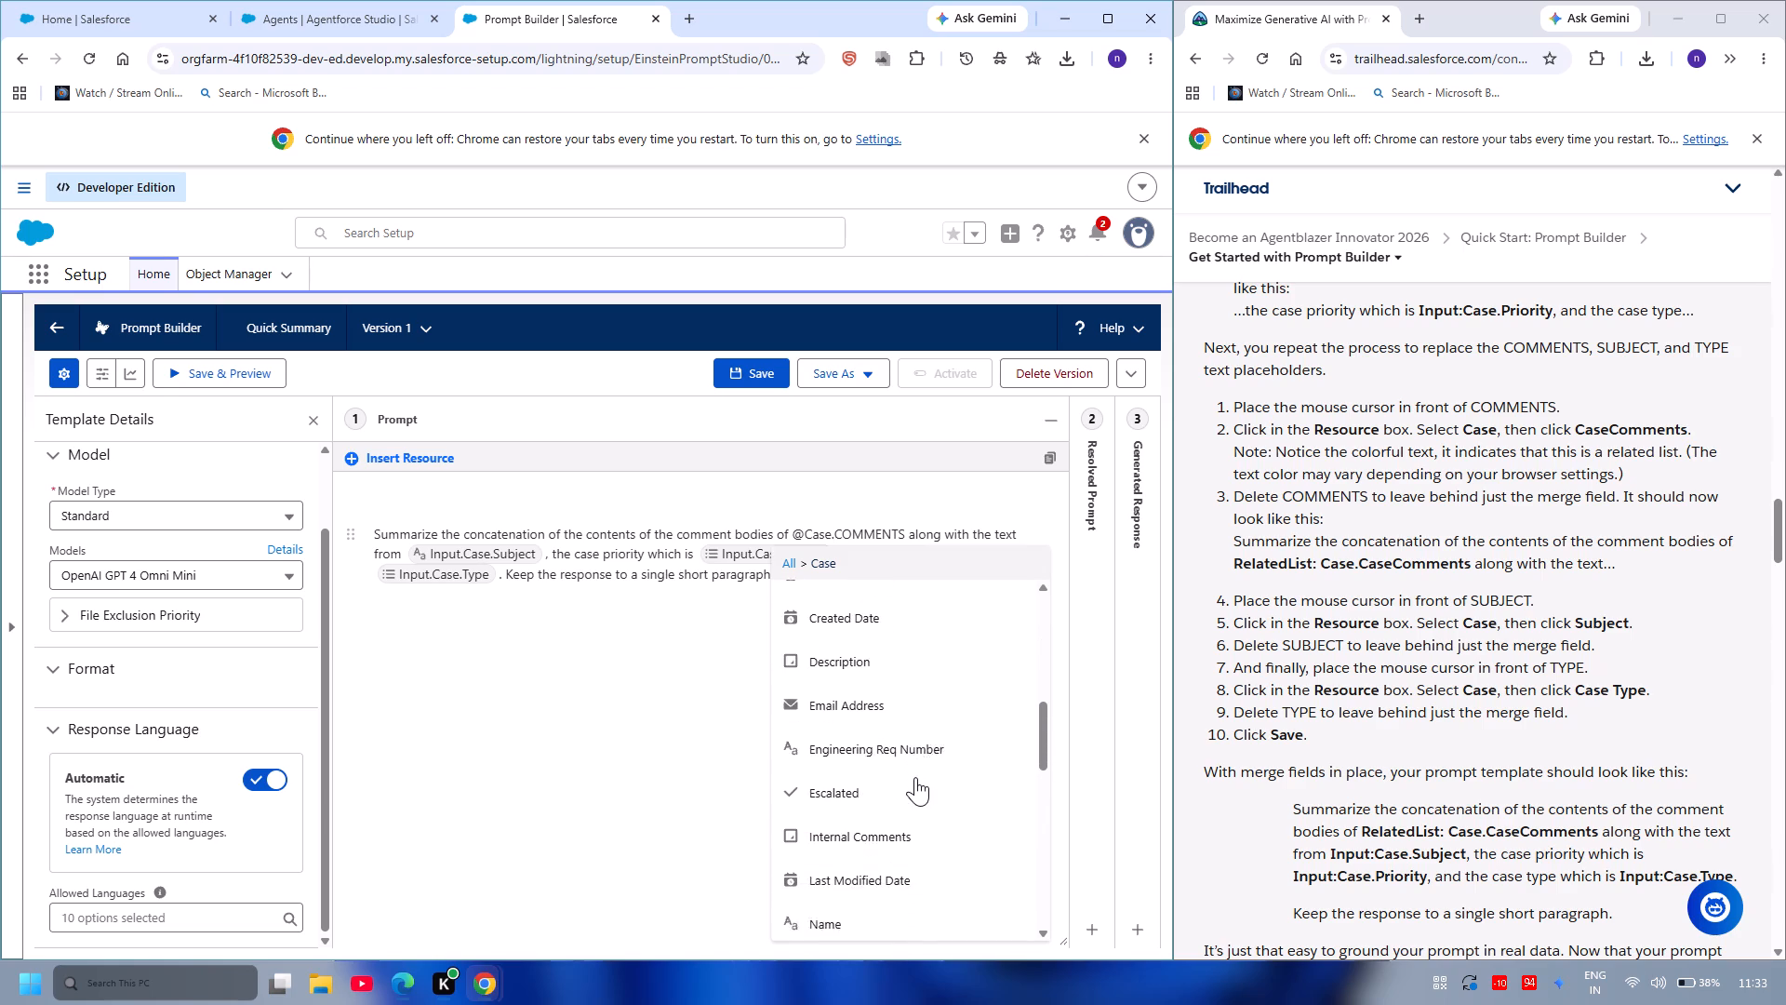
scroll(915, 777, down, 4)
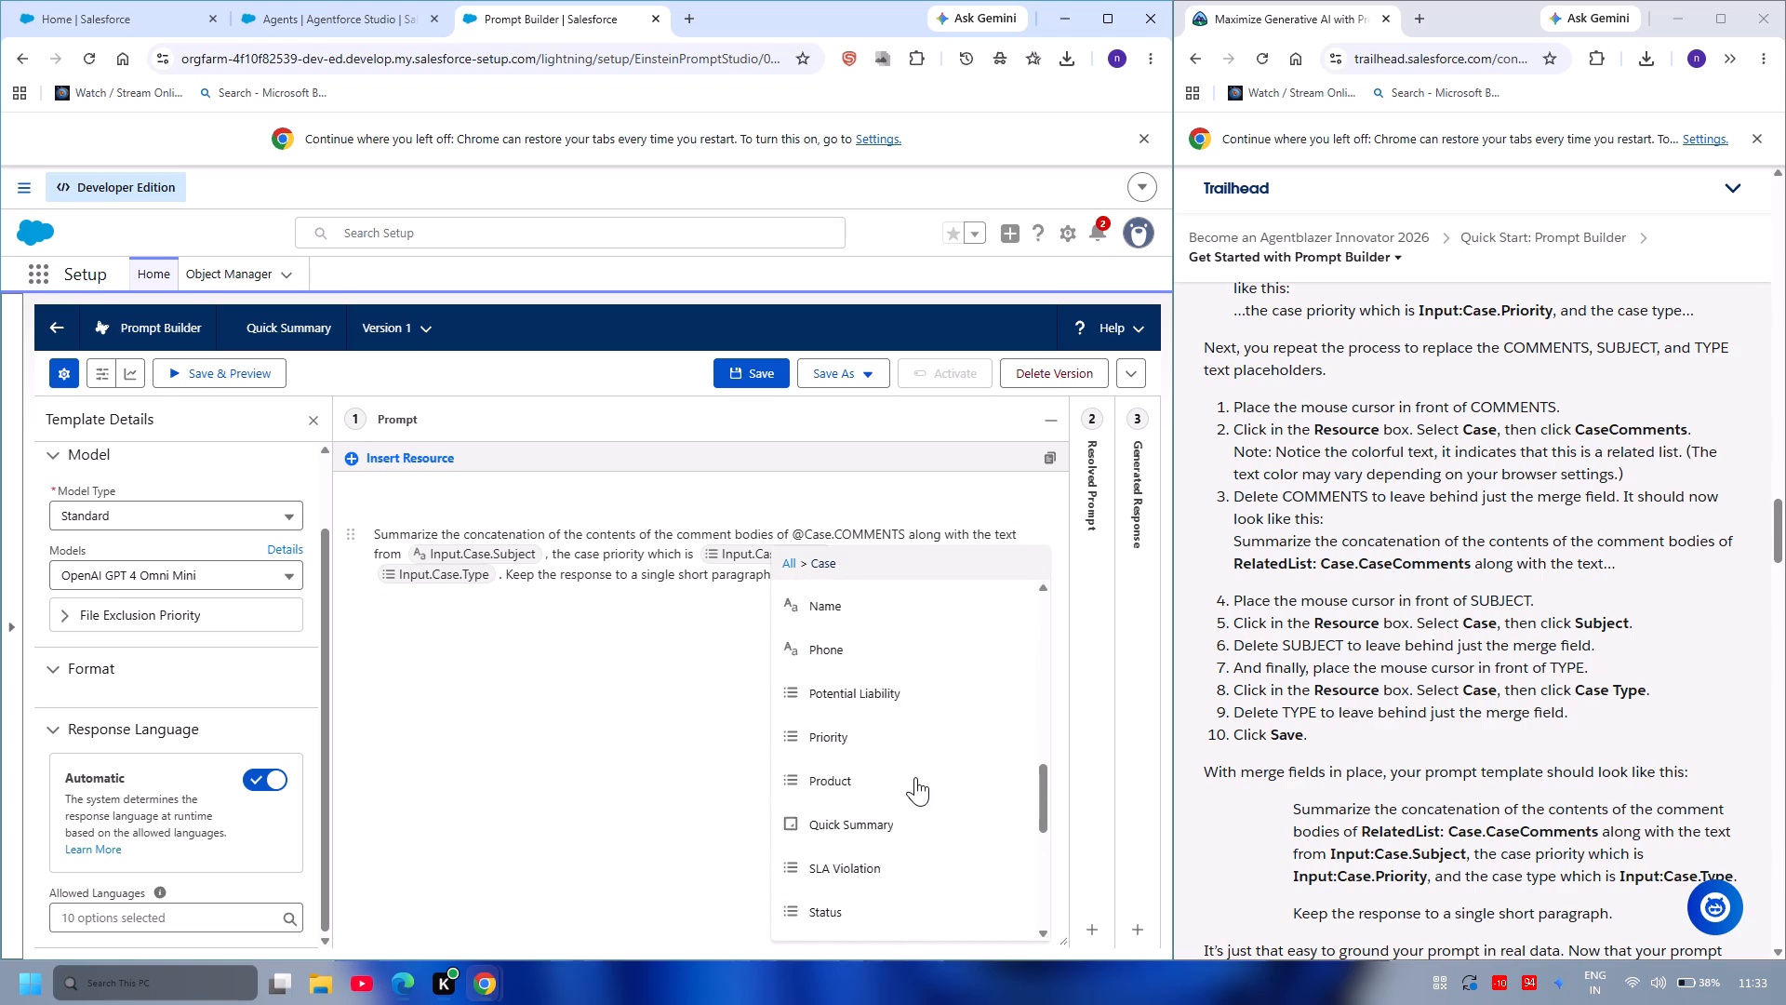
scroll(915, 777, down, 2)
scroll(915, 777, up, 2)
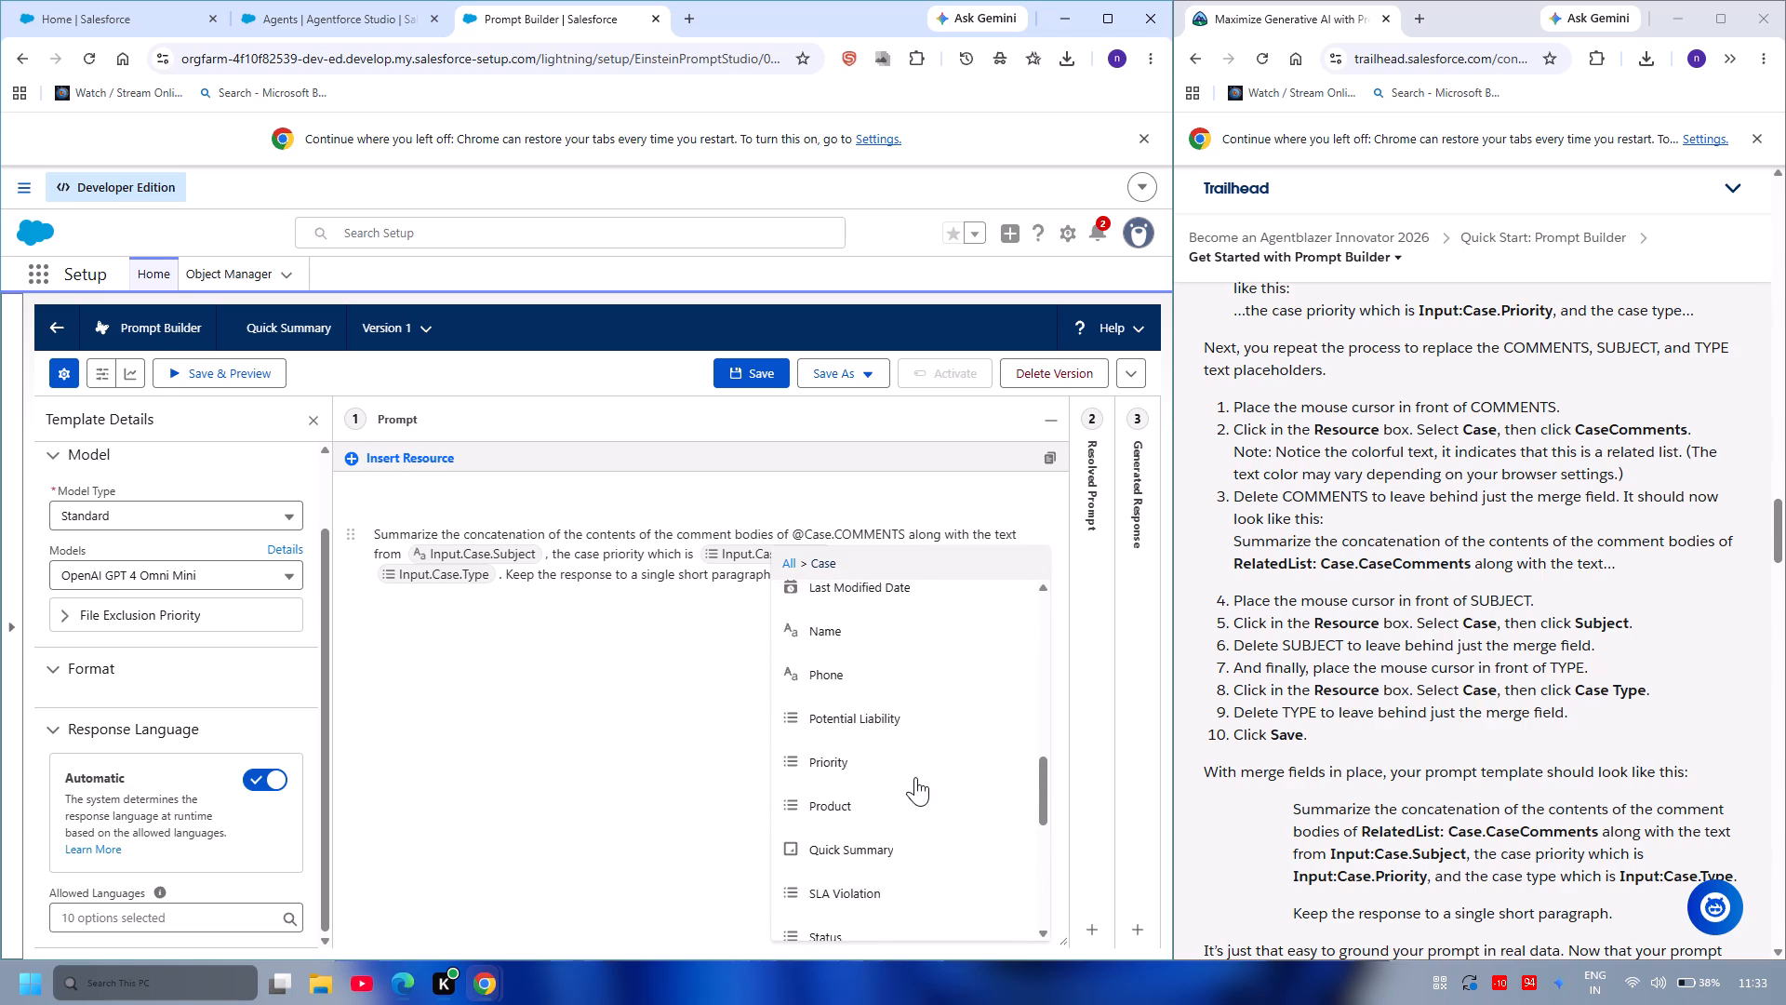
scroll(915, 777, up, 2)
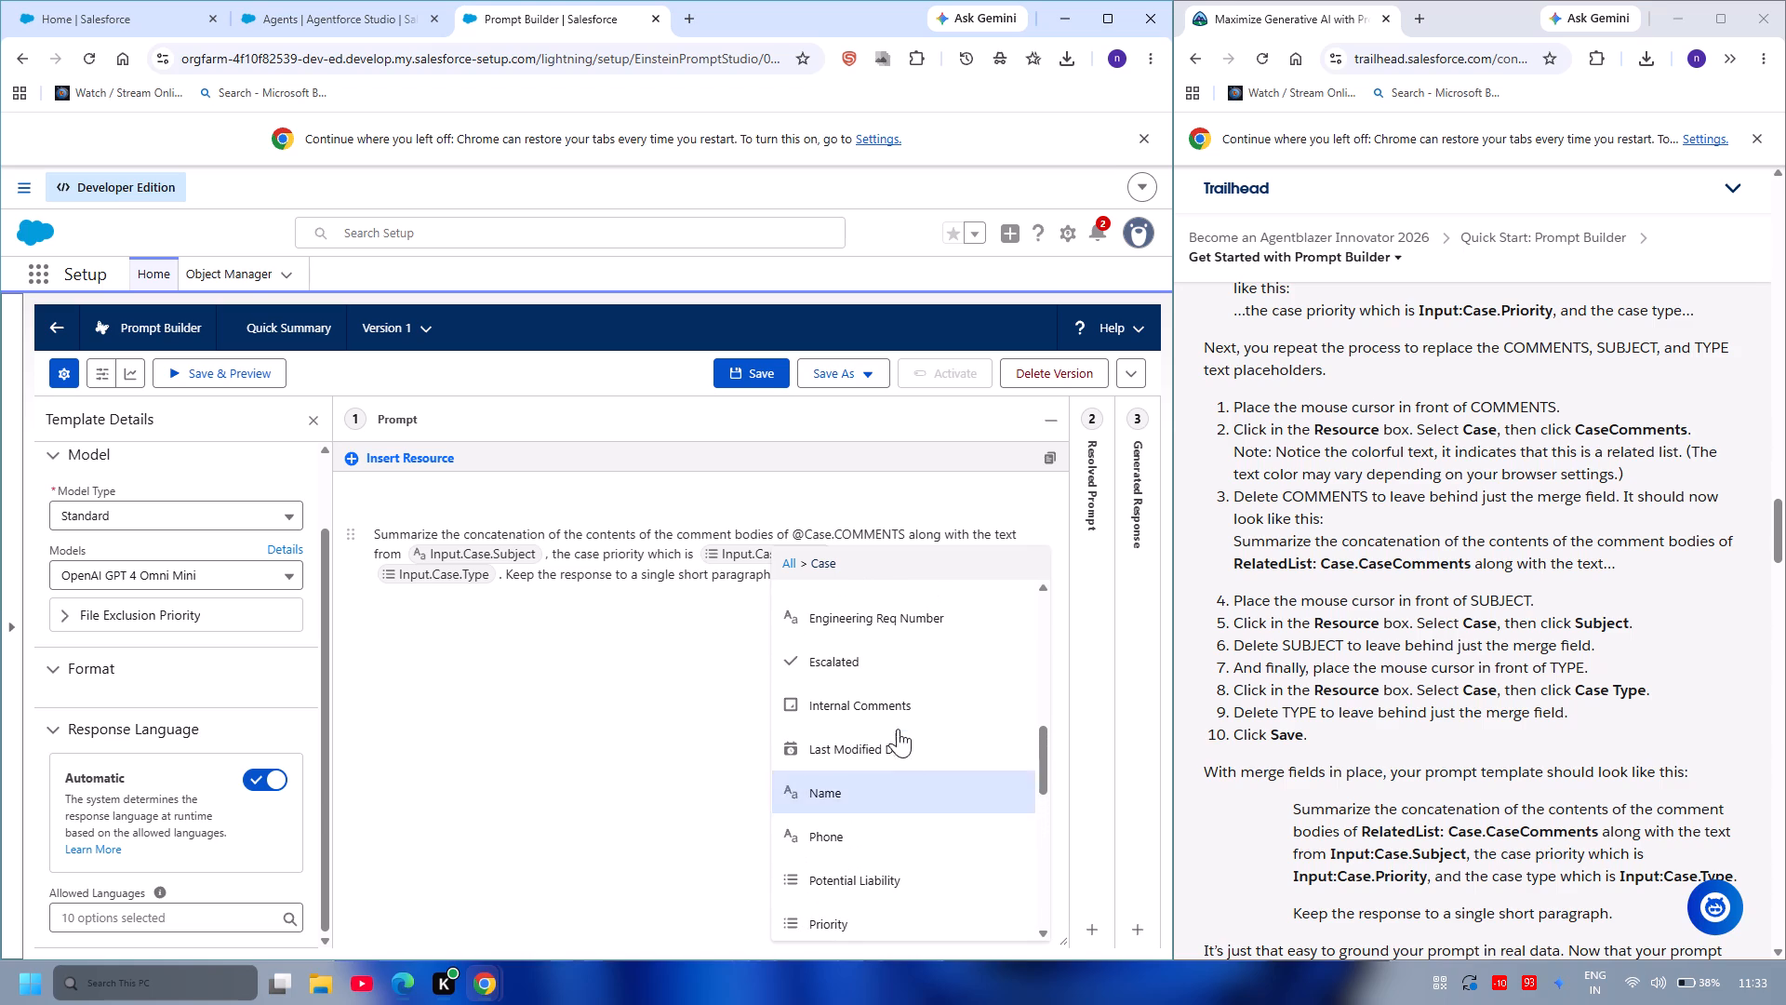
click(893, 720)
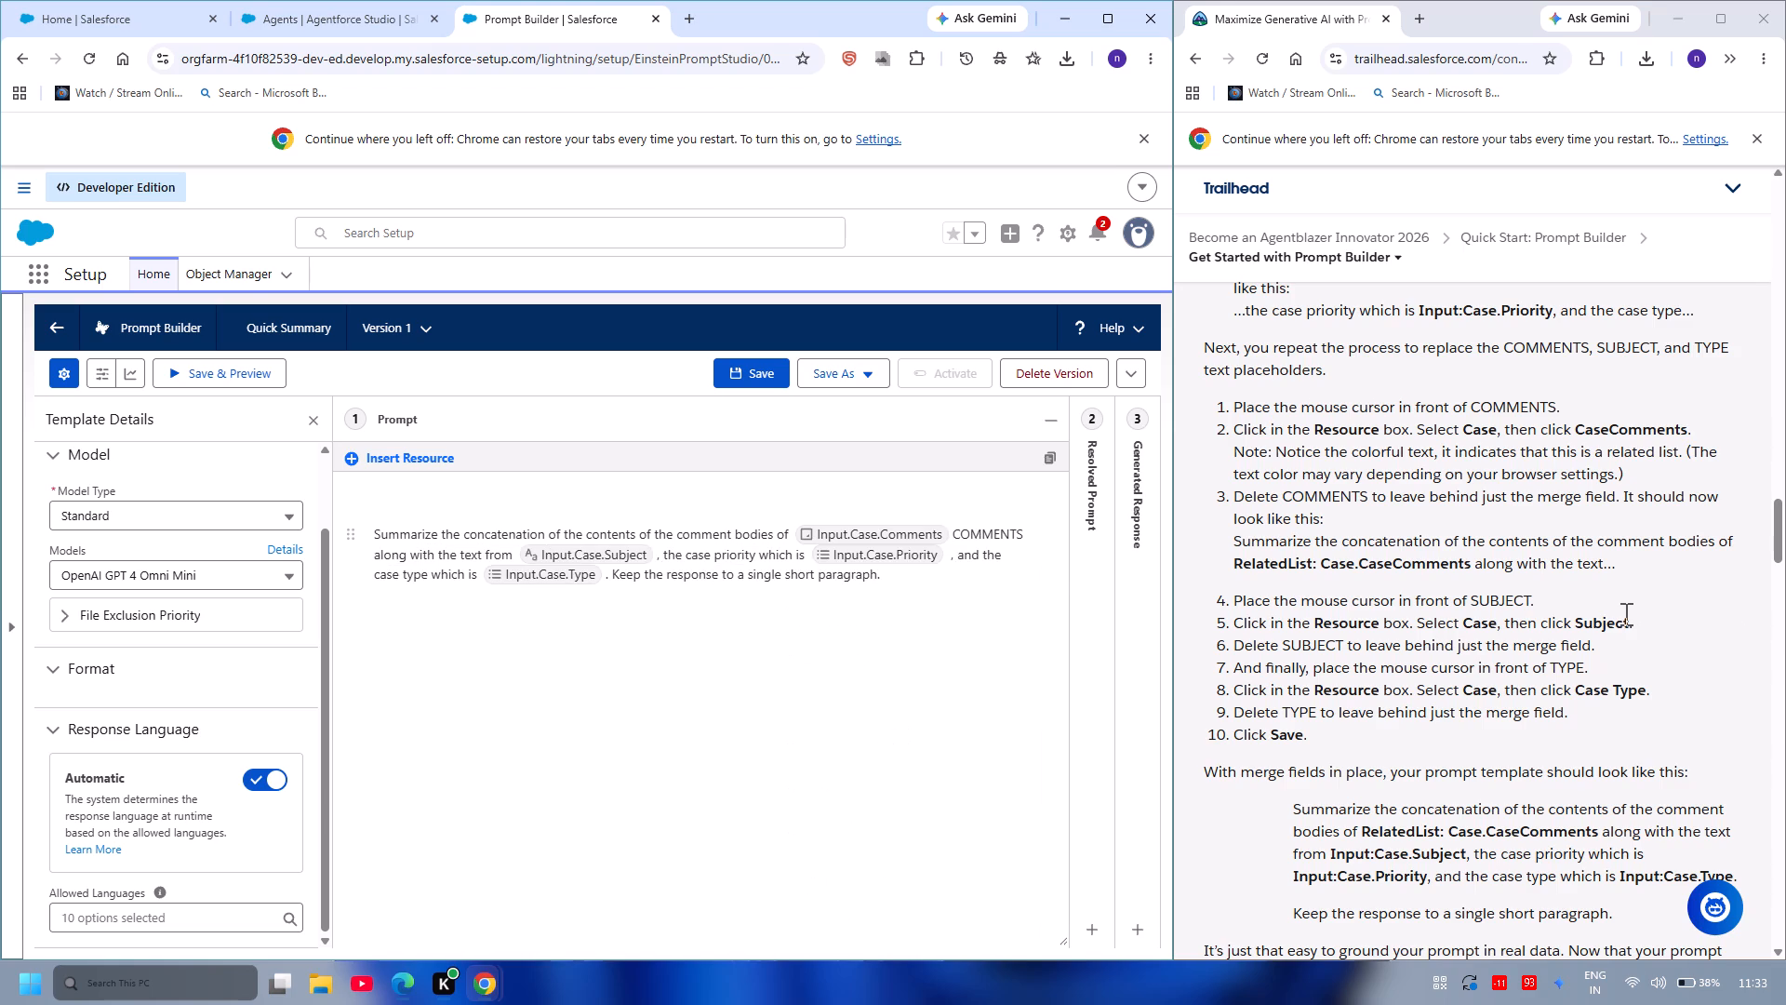
Delete the placeholder word COMMENTS after the Input.Case.Comments merge field.
click(1021, 531)
key(BackSpace)
key(BackSpace)
key(BackSpace)
key(BackSpace)
key(BackSpace)
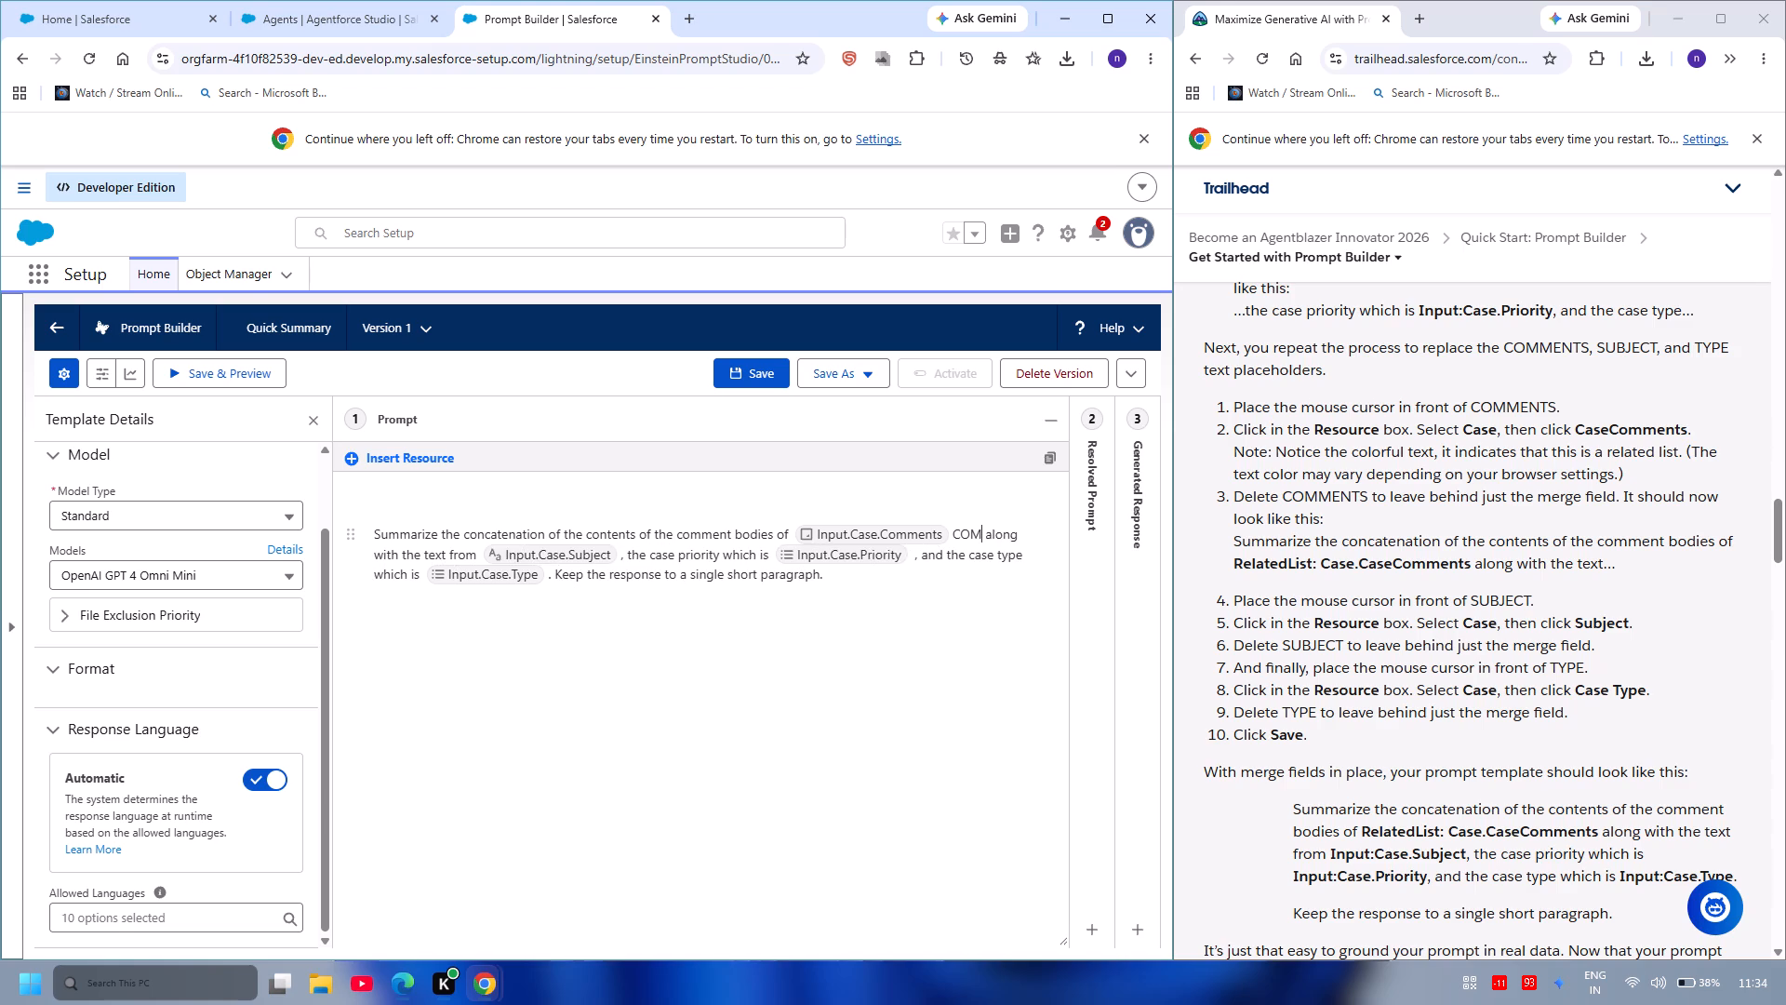
key(BackSpace)
key(BackSpace)
key(BackSpace)
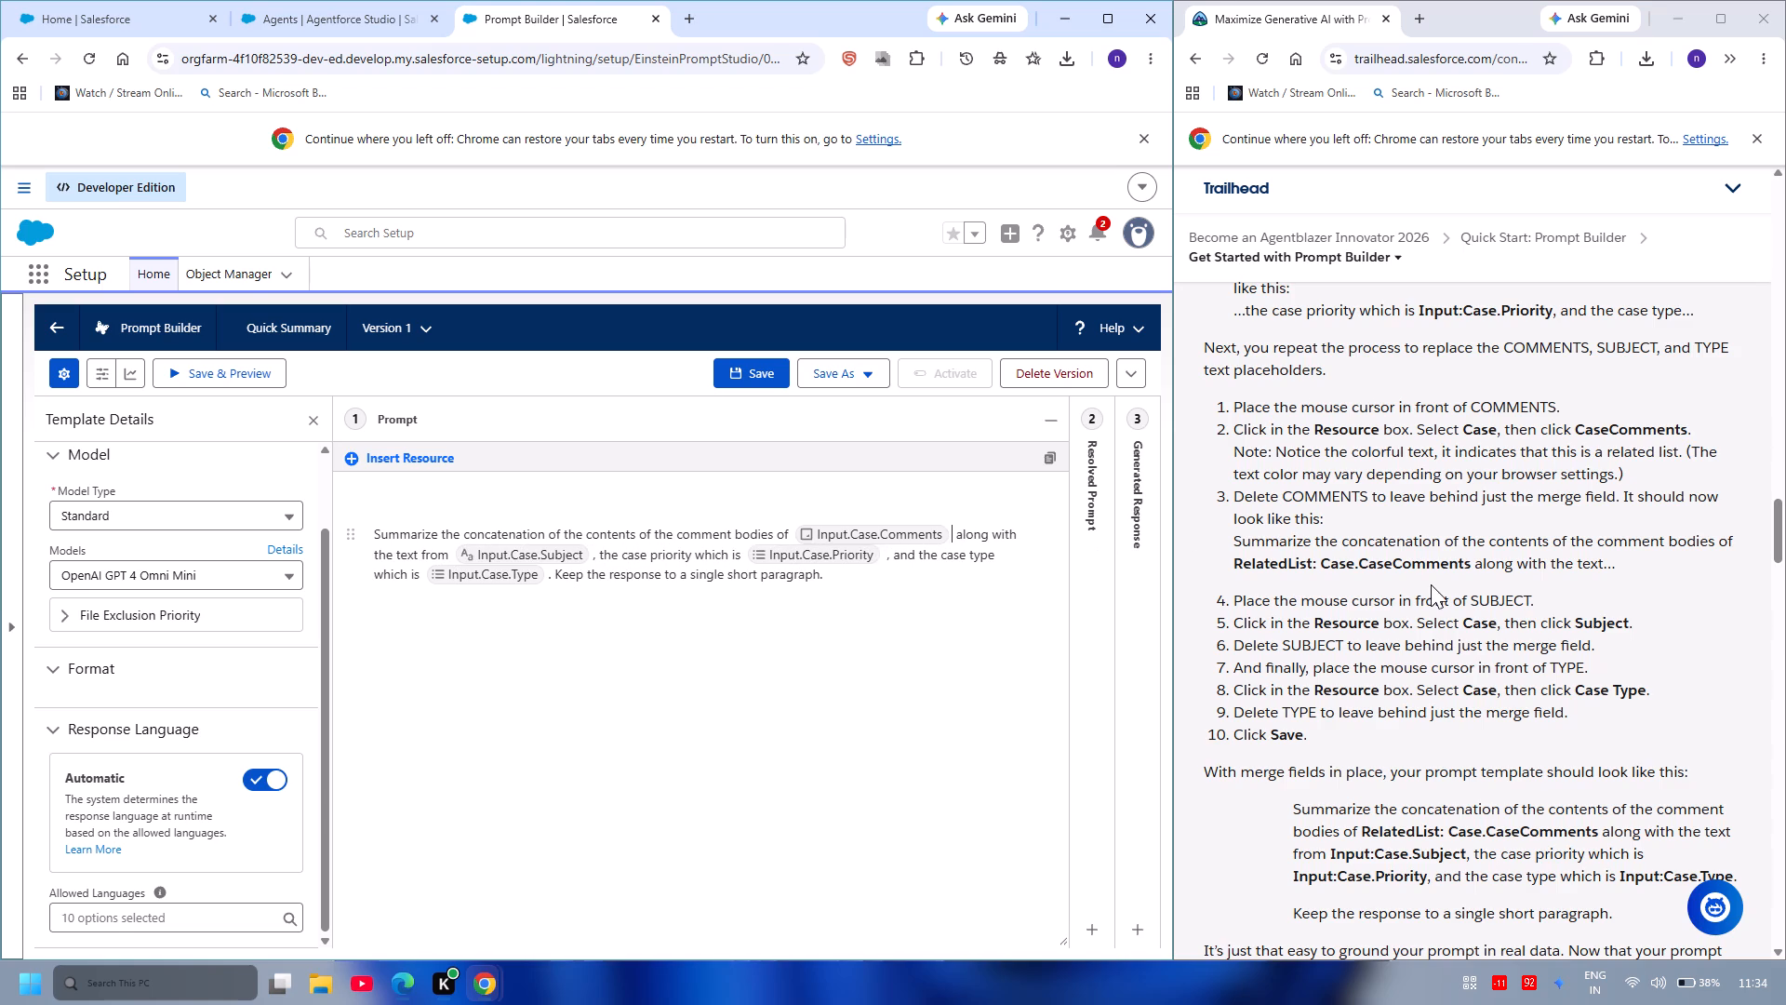
Save the Quick Summary prompt template with its merge fields in place.
scroll(1431, 584, down, 1)
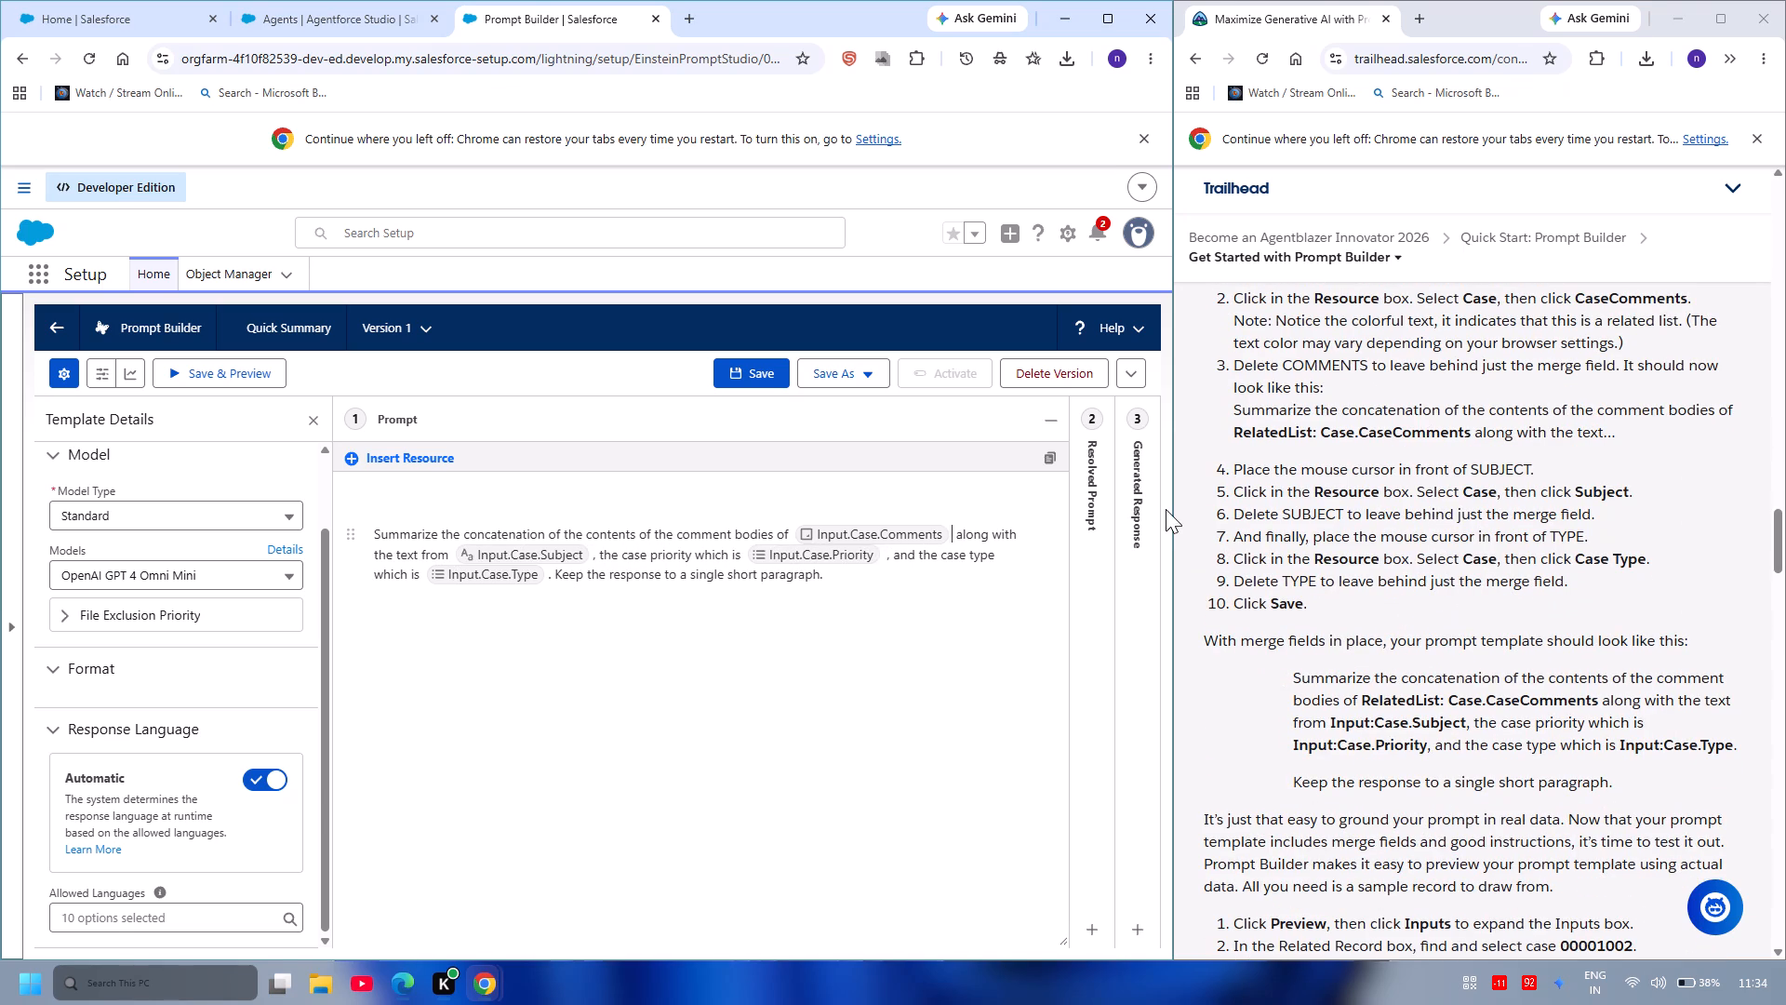
click(744, 378)
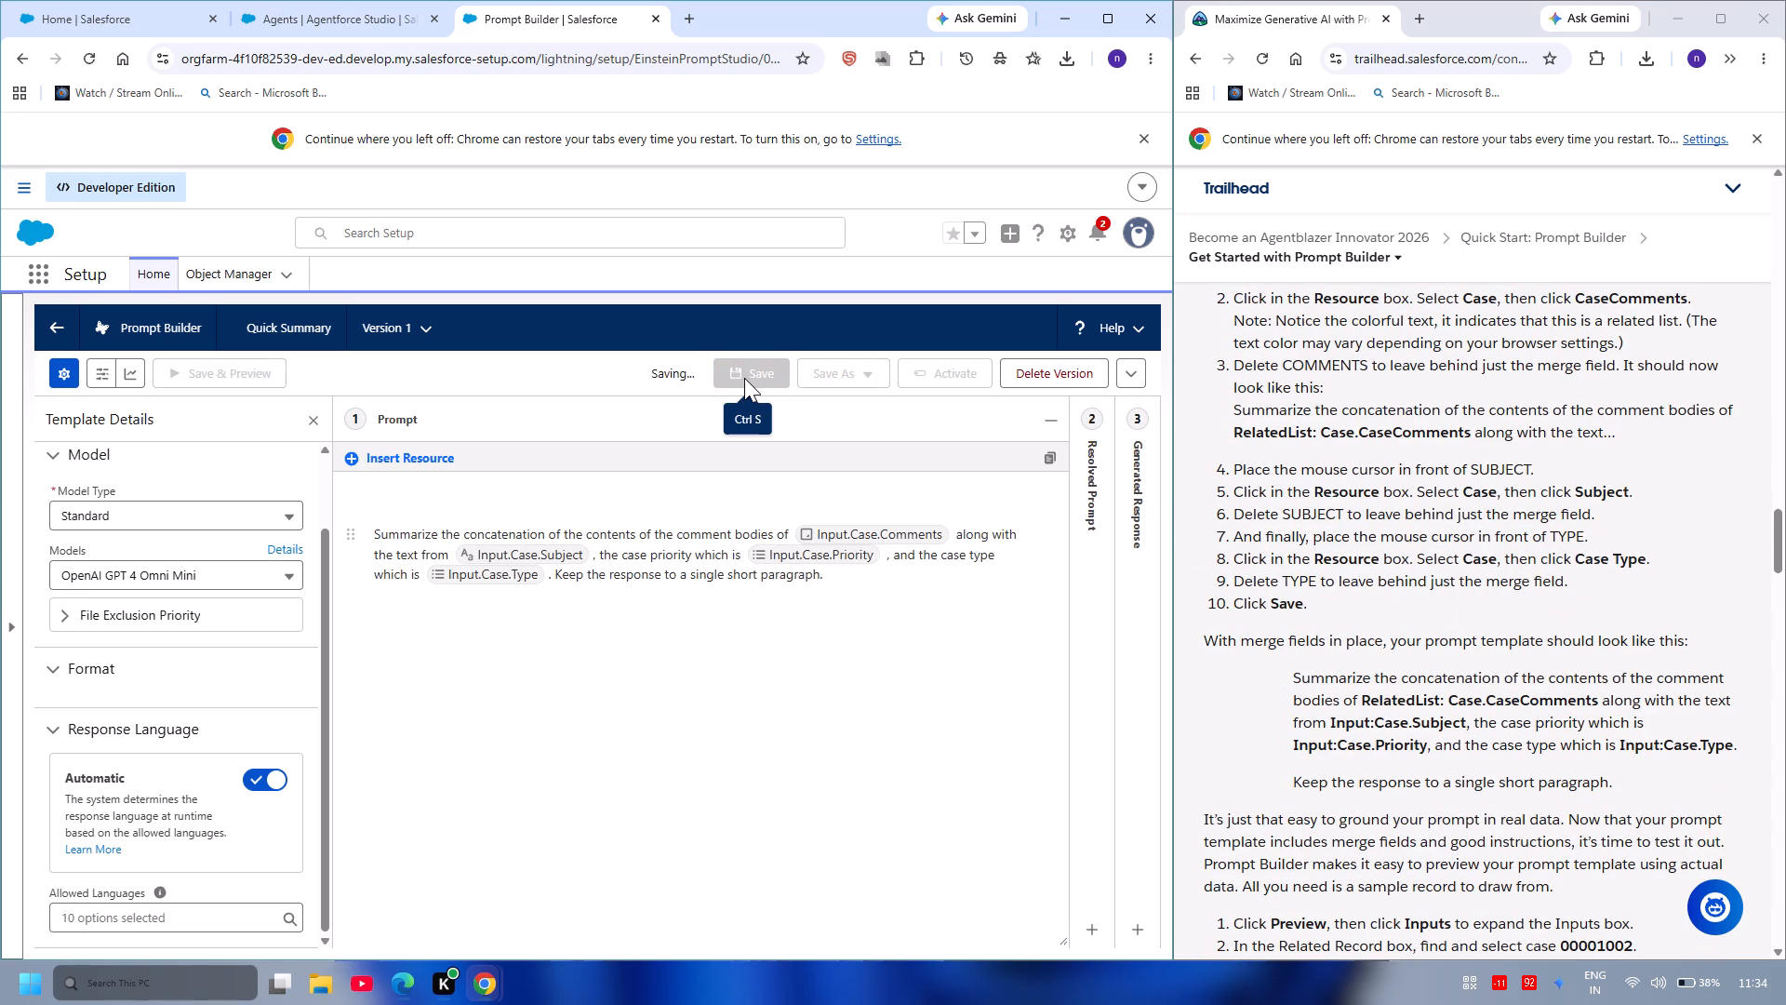
Read the Trailhead instructions on the finished merge-field prompt and on previewing the template with a sample case.
scroll(1446, 548, down, 1)
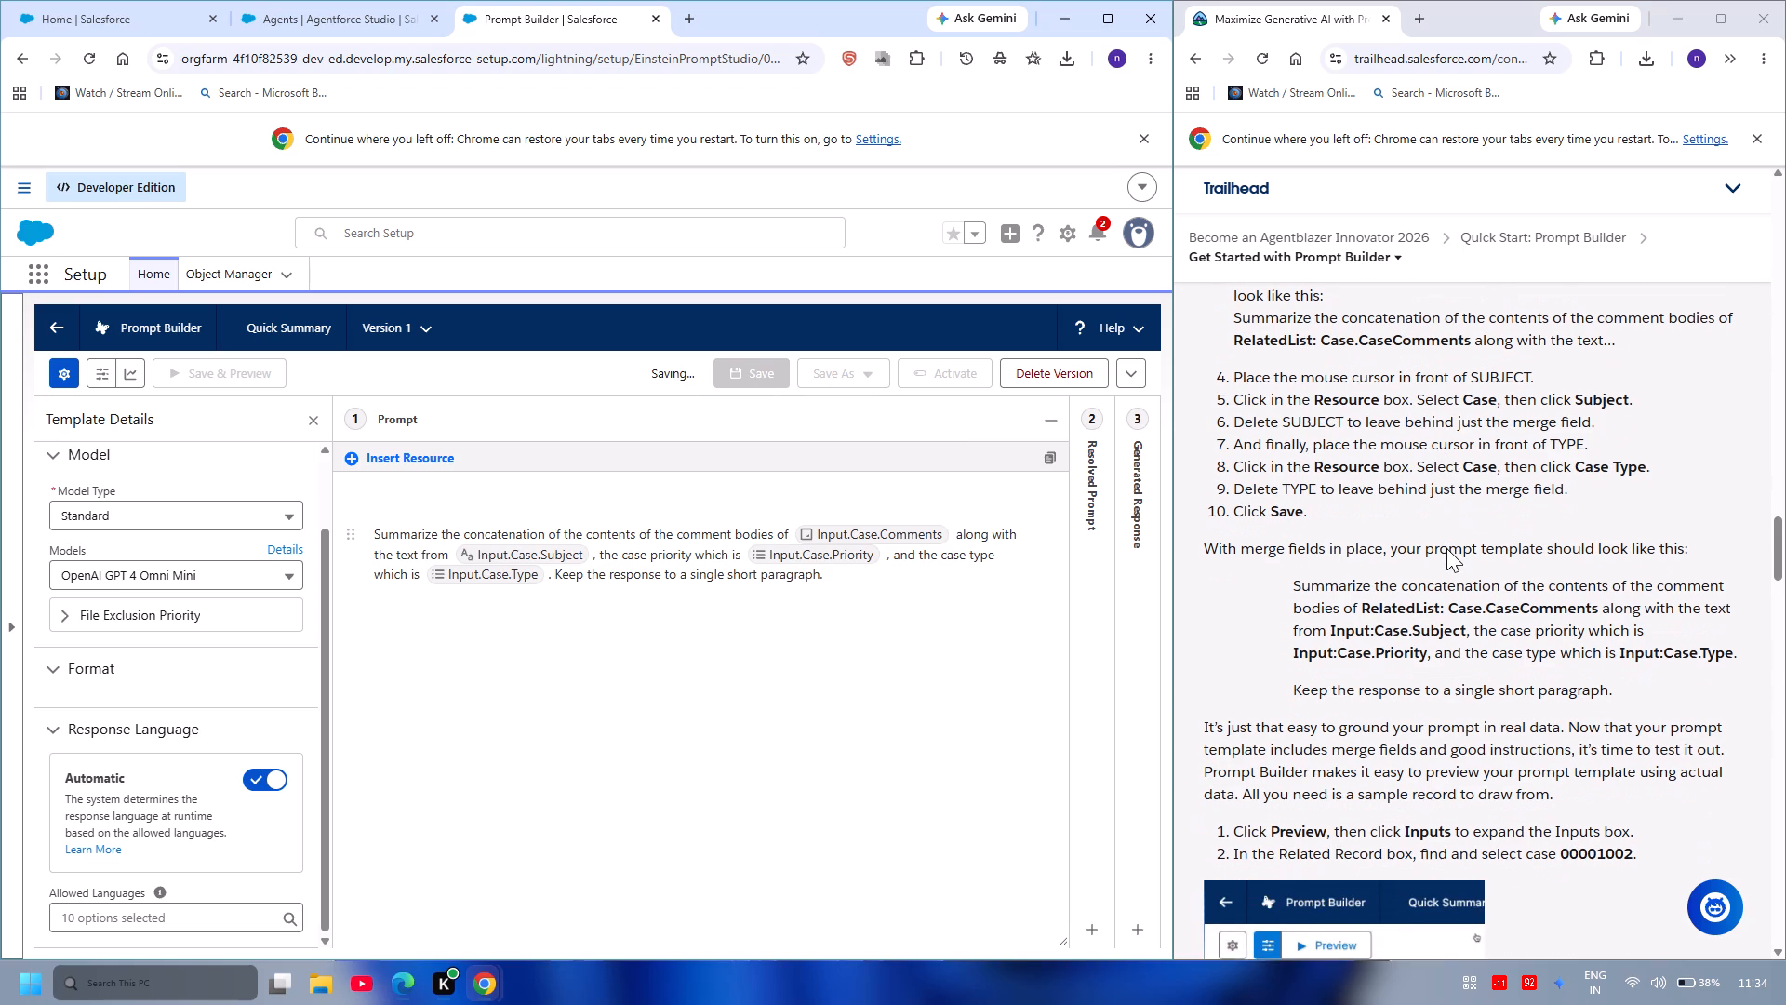
scroll(1446, 548, down, 4)
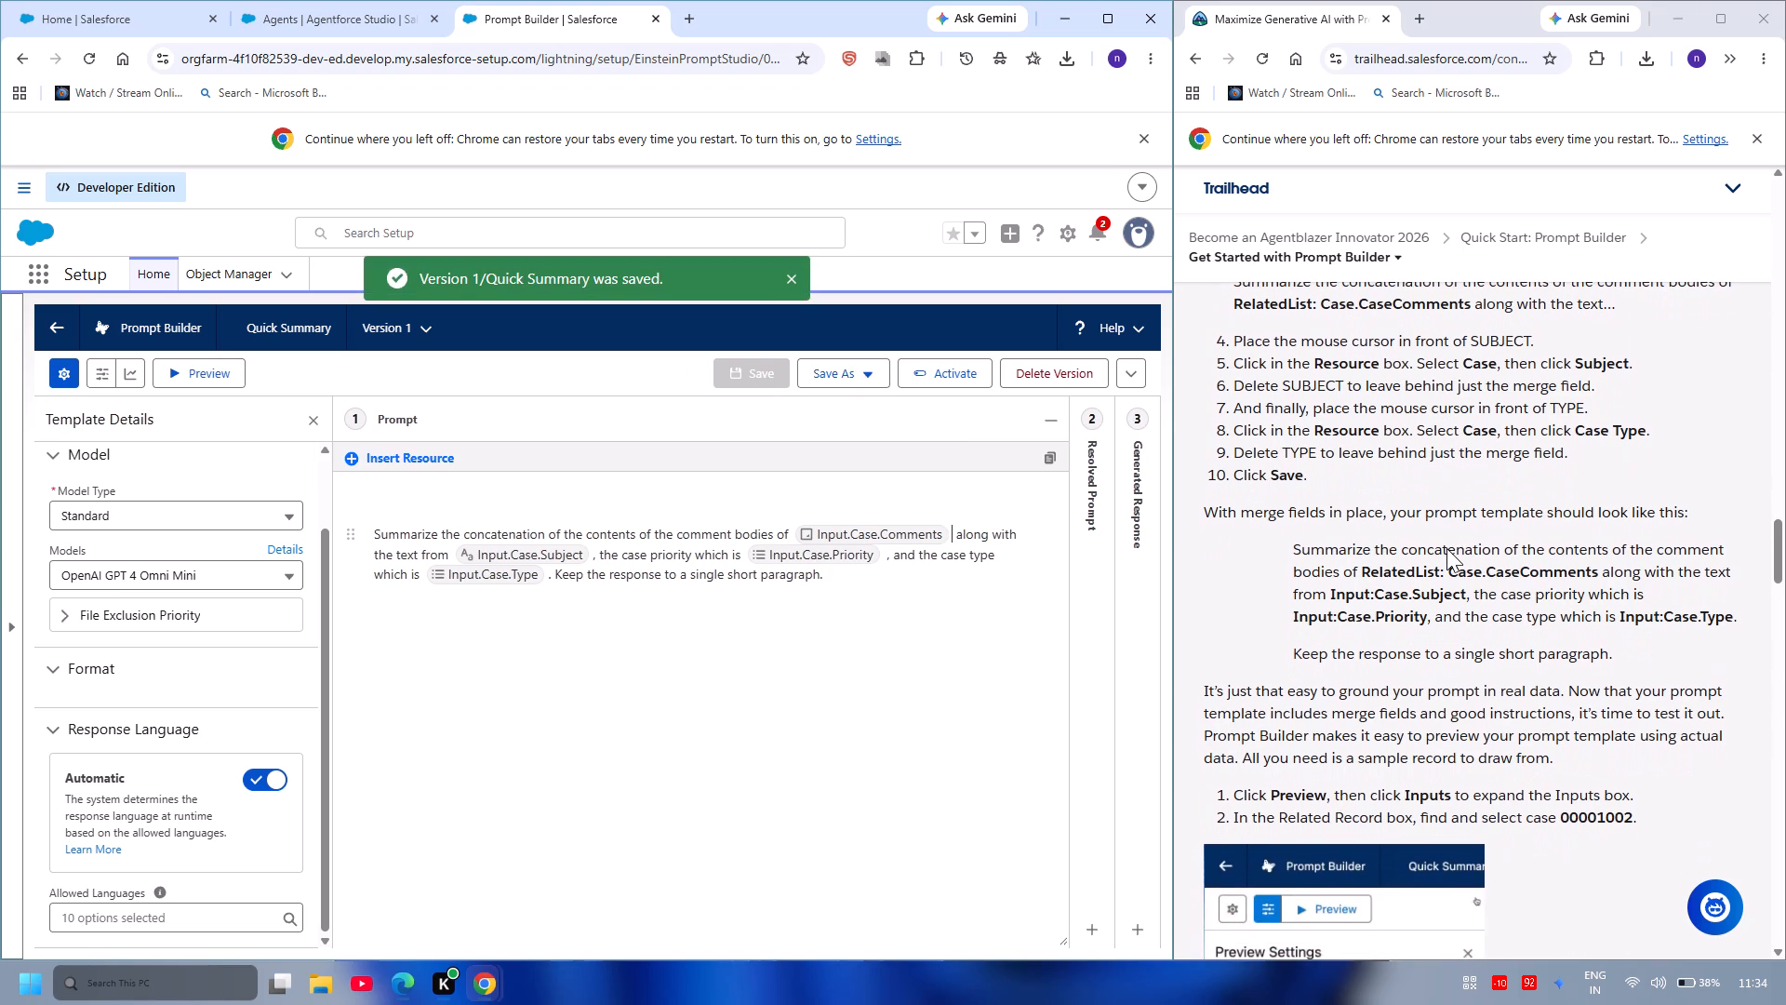
scroll(1446, 548, down, 2)
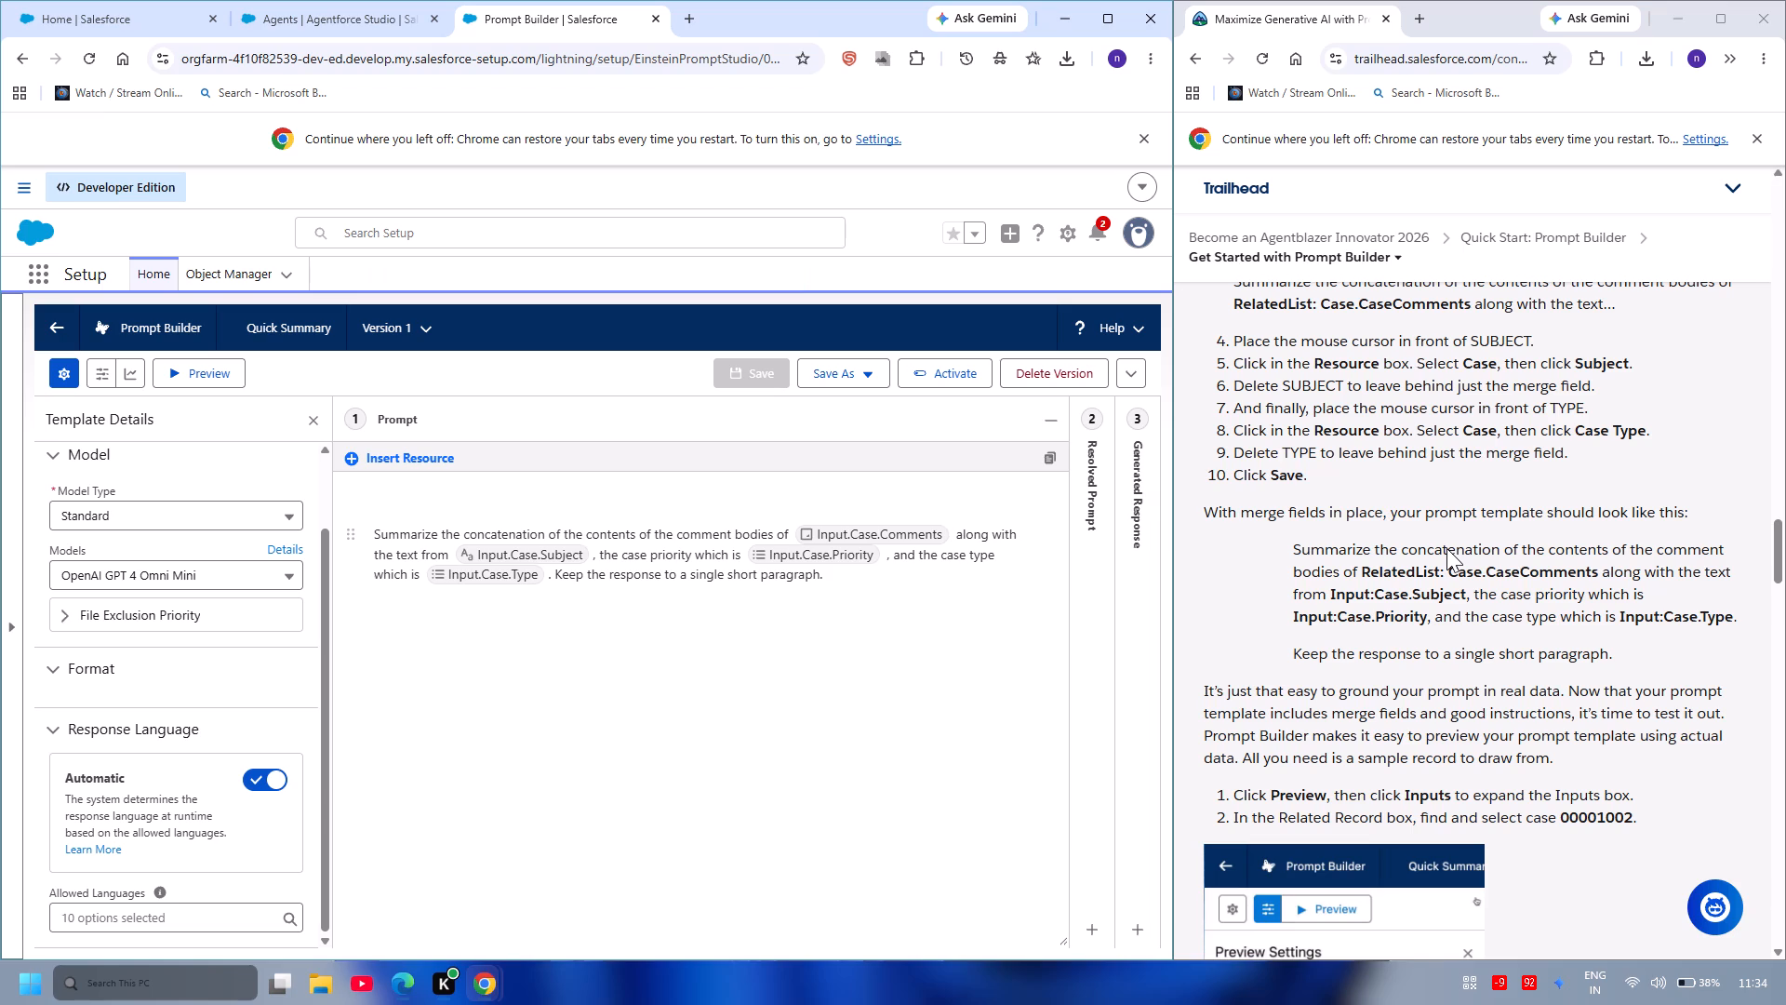
scroll(1629, 400, up, 2)
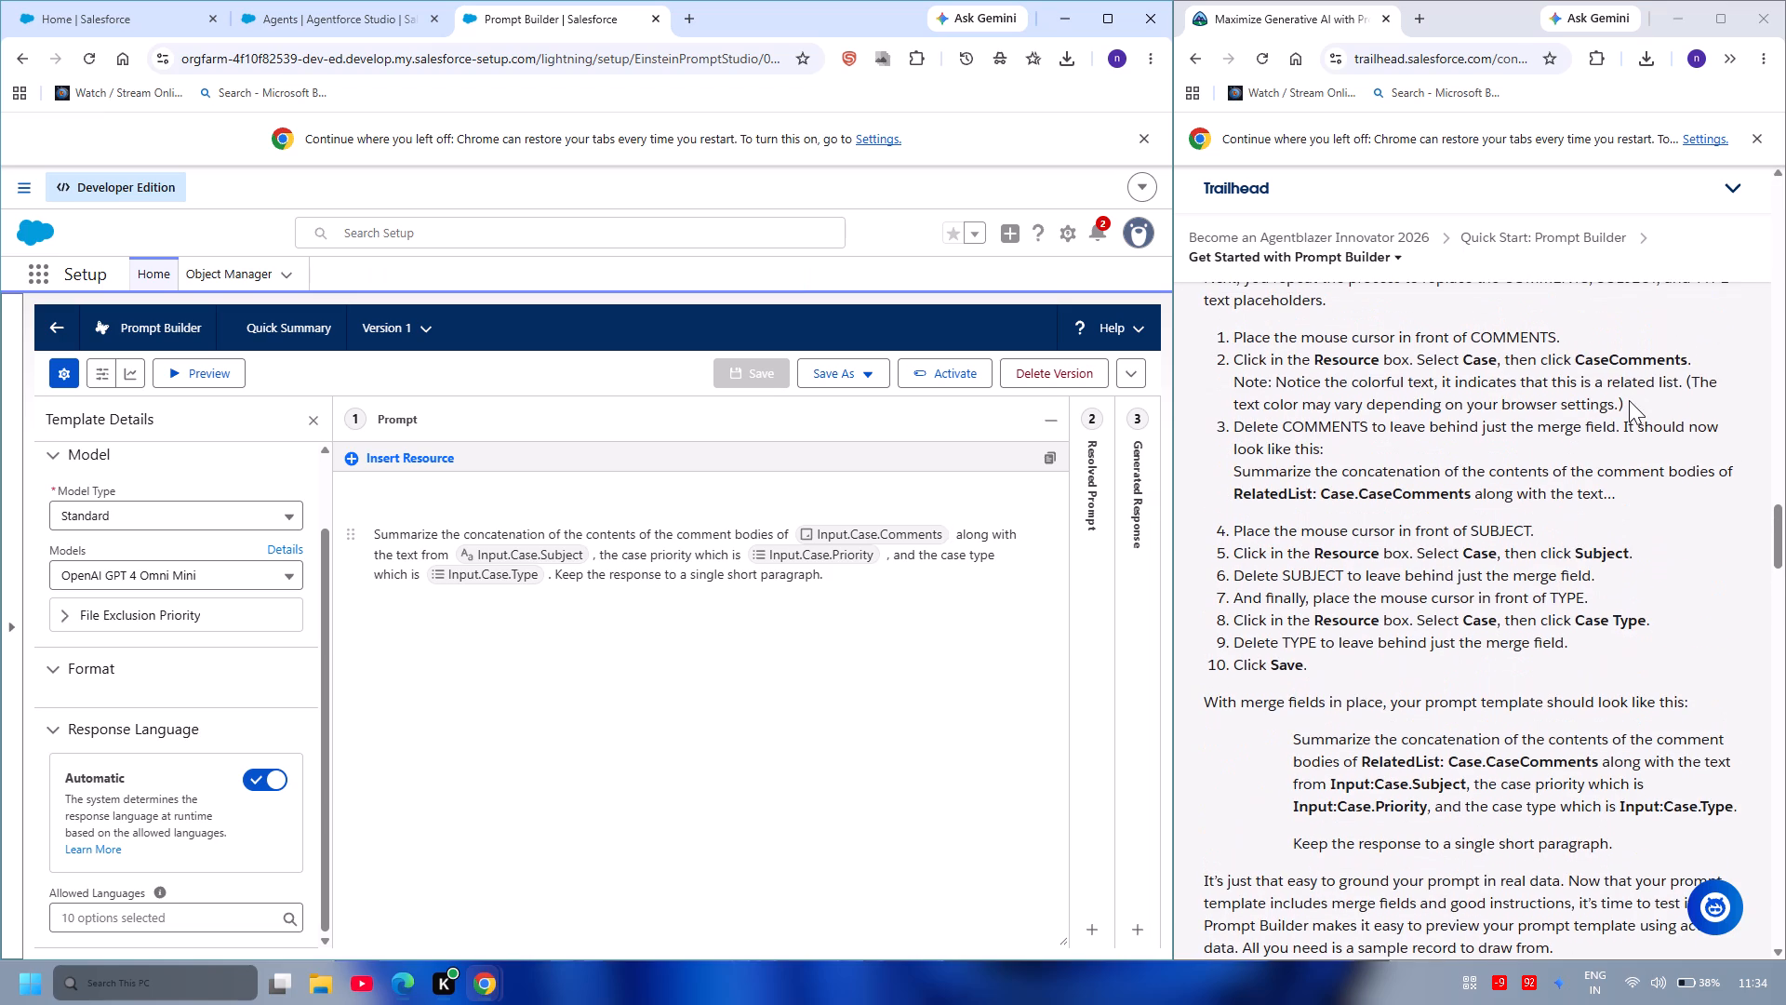
scroll(1629, 400, up, 2)
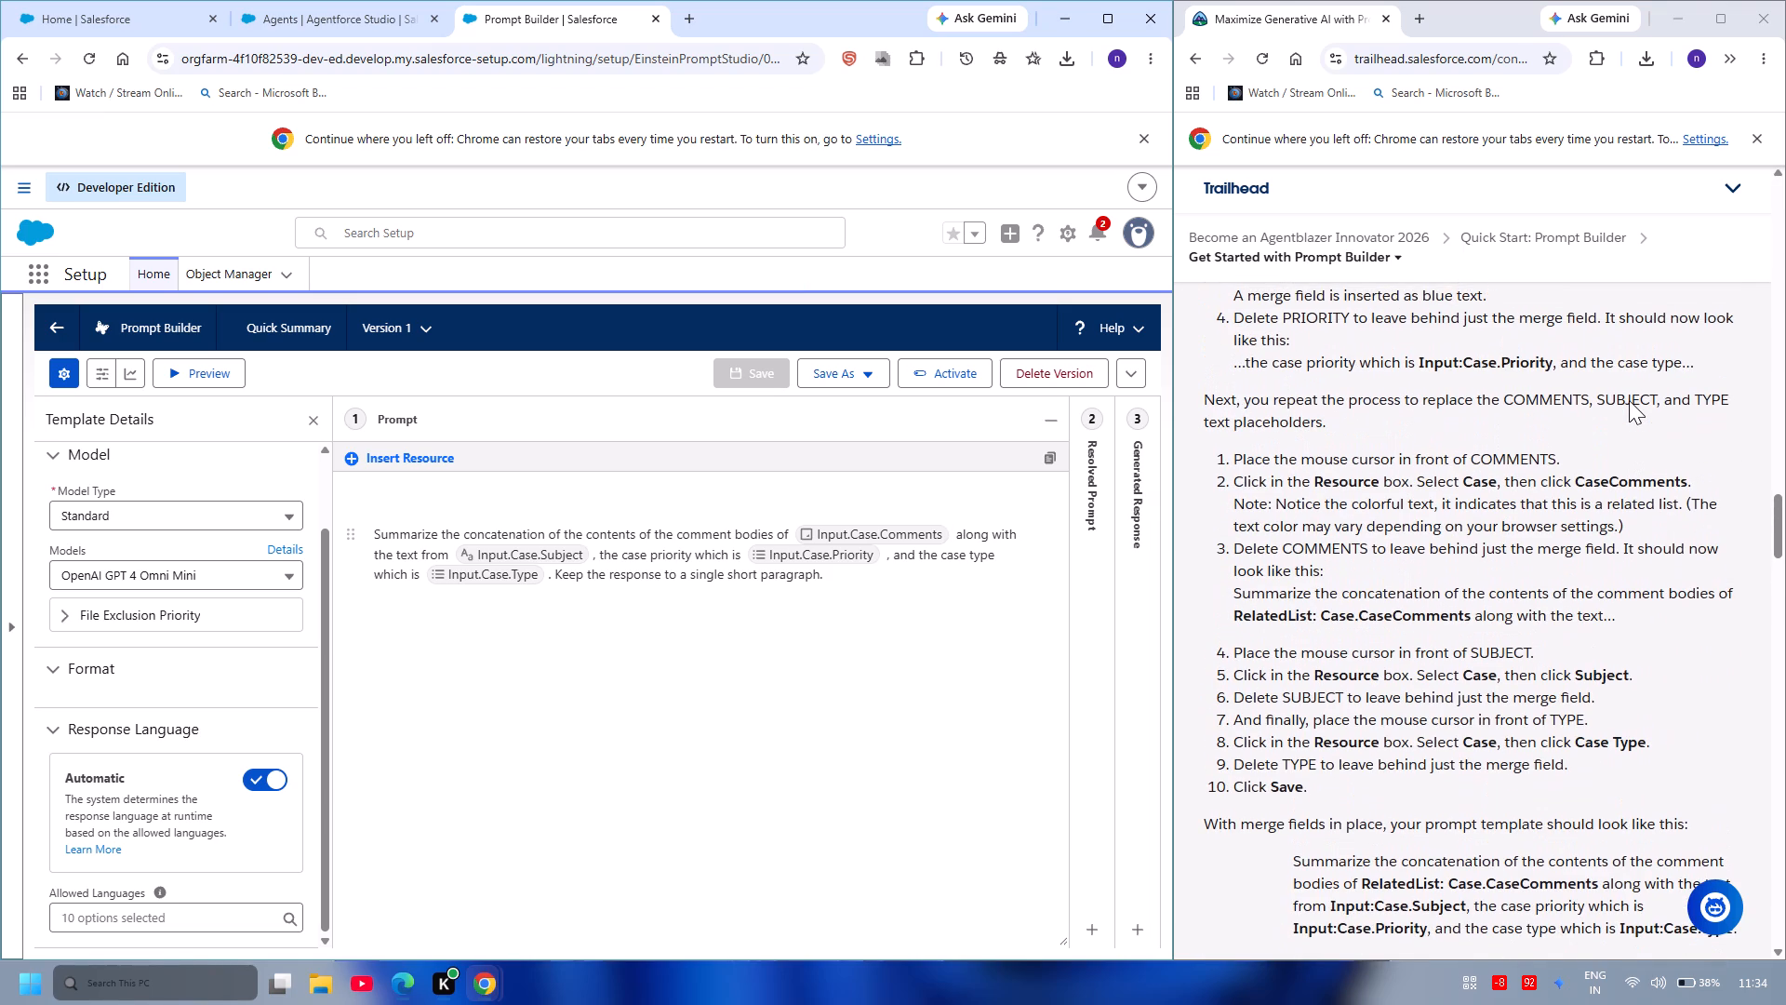
scroll(1629, 400, down, 2)
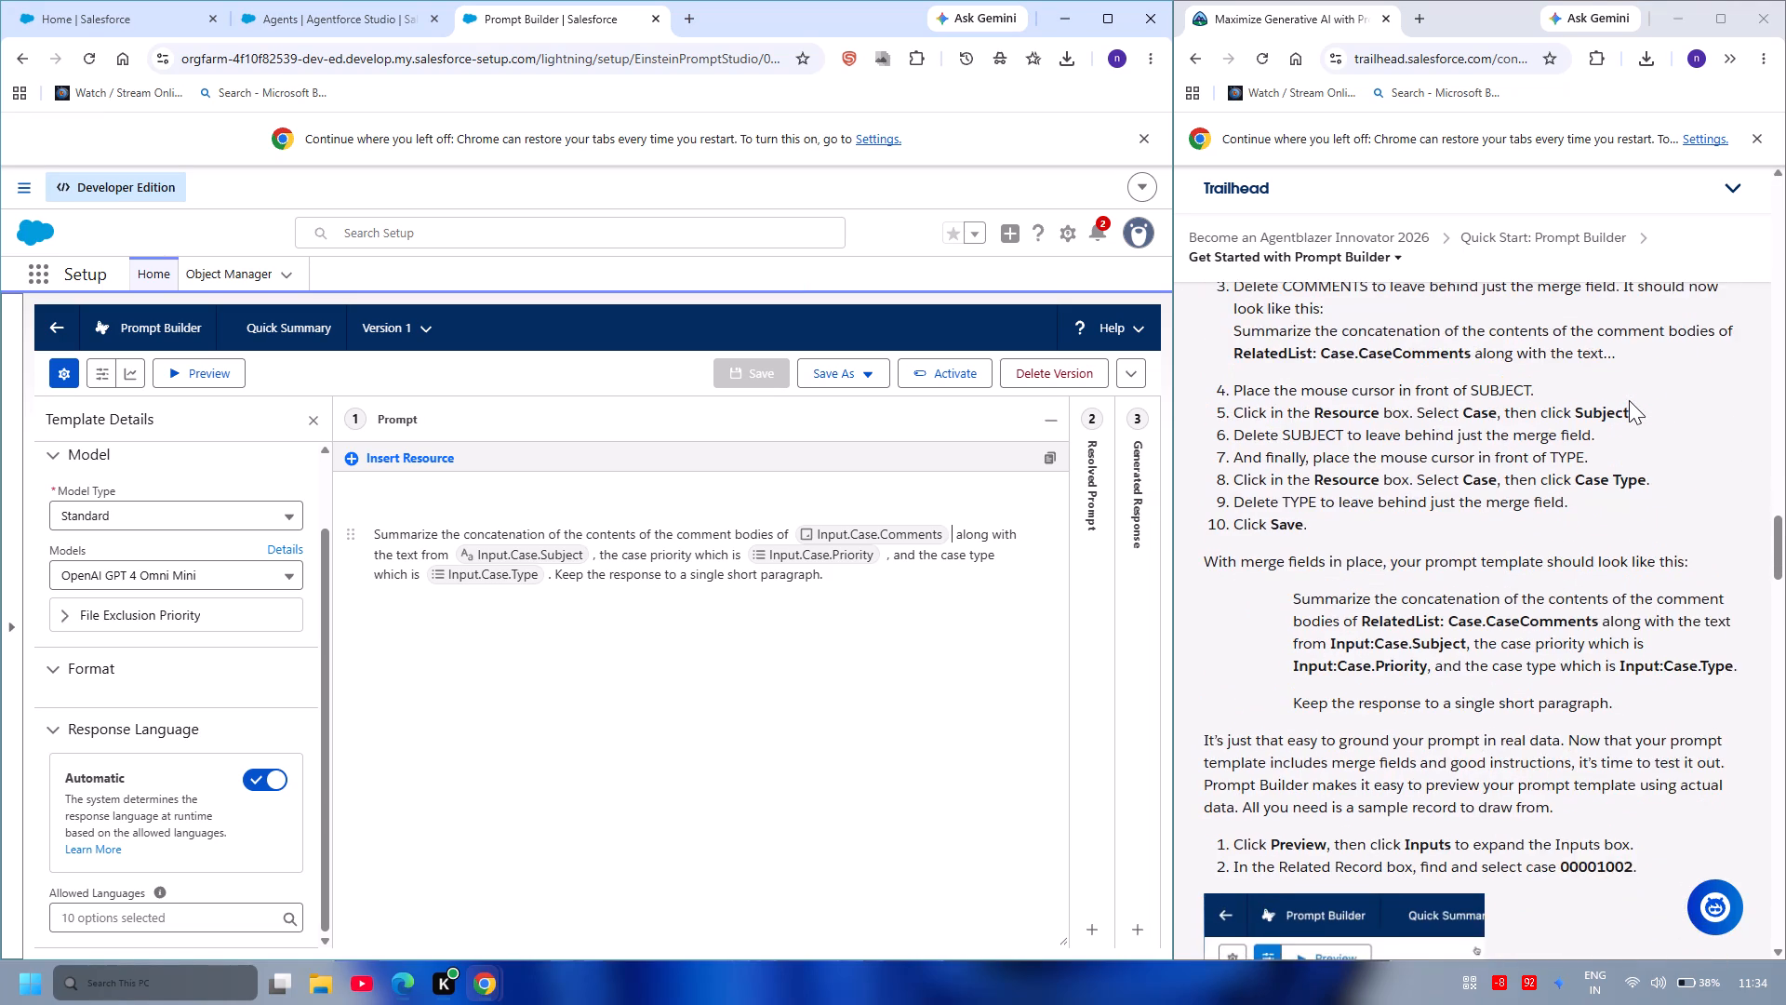
scroll(1629, 400, down, 3)
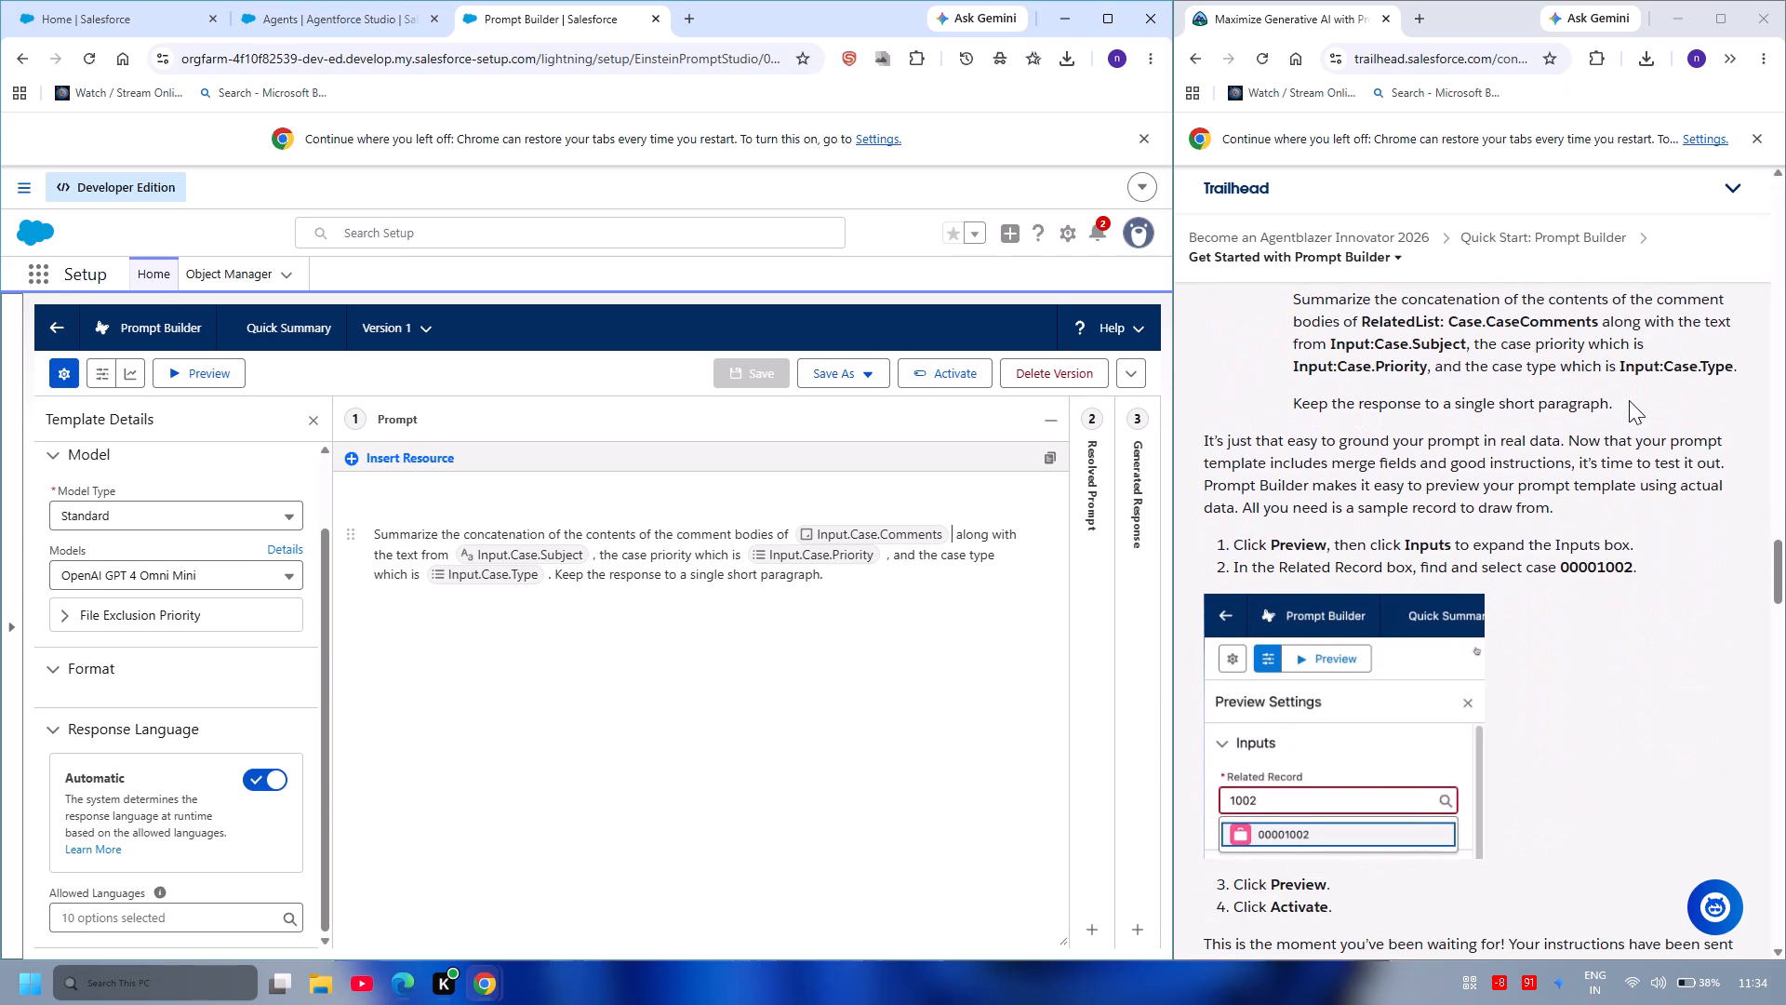
Preview the Quick Summary template with case 00001002 as the related record.
click(213, 370)
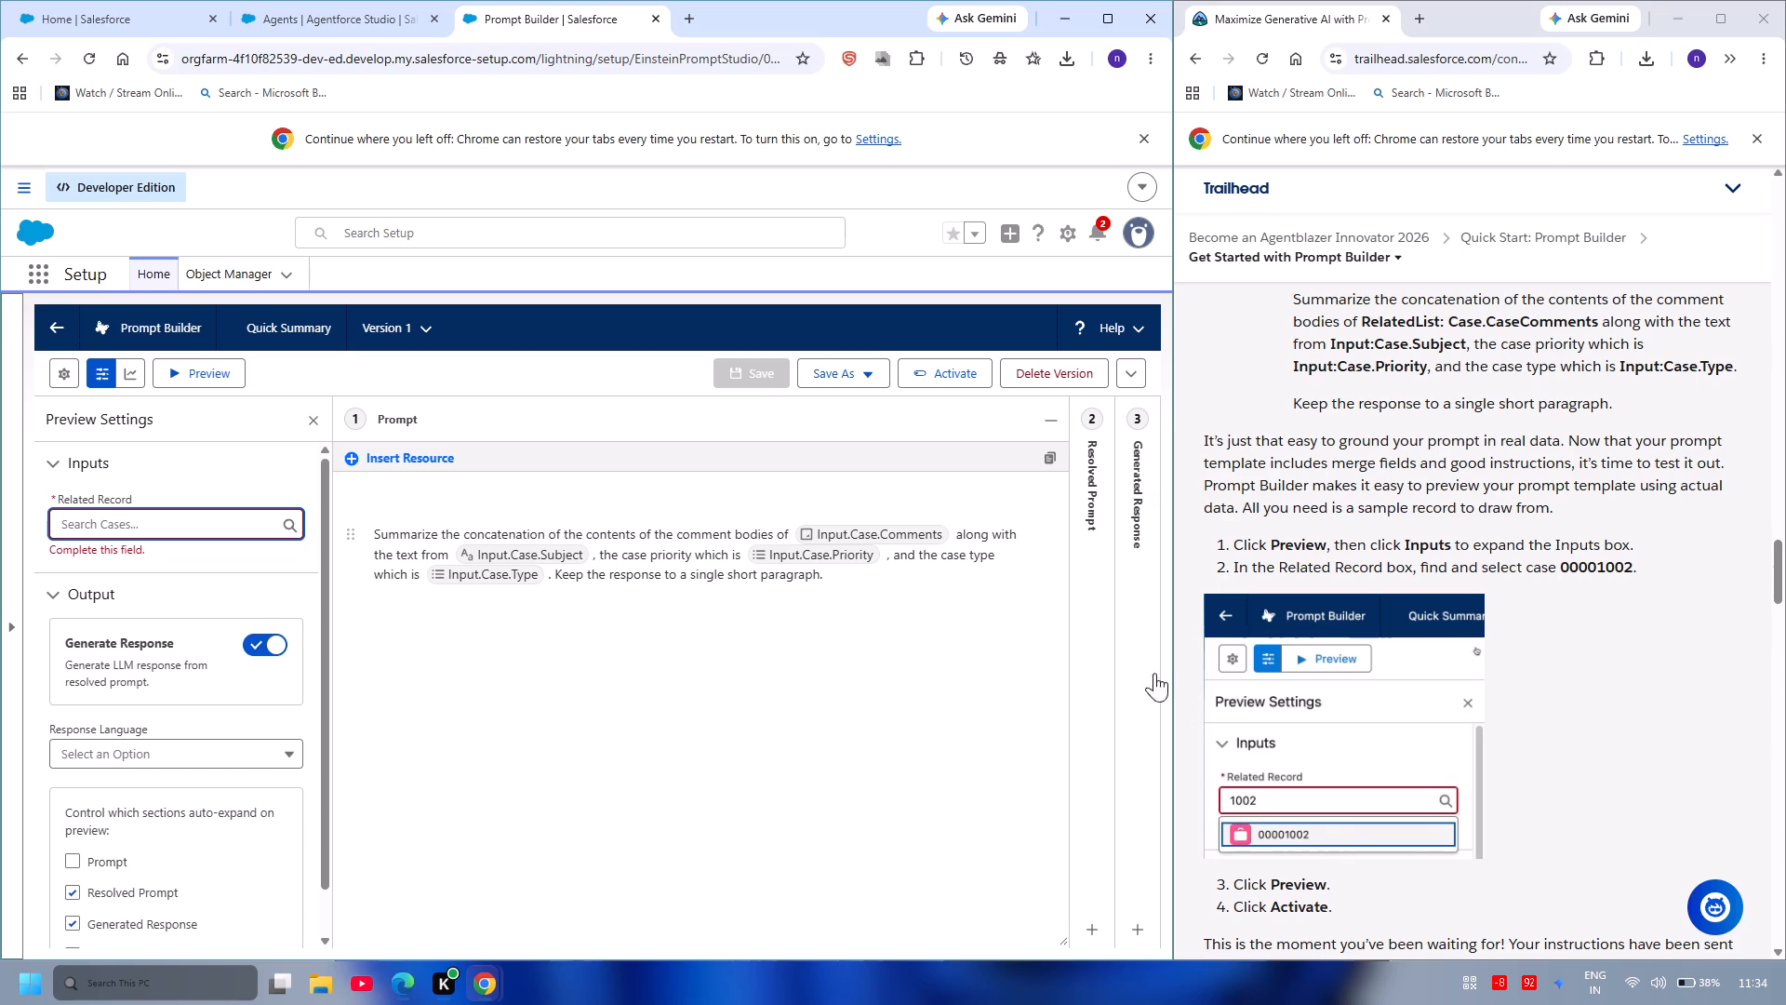
scroll(1395, 659, down, 2)
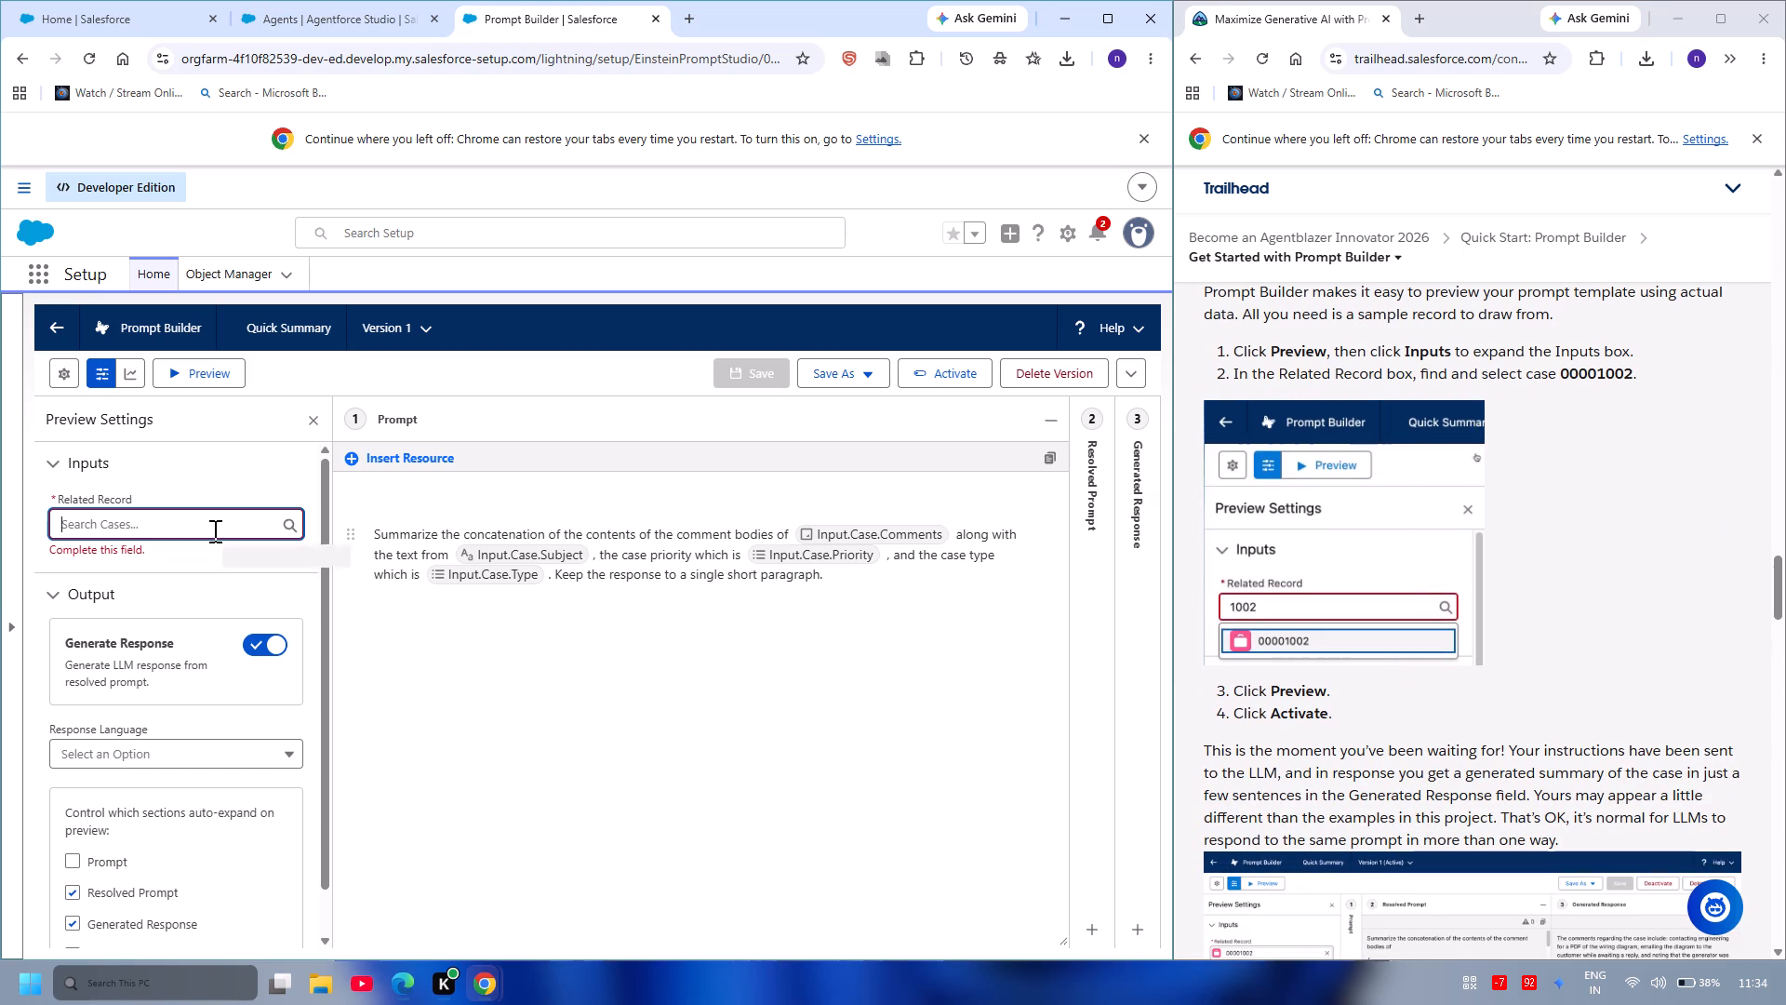
key(1)
text(002)
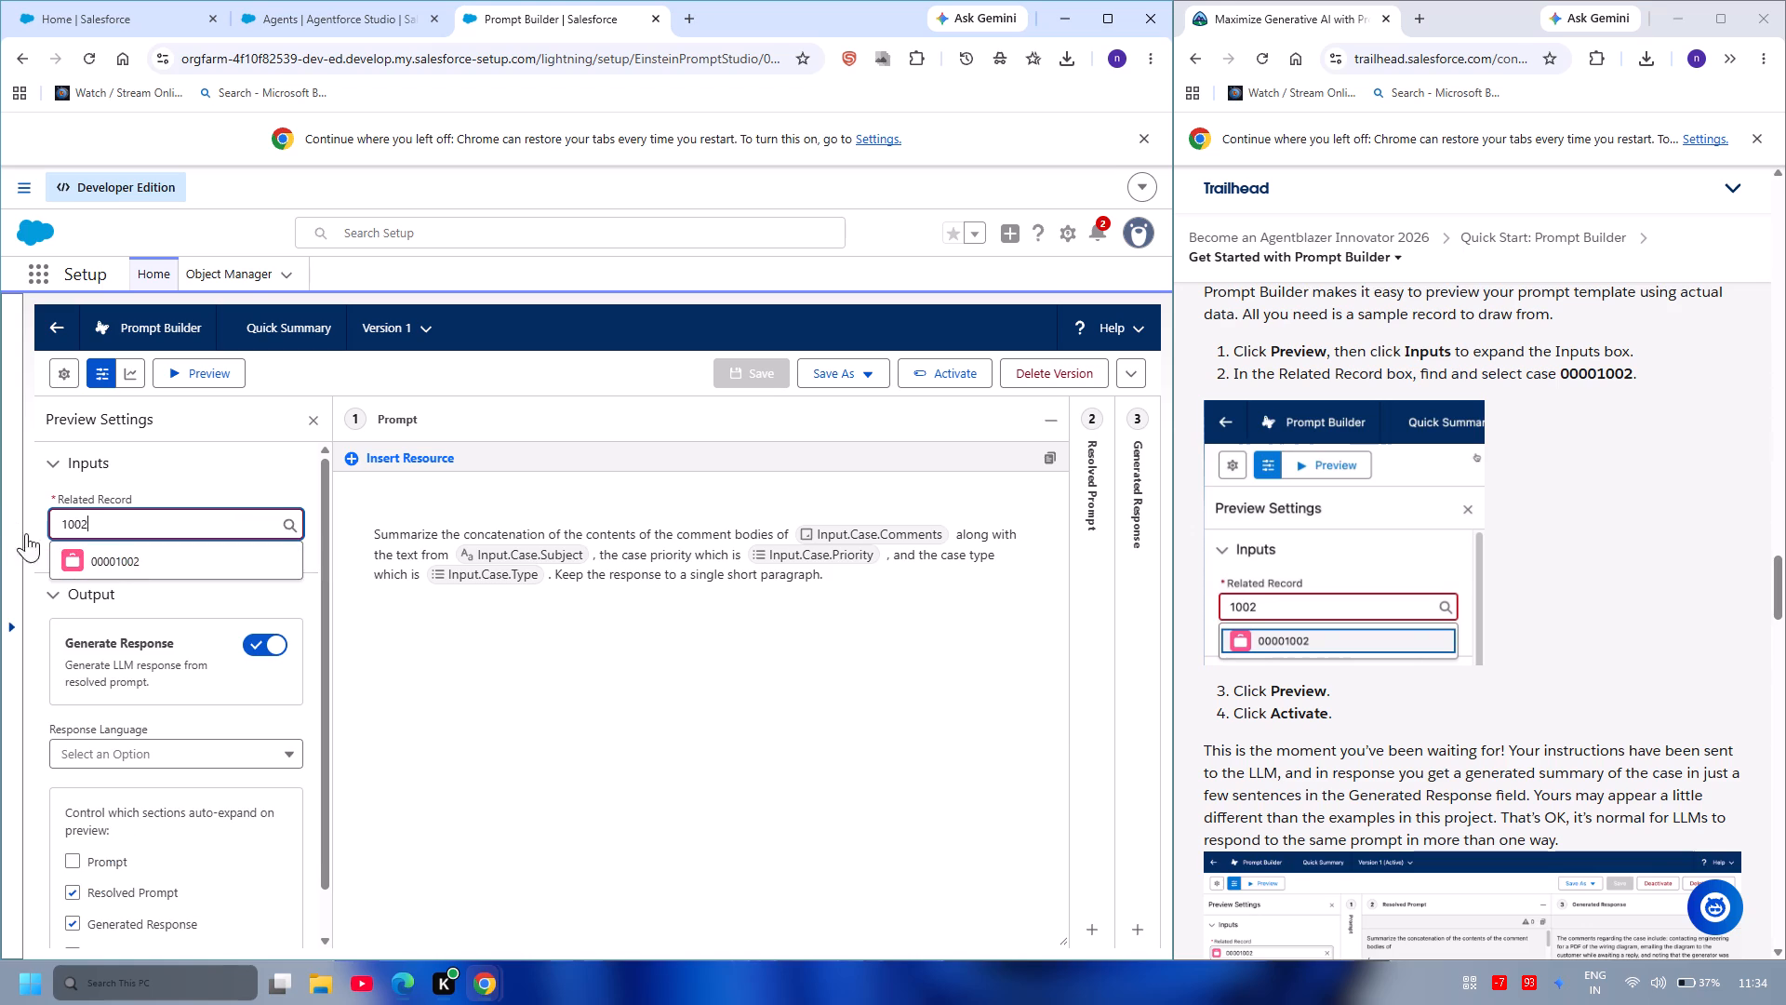
click(125, 569)
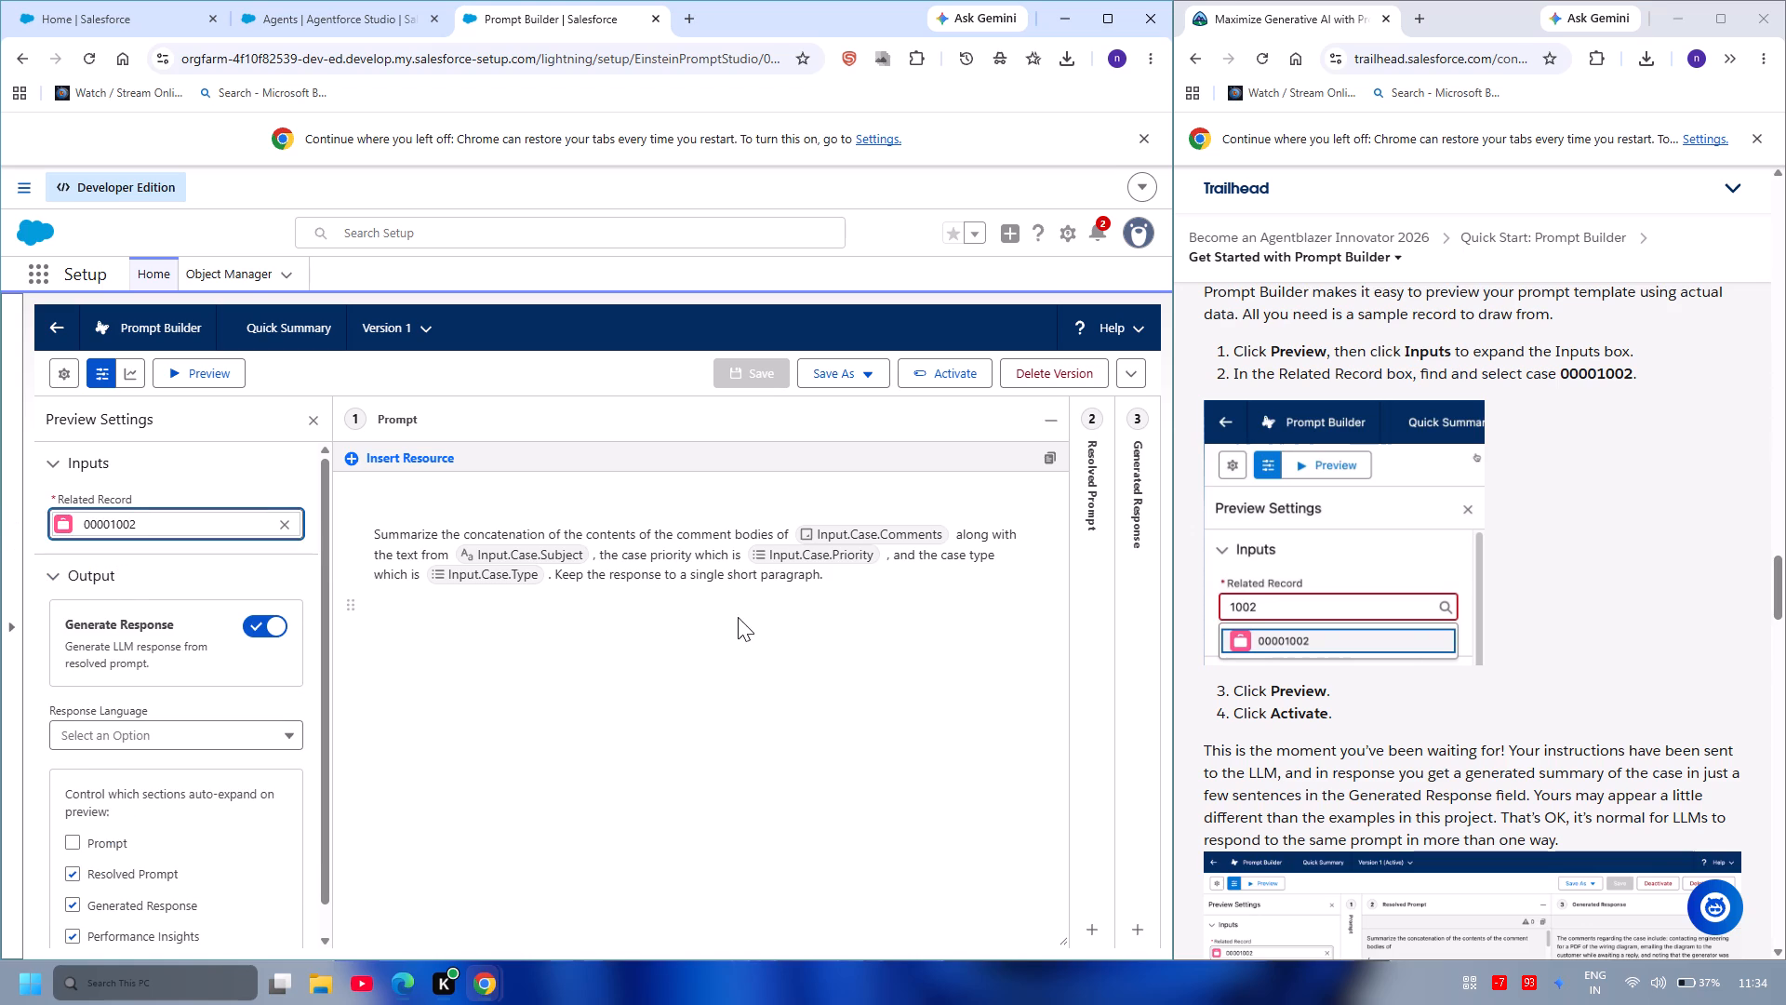
scroll(1388, 661, down, 1)
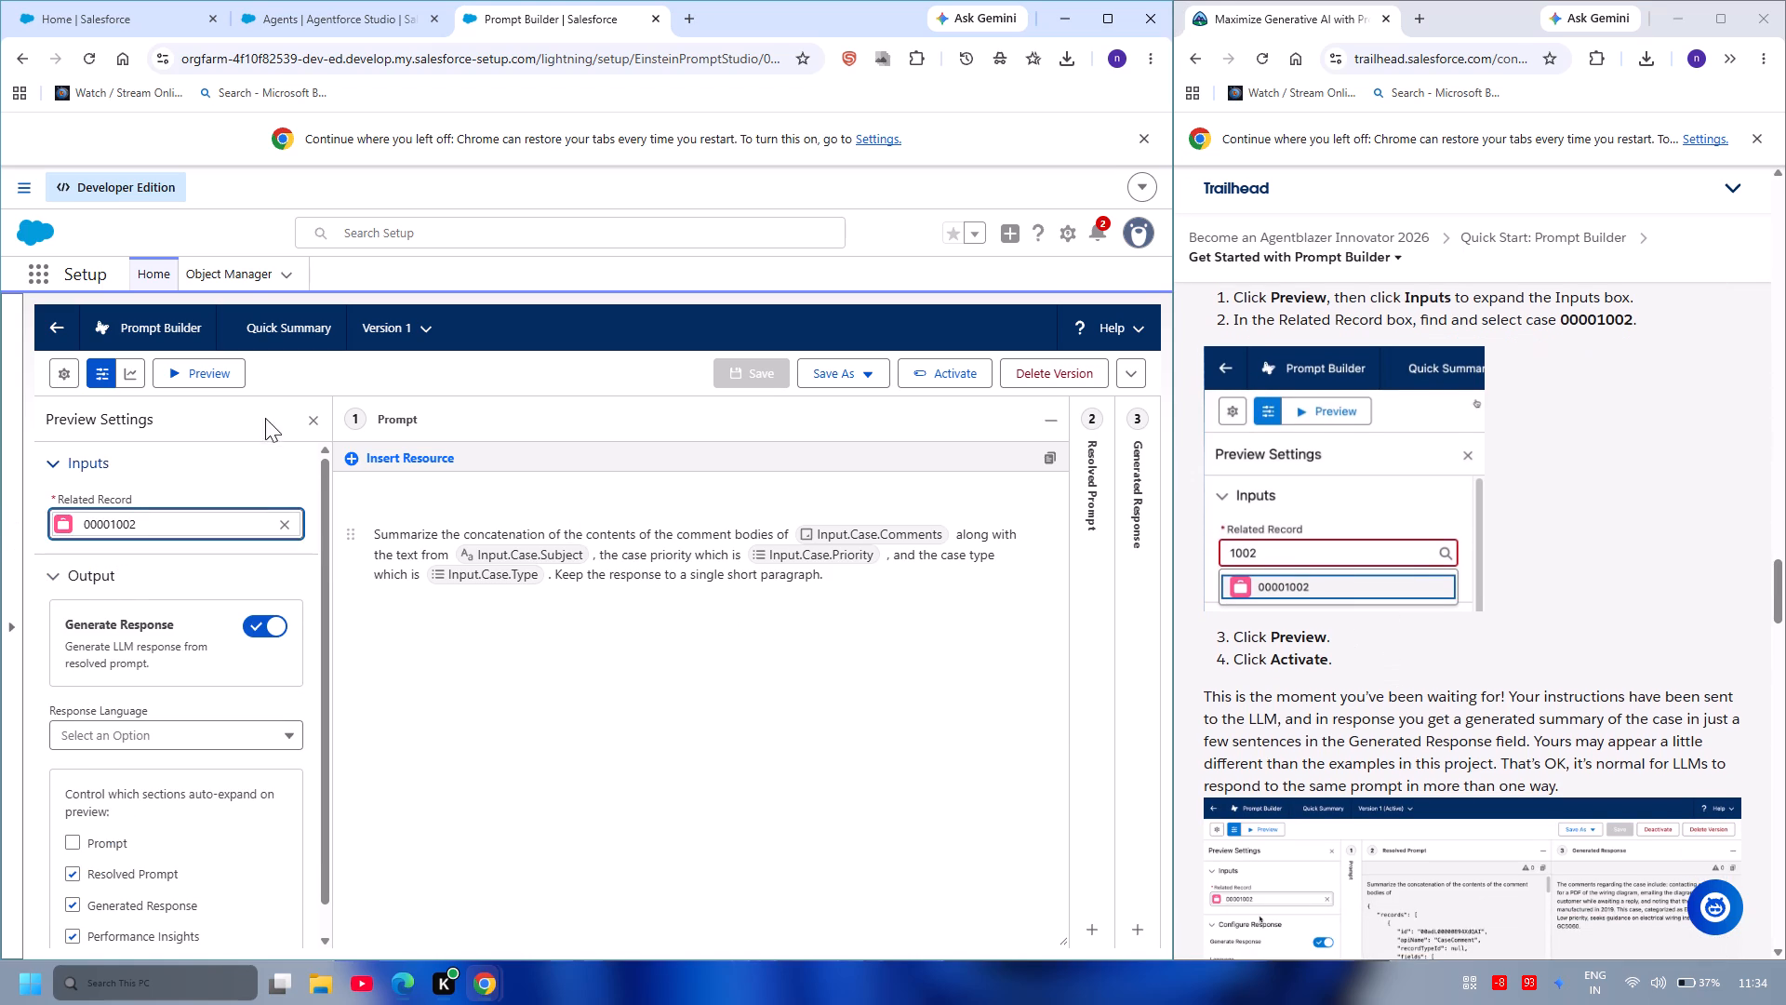
click(217, 374)
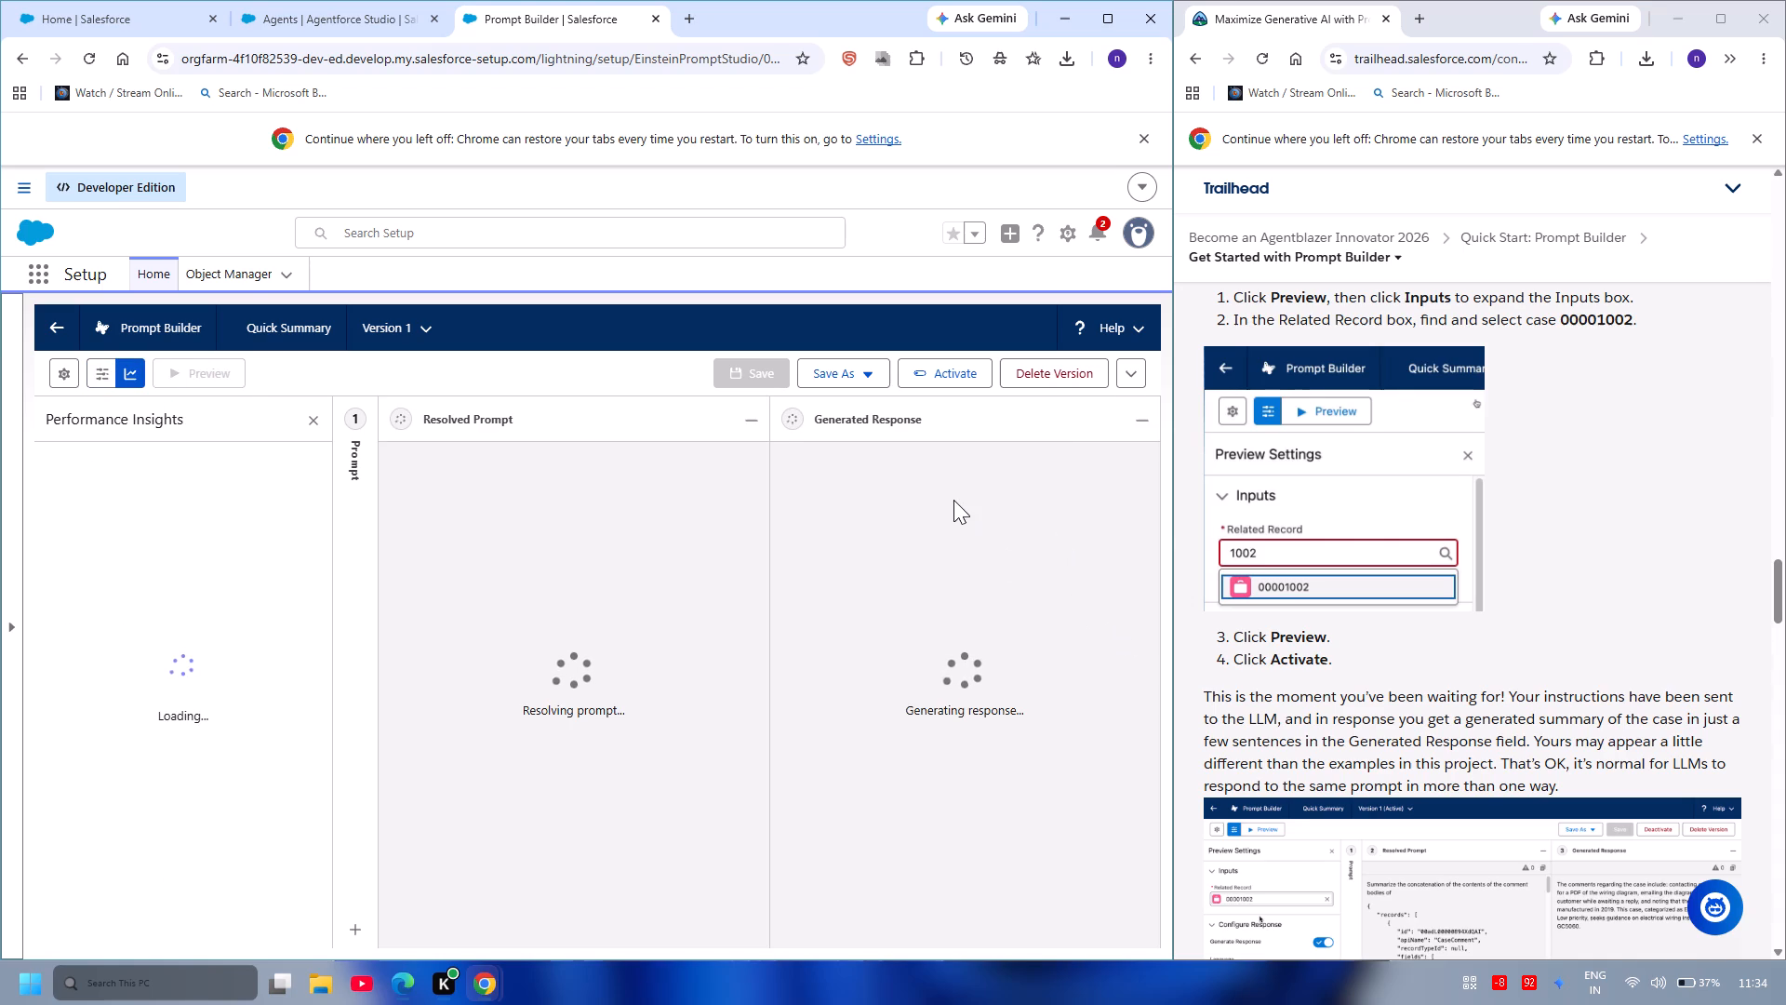
Activate Version 1 of the Quick Summary prompt template.
scroll(1477, 502, down, 1)
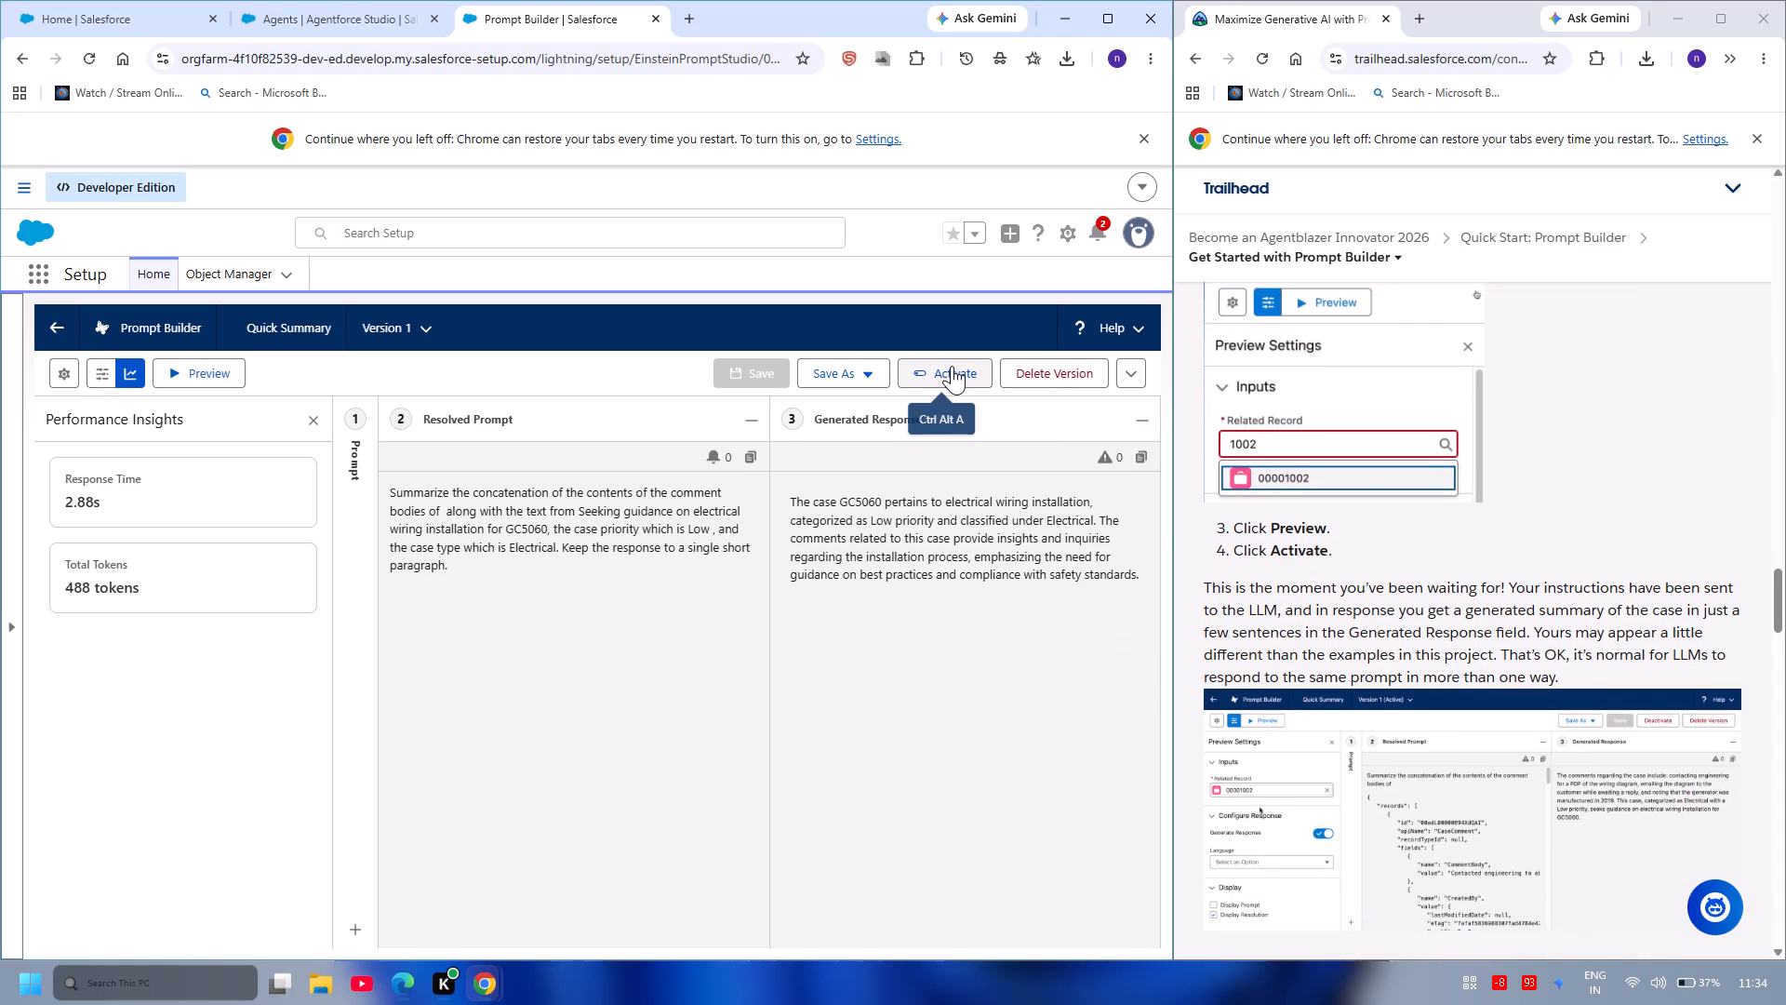
click(952, 366)
Following the Enable Dynamic Forms for Cases instructions, search the App Launcher for cases and open the Cases item.
scroll(1552, 643, down, 3)
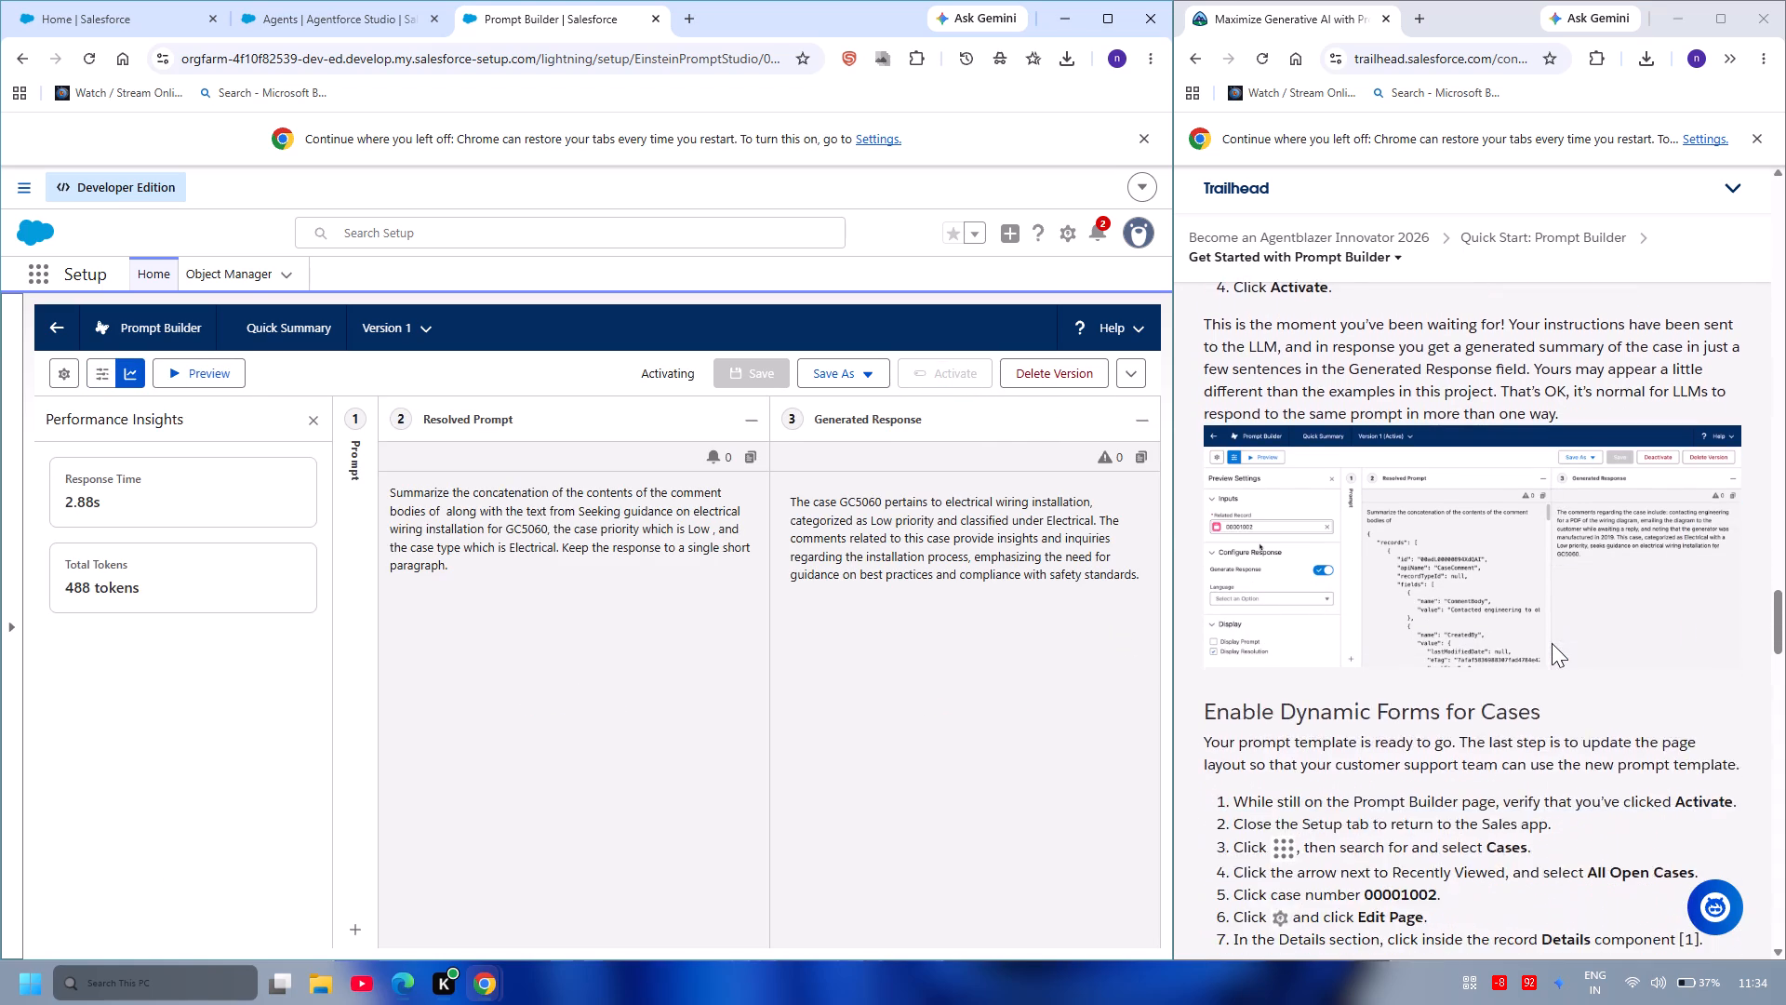
scroll(1552, 643, down, 4)
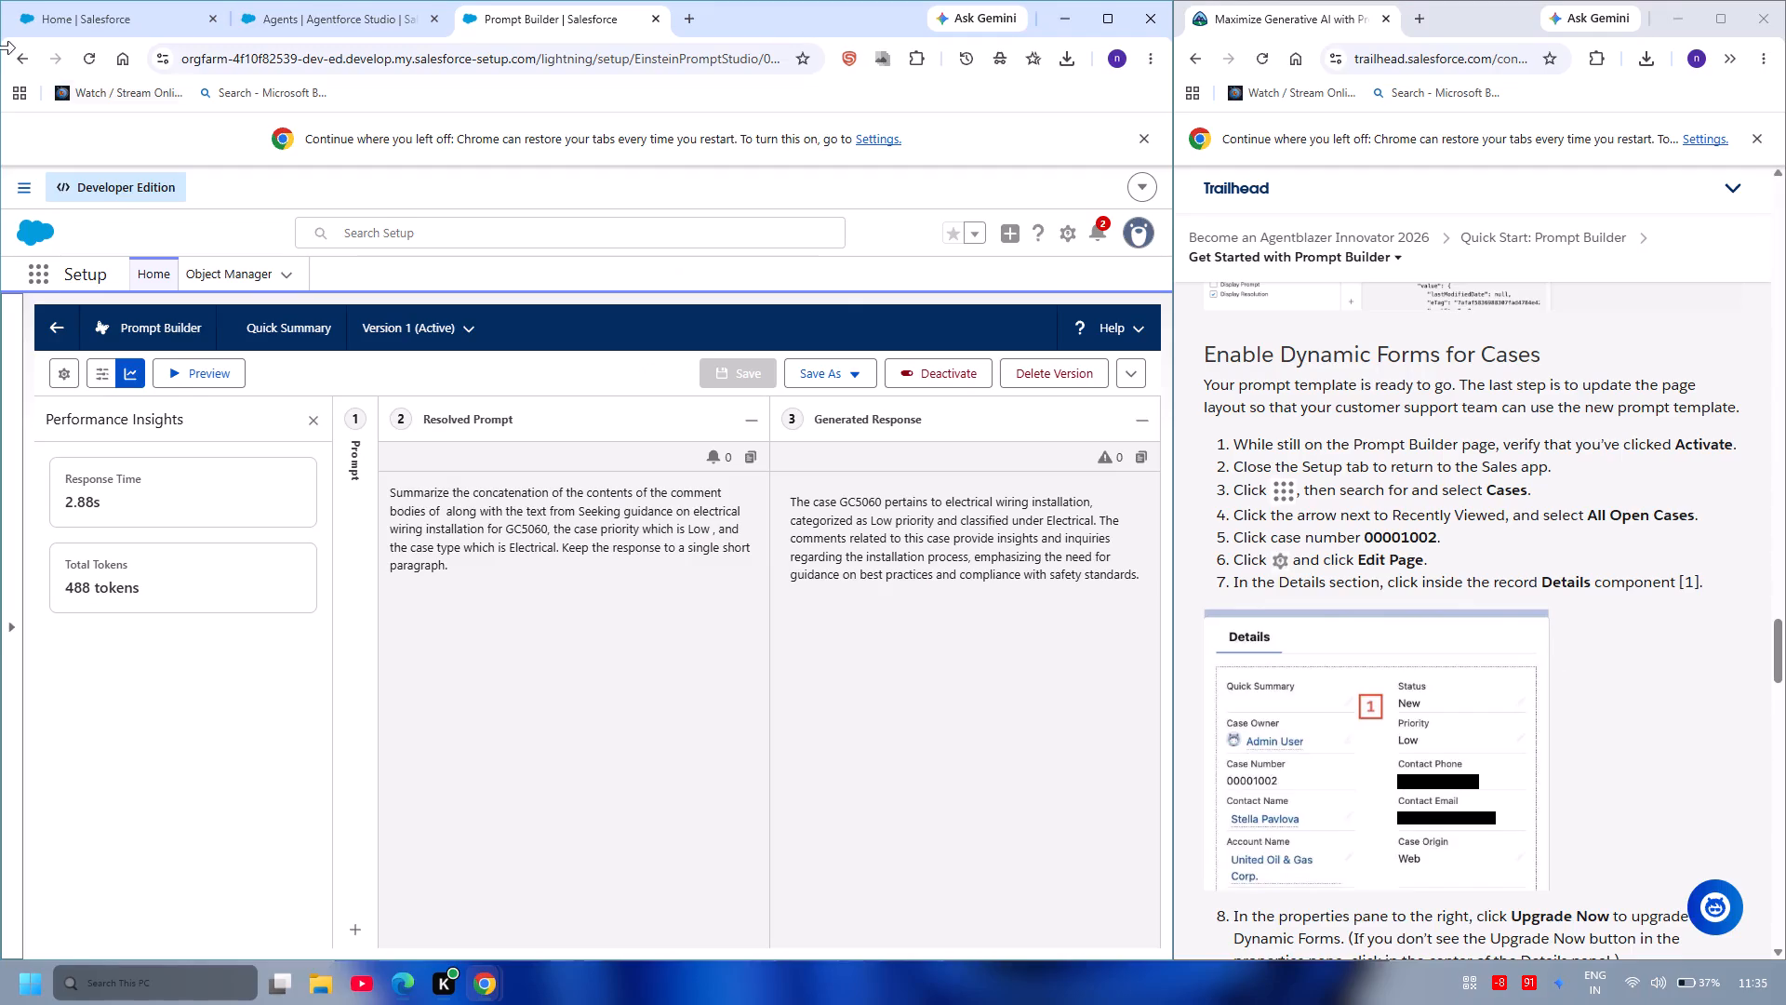
click(35, 272)
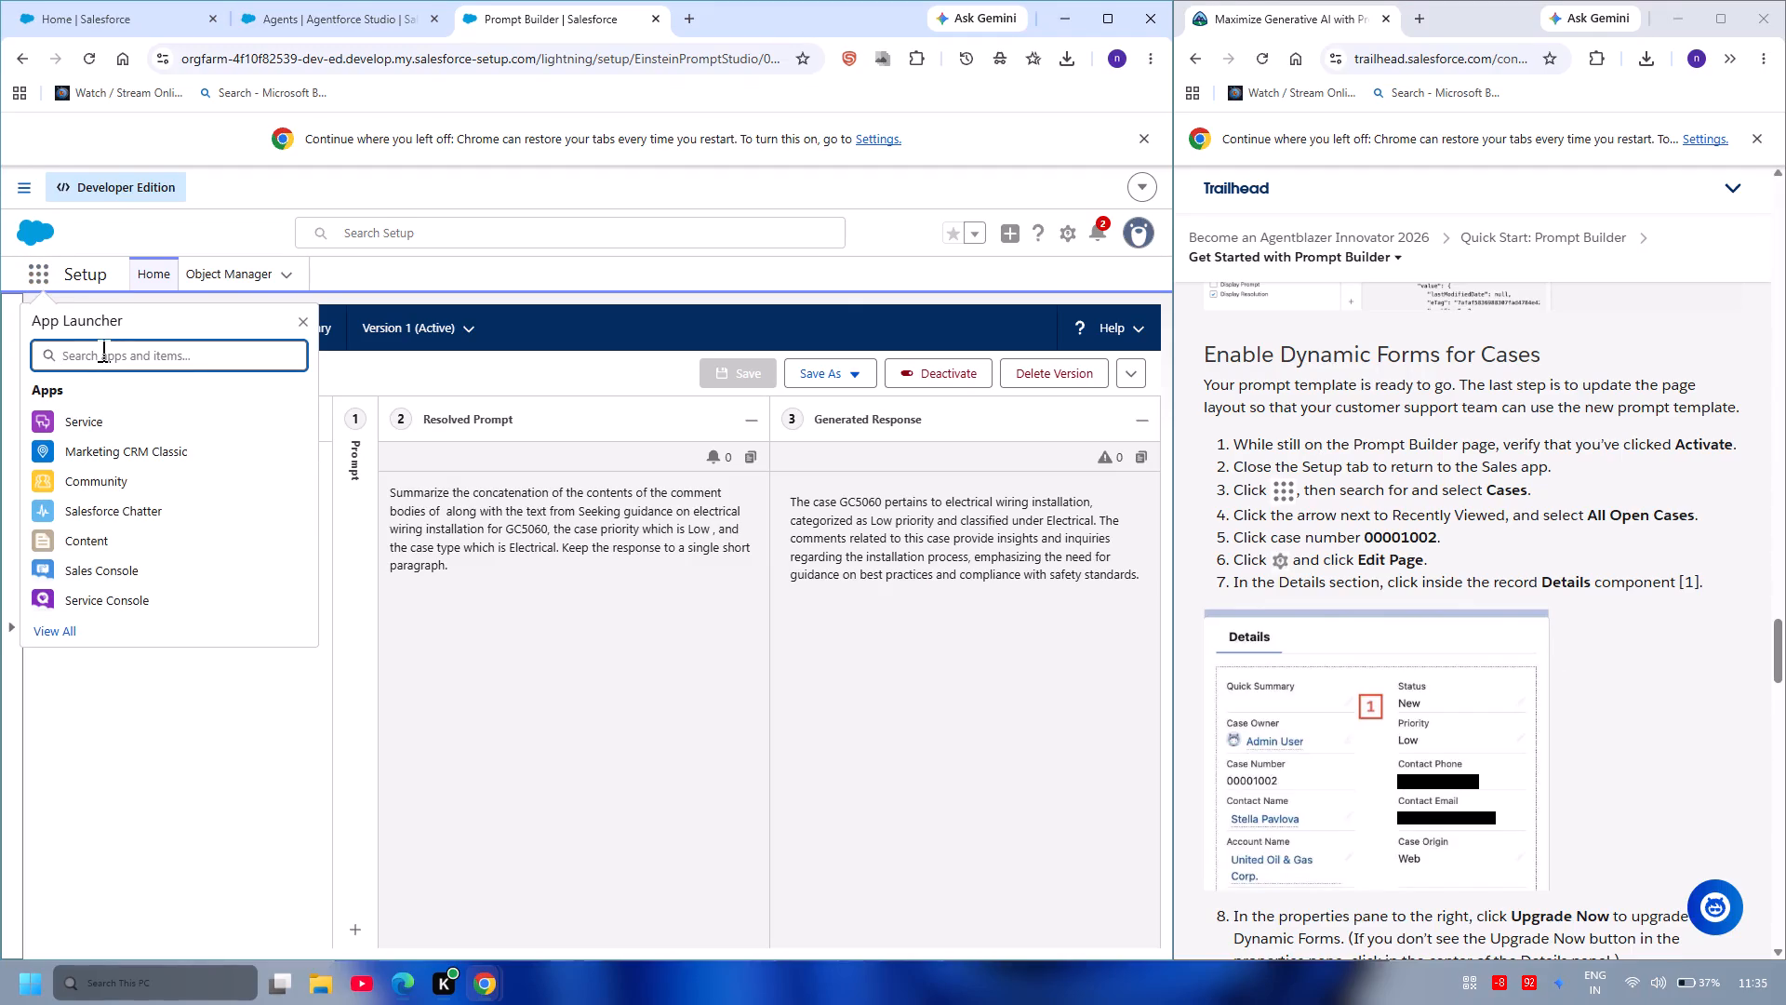
text(cases)
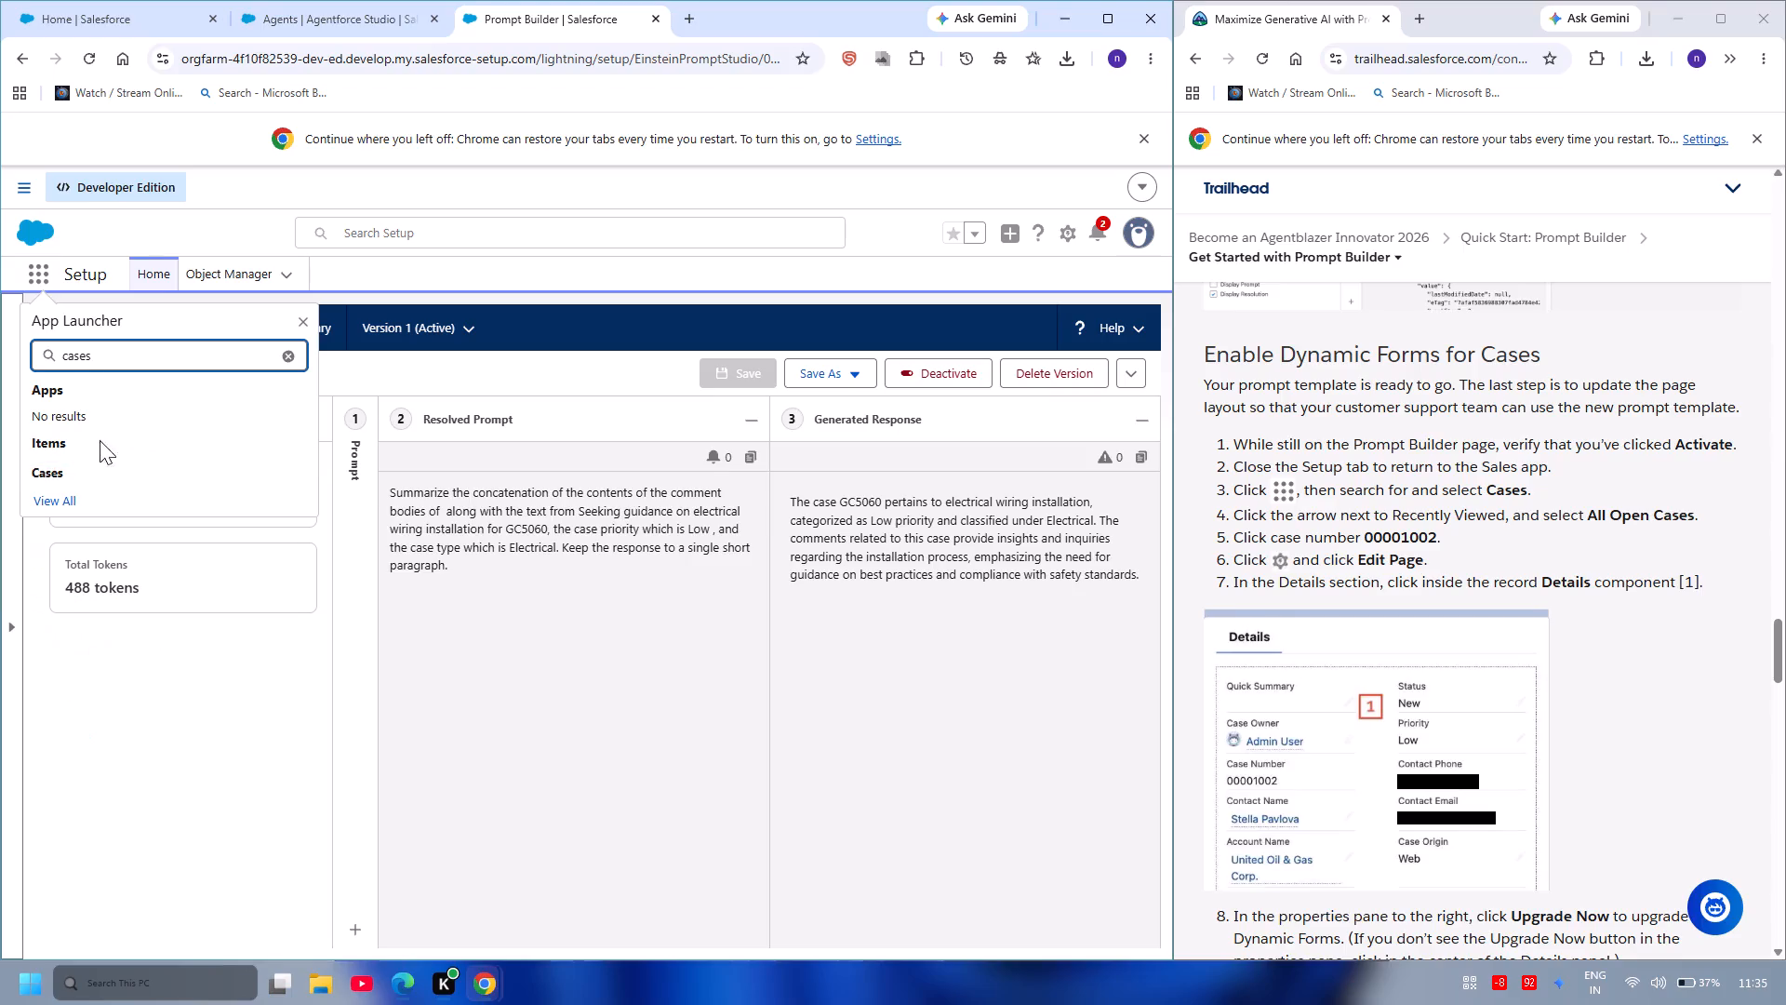
click(102, 471)
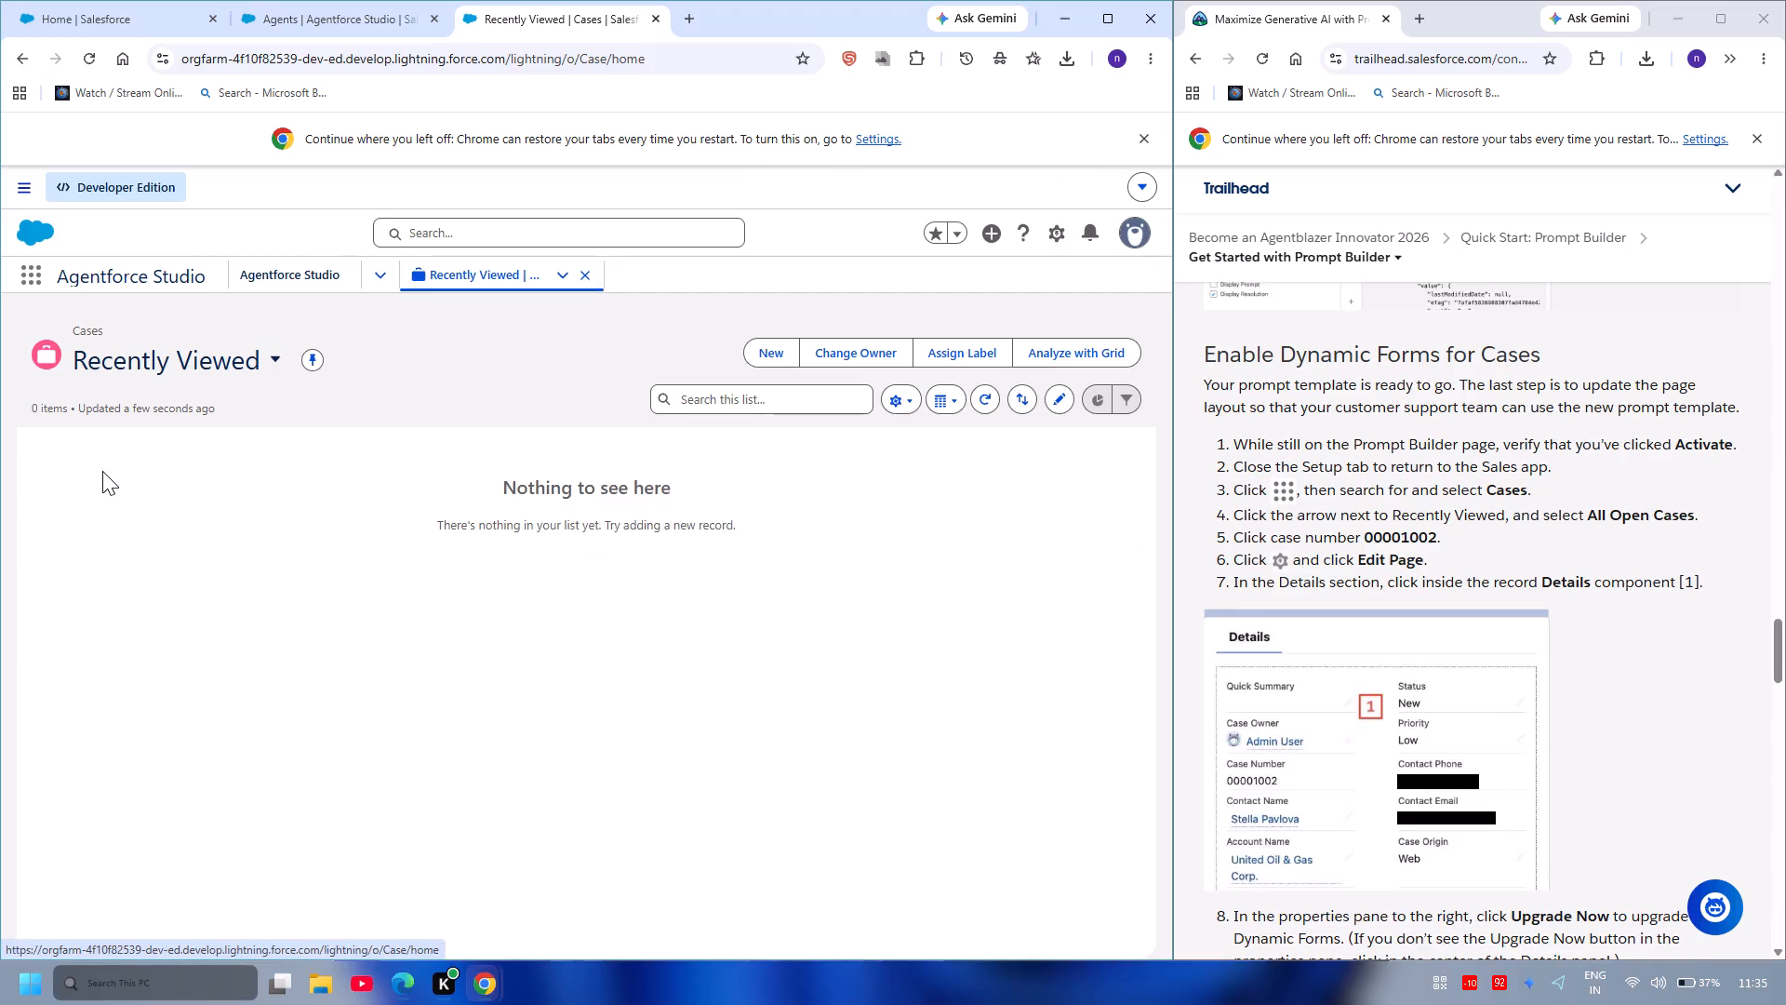
Switch the Cases list view to All Open Cases.
click(278, 361)
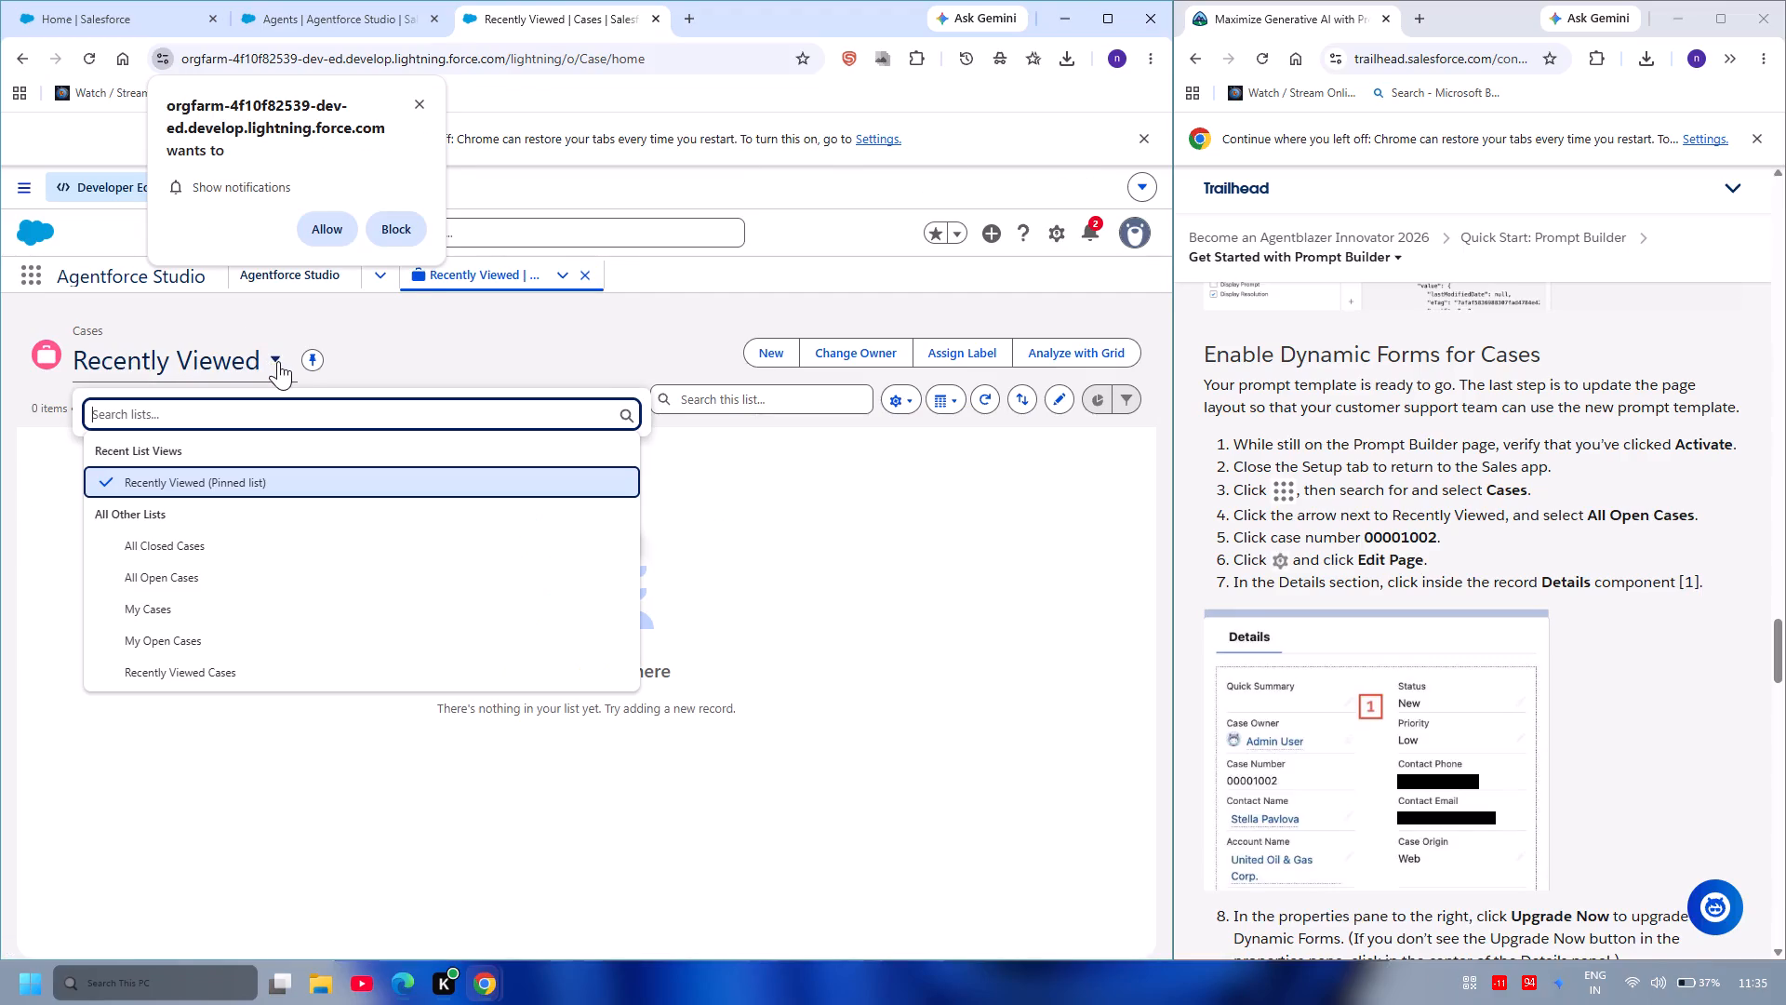
click(427, 109)
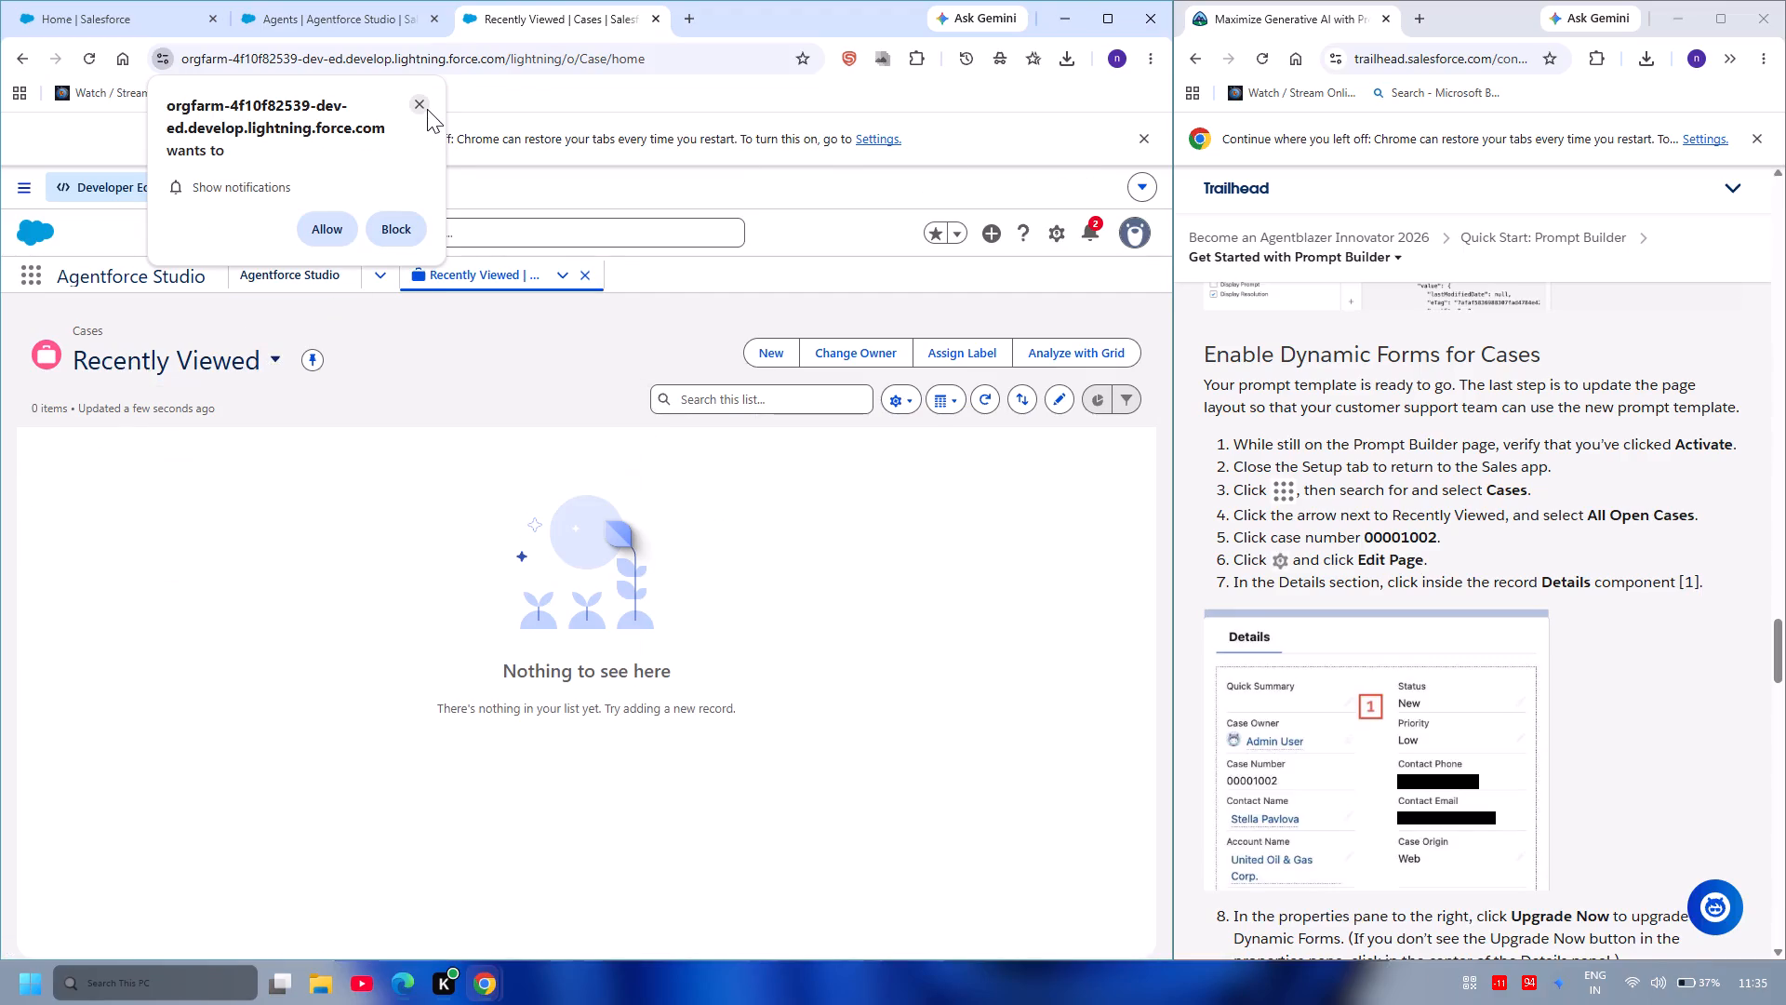
click(273, 358)
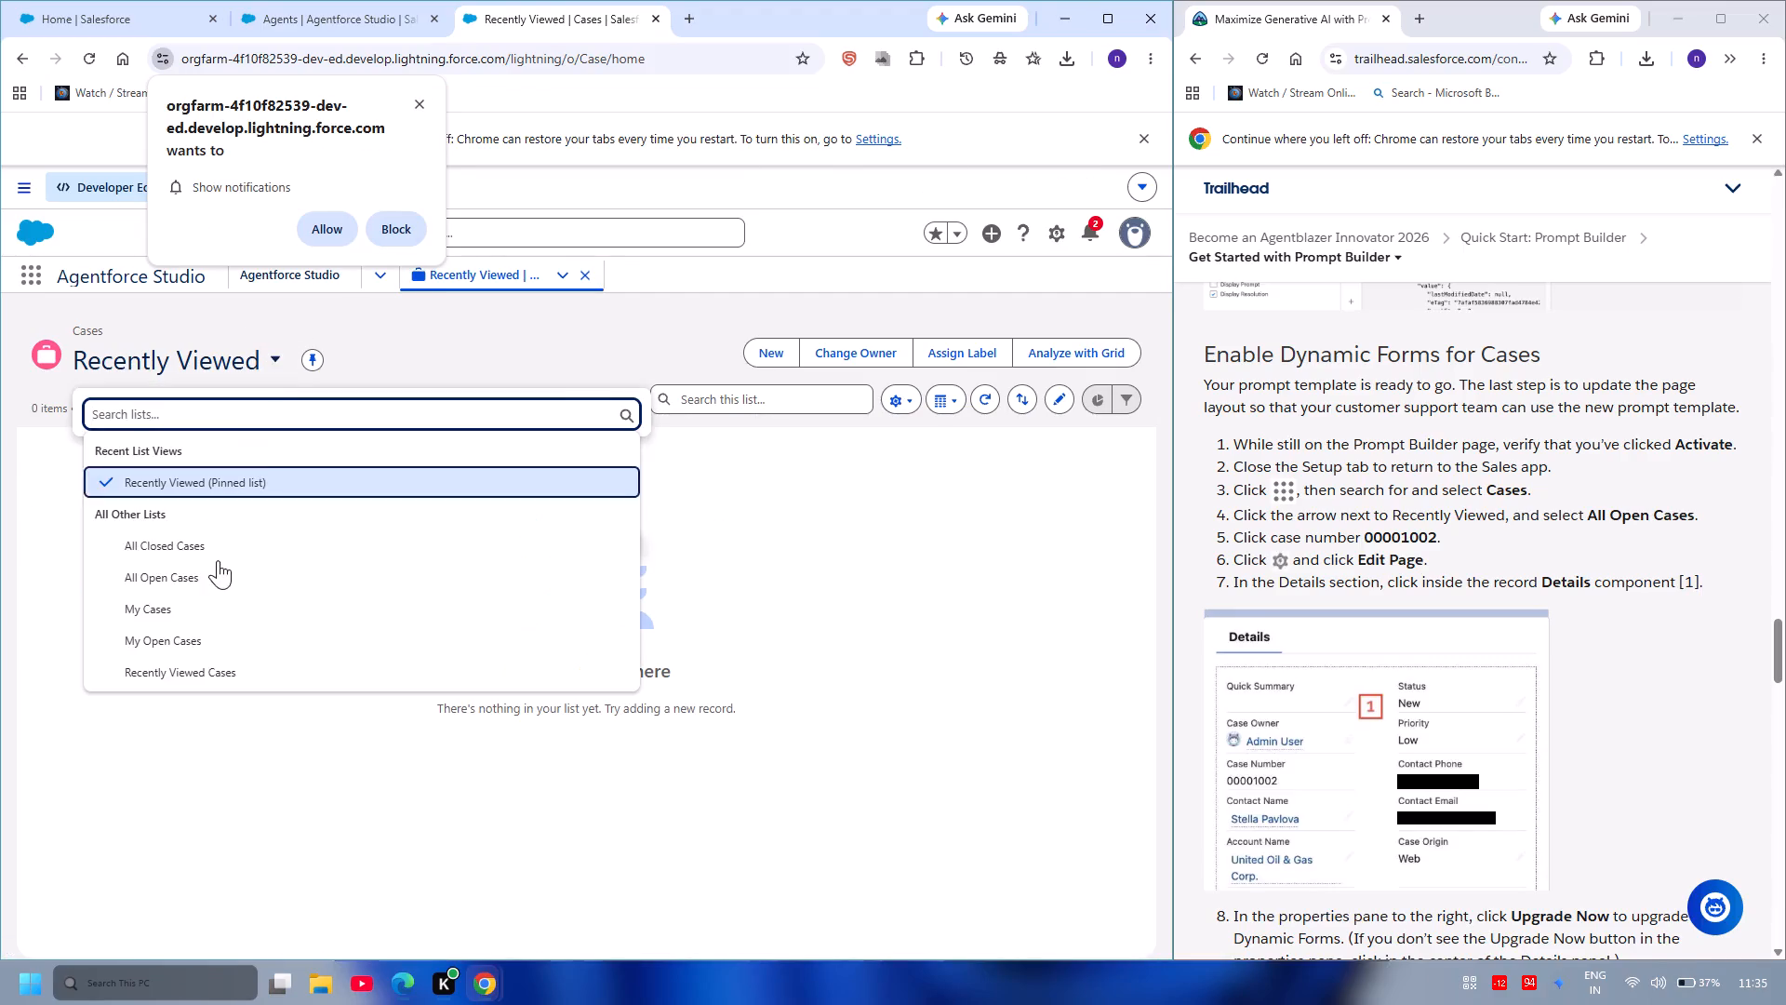
click(220, 566)
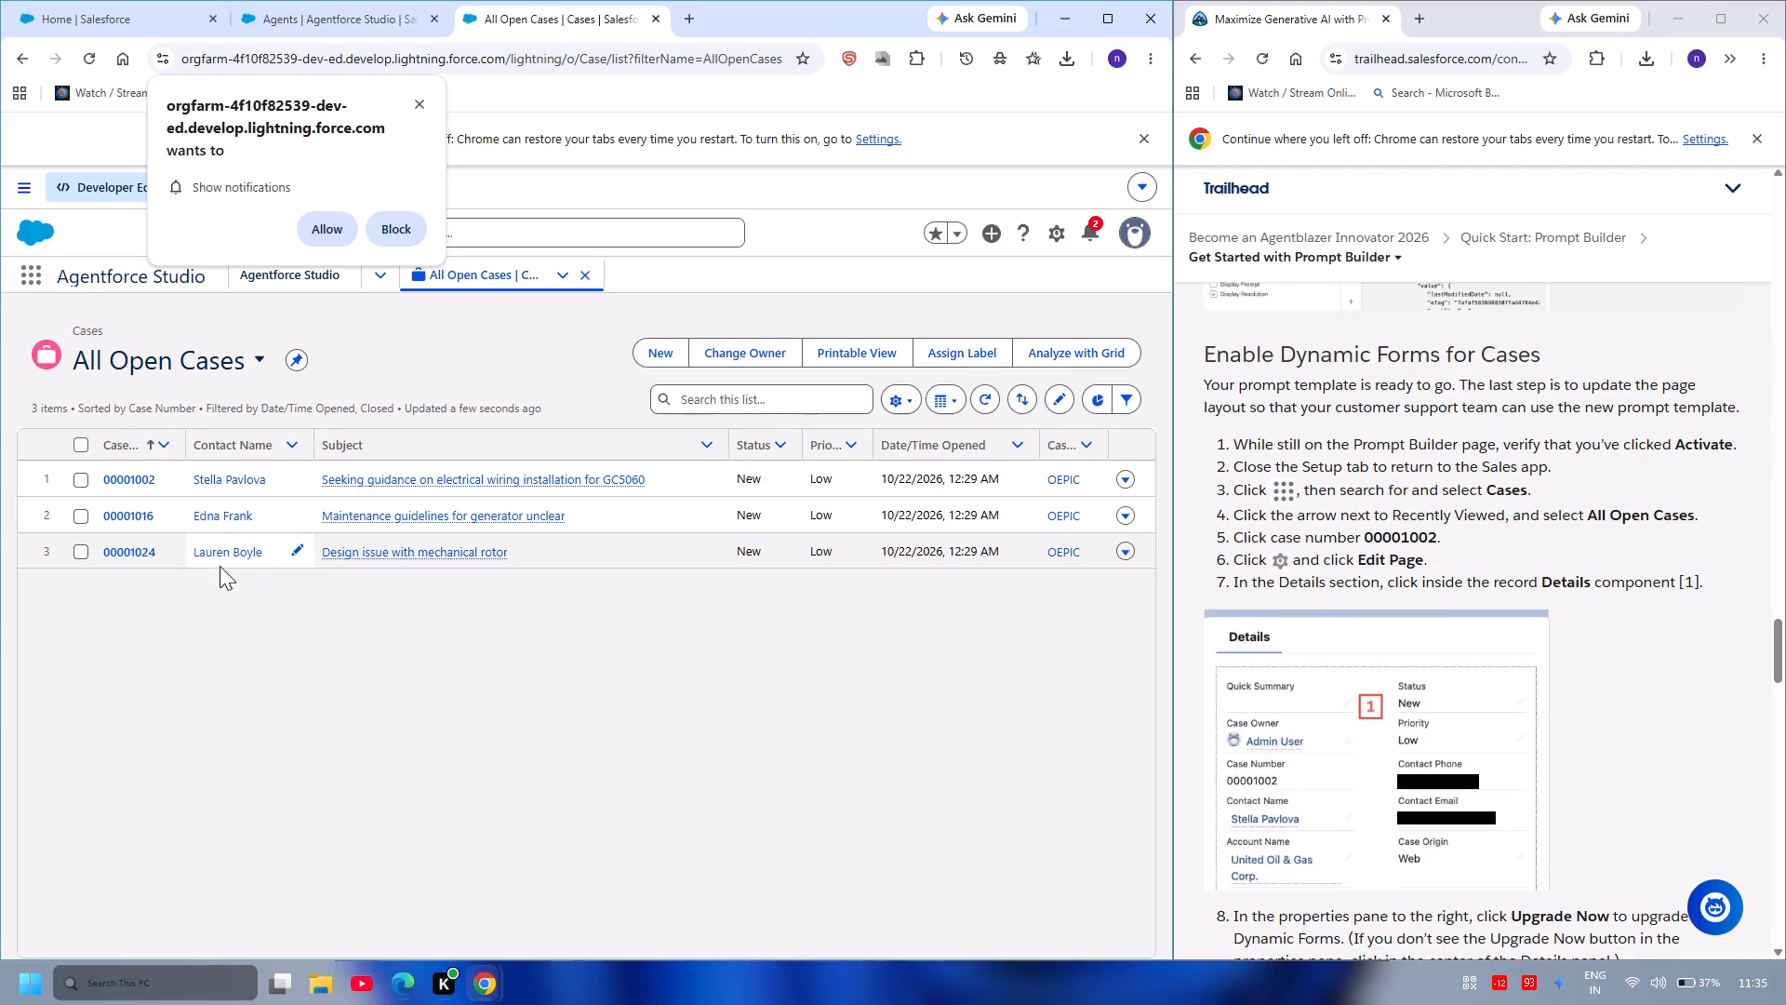
Tick case 00001002 in the All Open Cases list and open the list view controls to look for Edit Page.
click(80, 480)
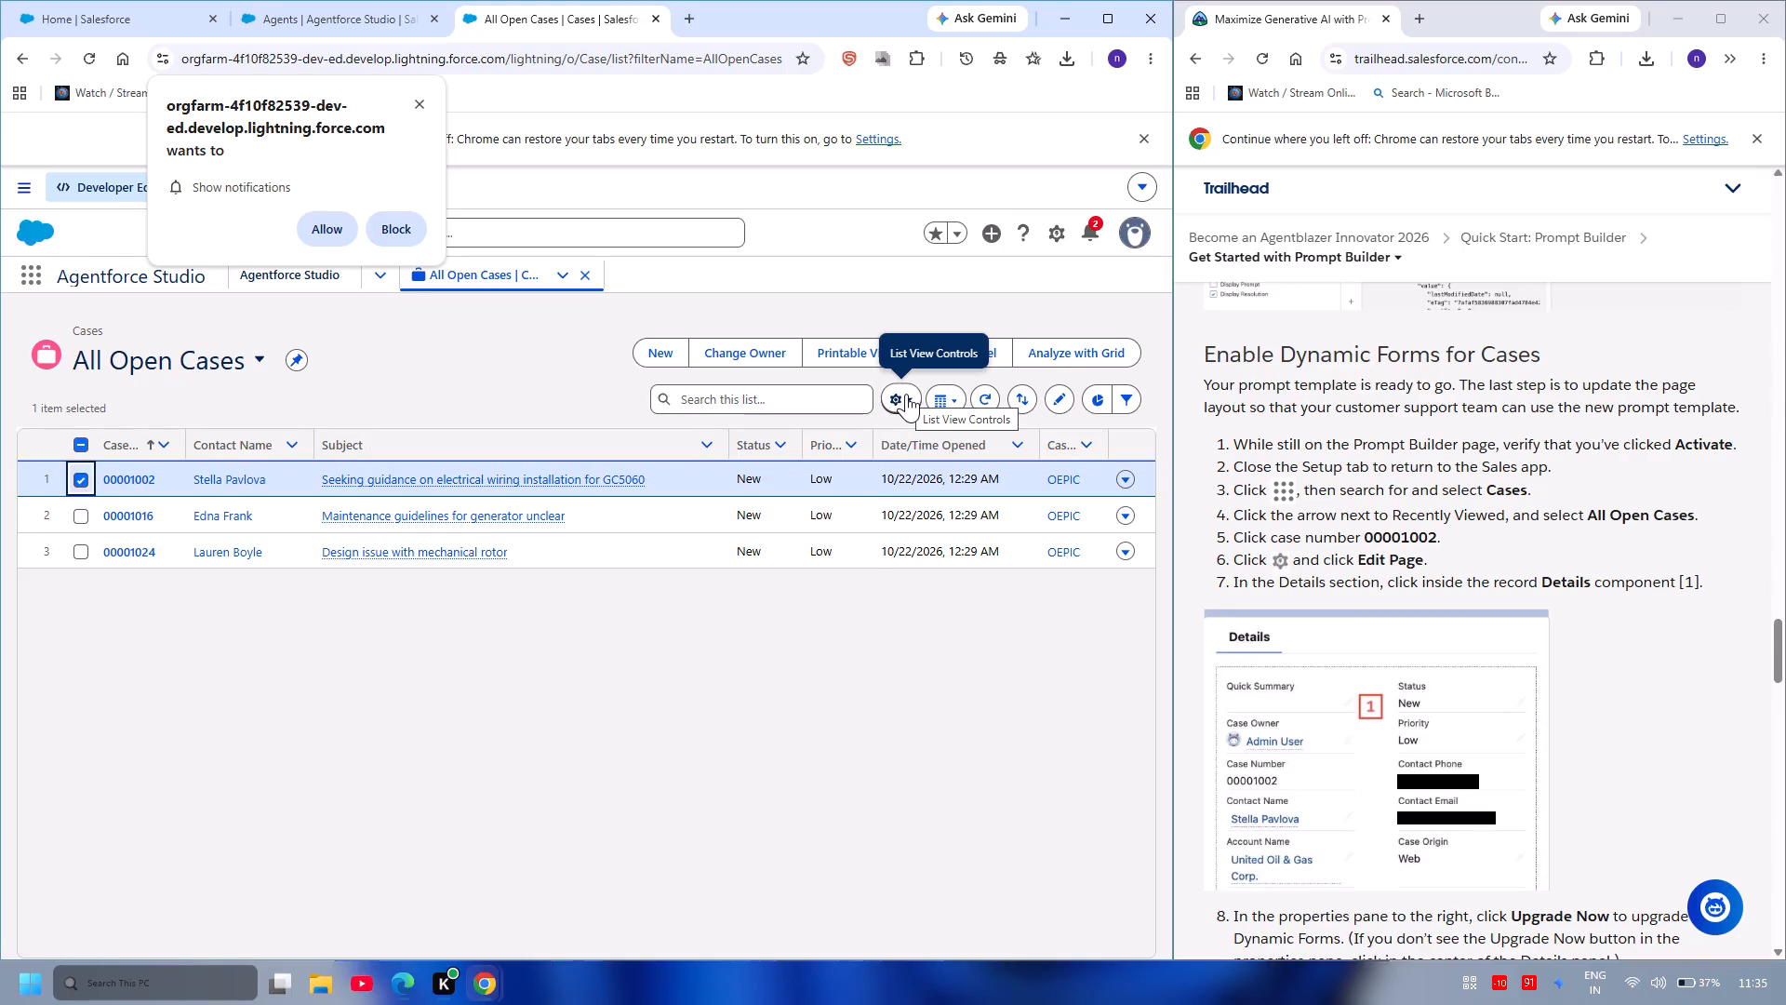
scroll(1520, 755, down, 1)
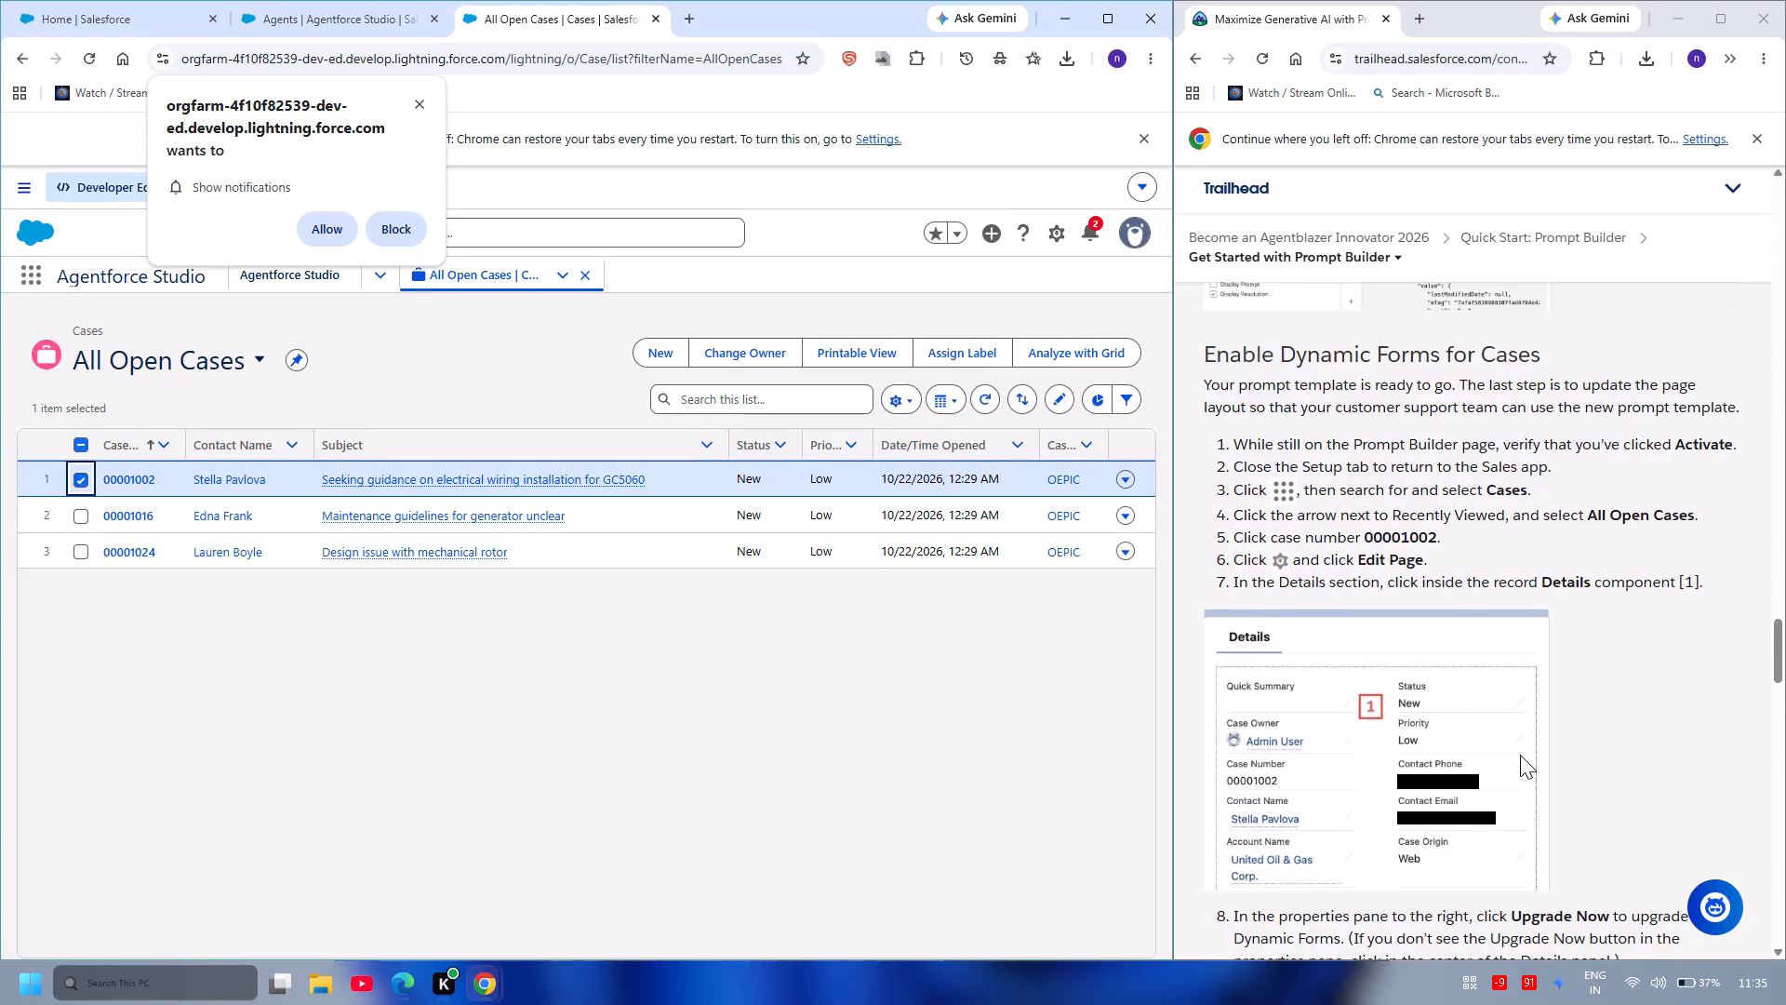
scroll(1520, 755, down, 2)
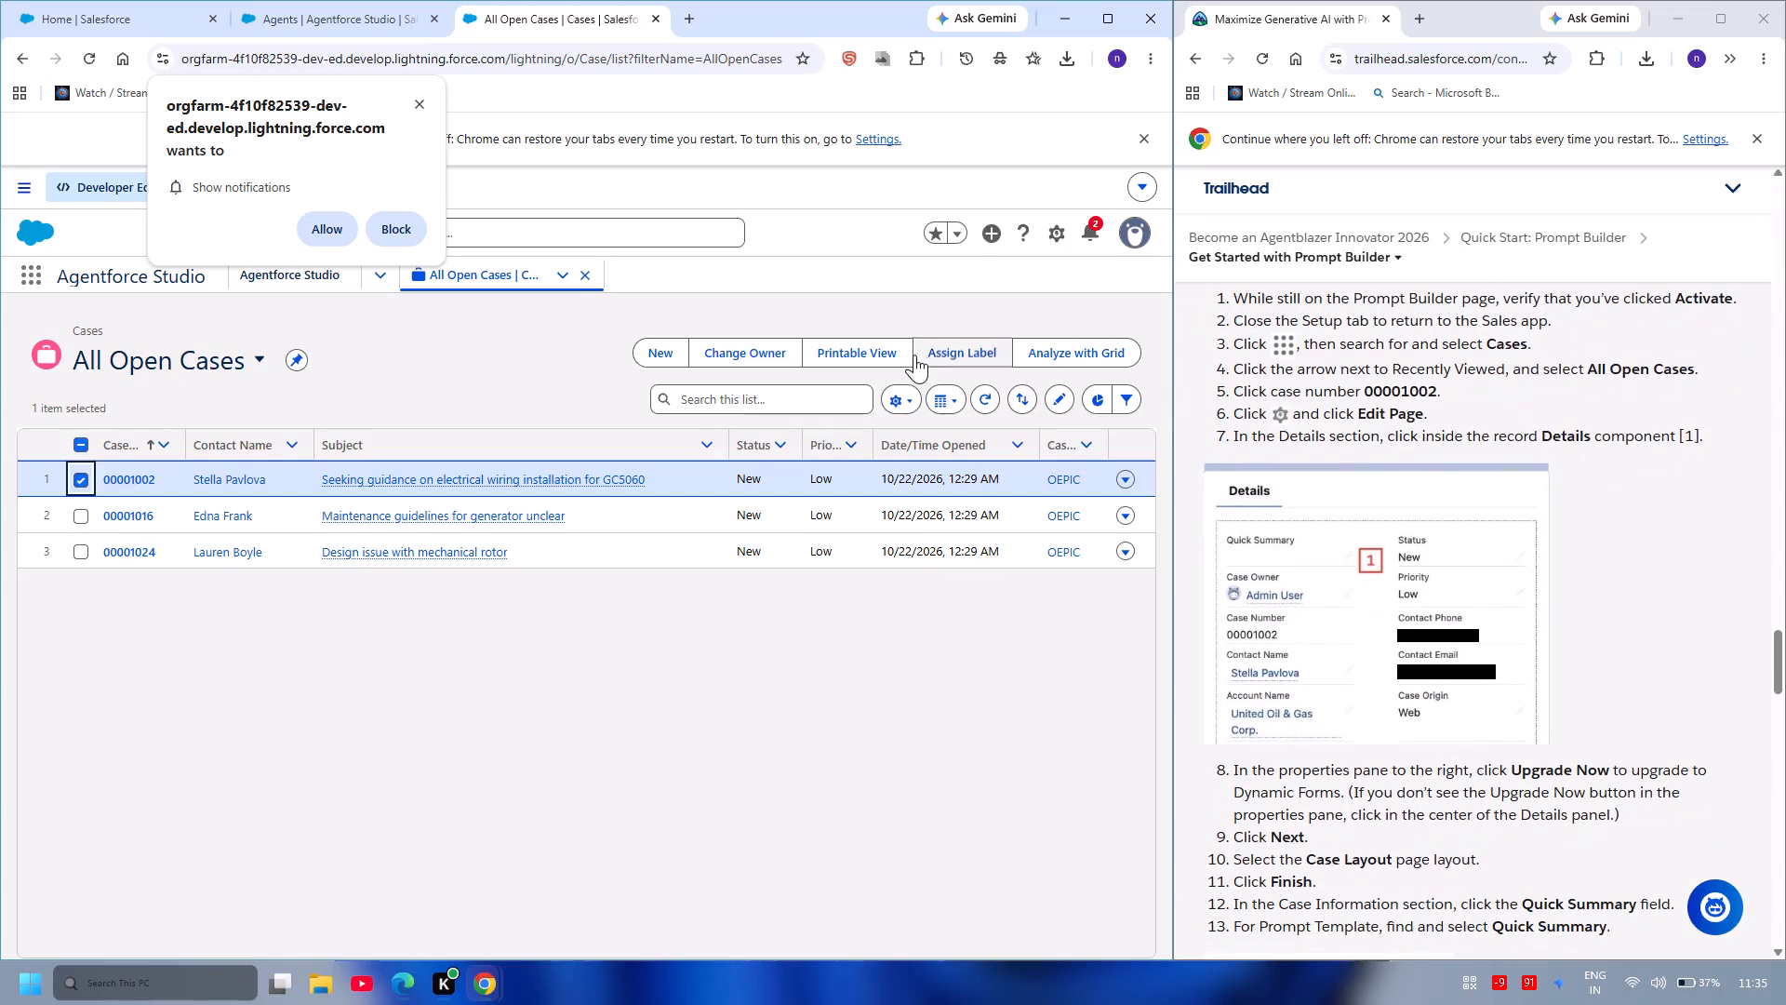
click(912, 398)
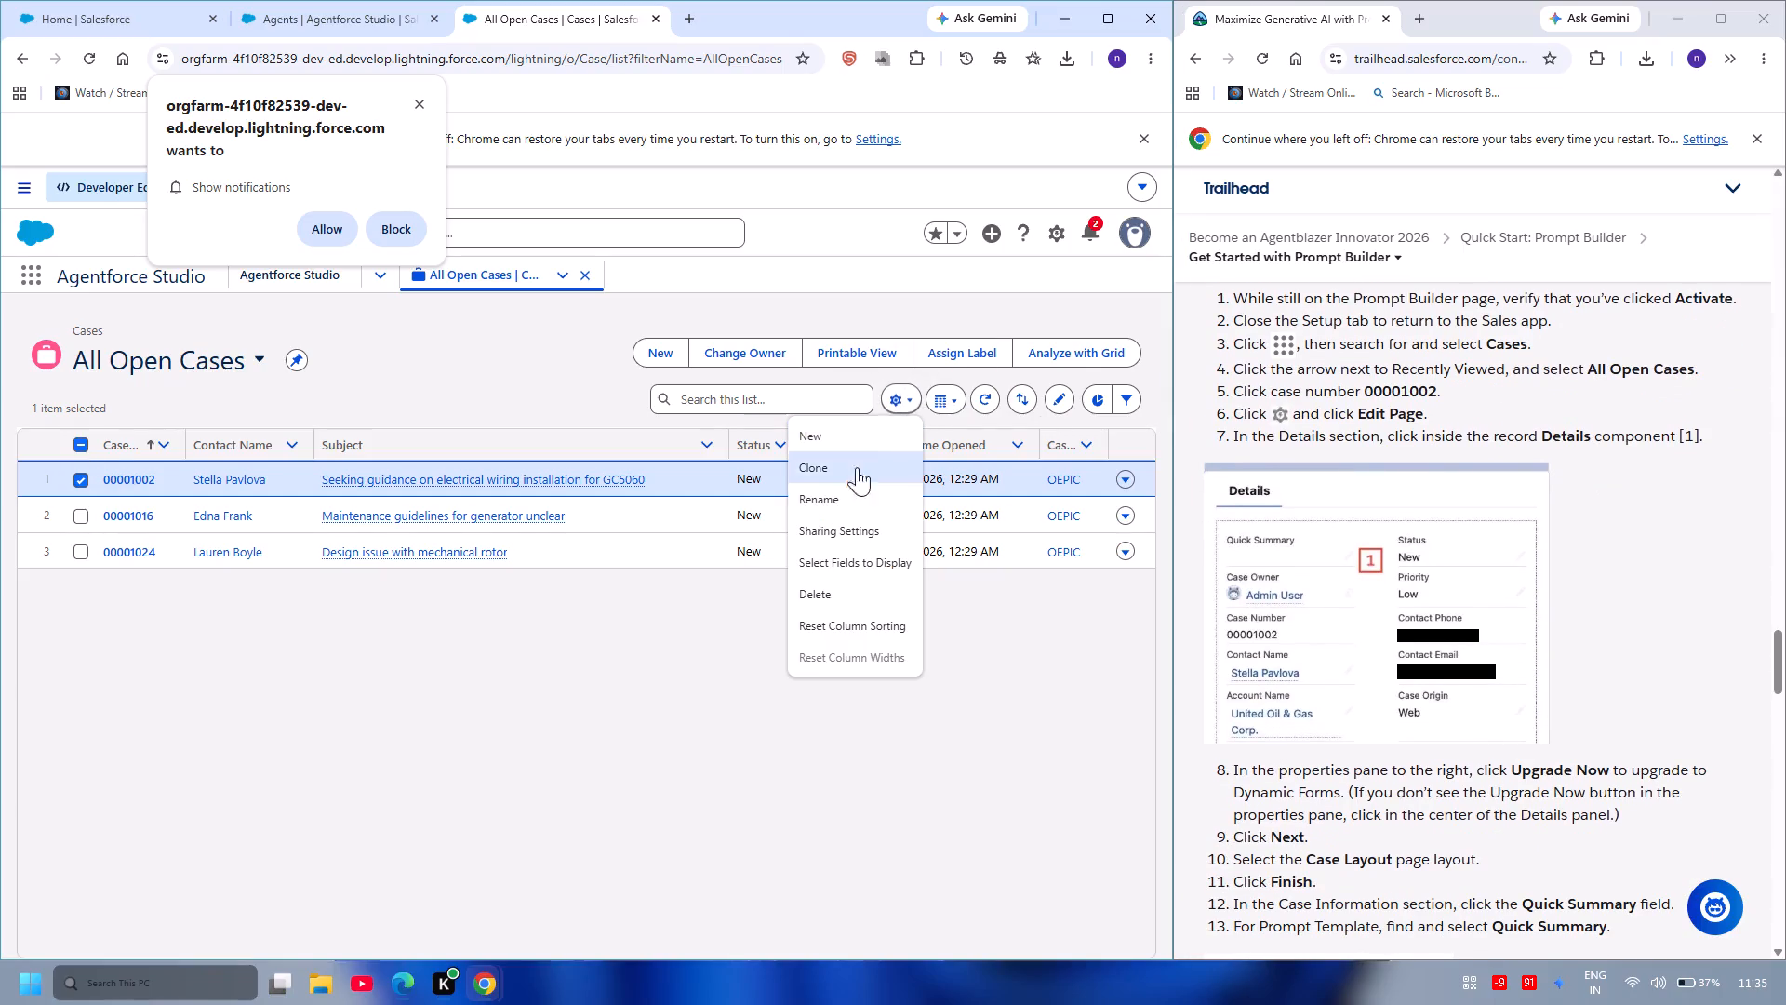
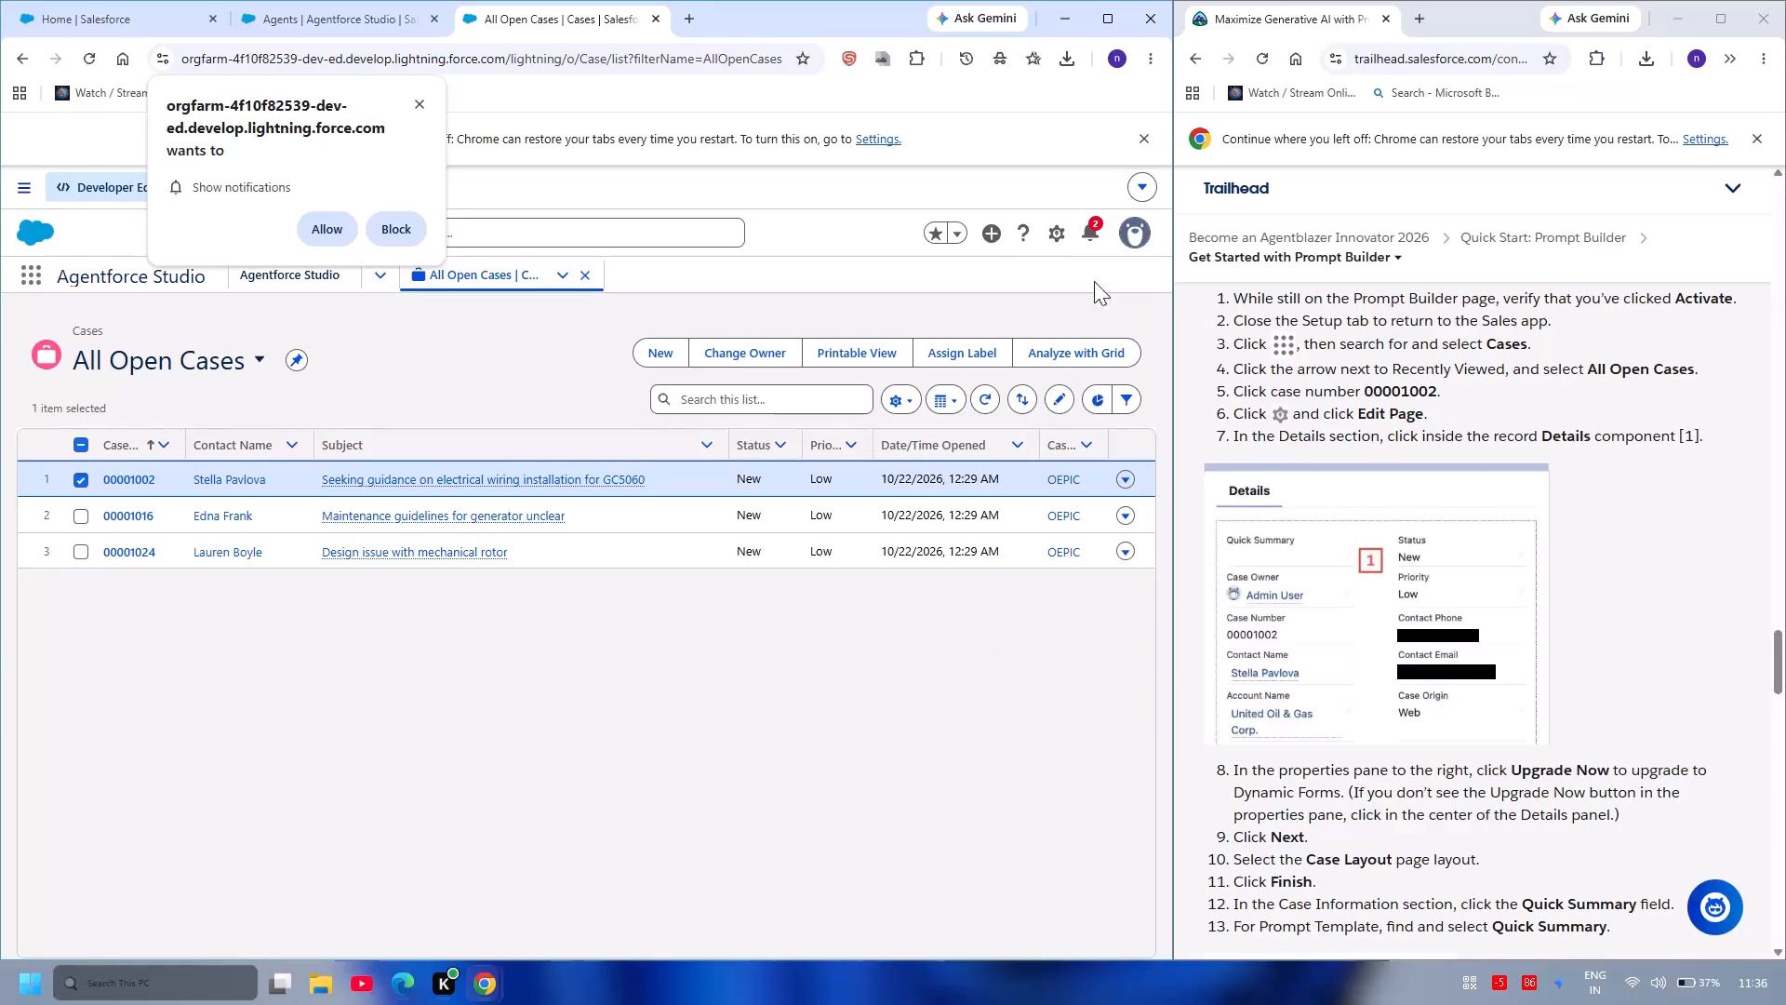
Look for Edit Page among the setup options and the list view controls, dismissing the site's notification request.
click(1055, 230)
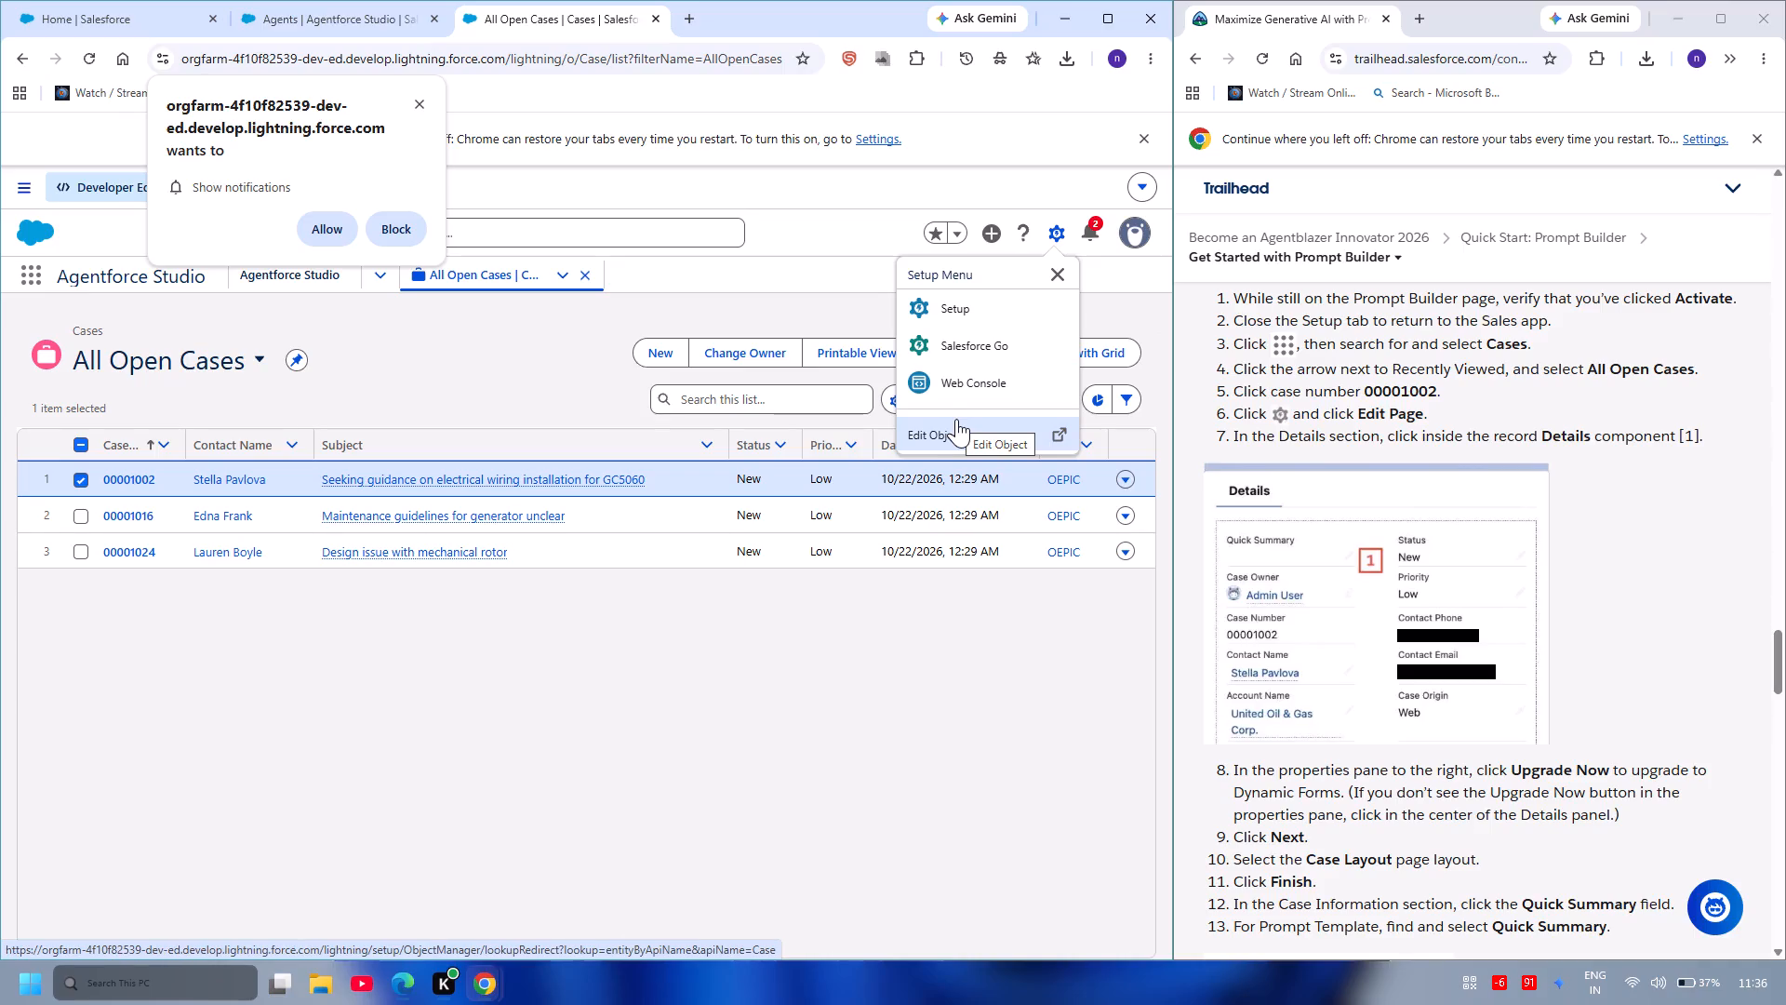
click(973, 723)
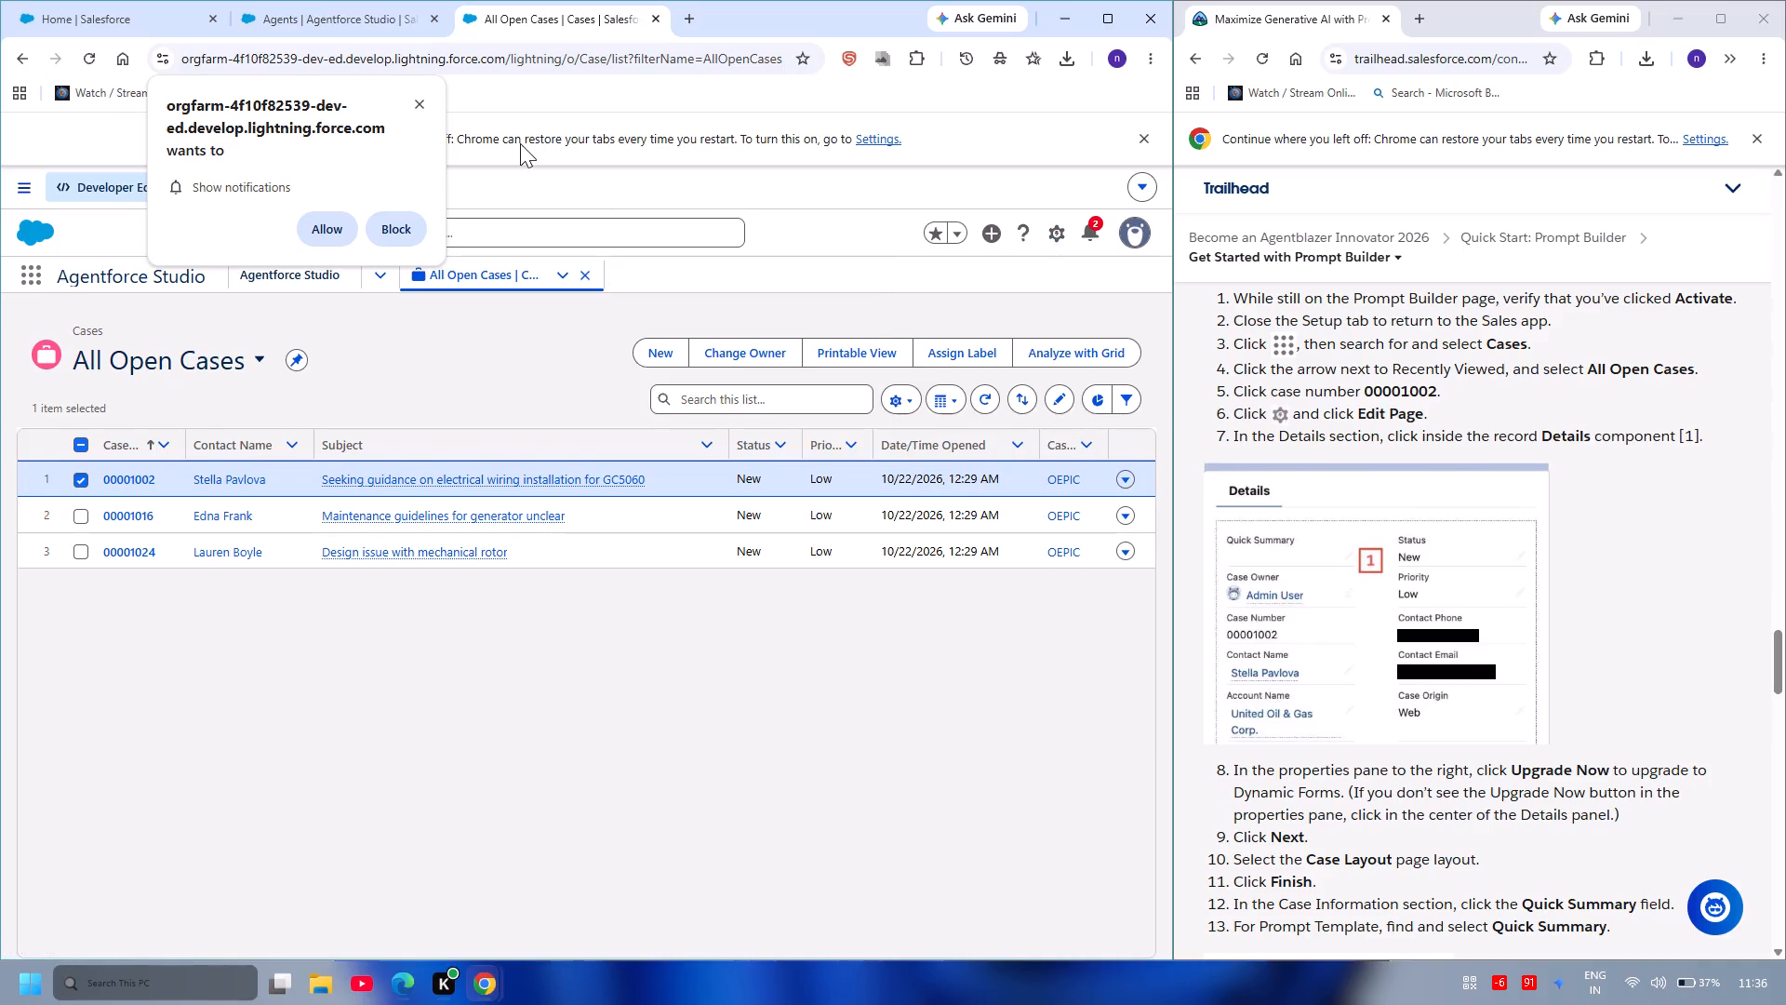
click(422, 101)
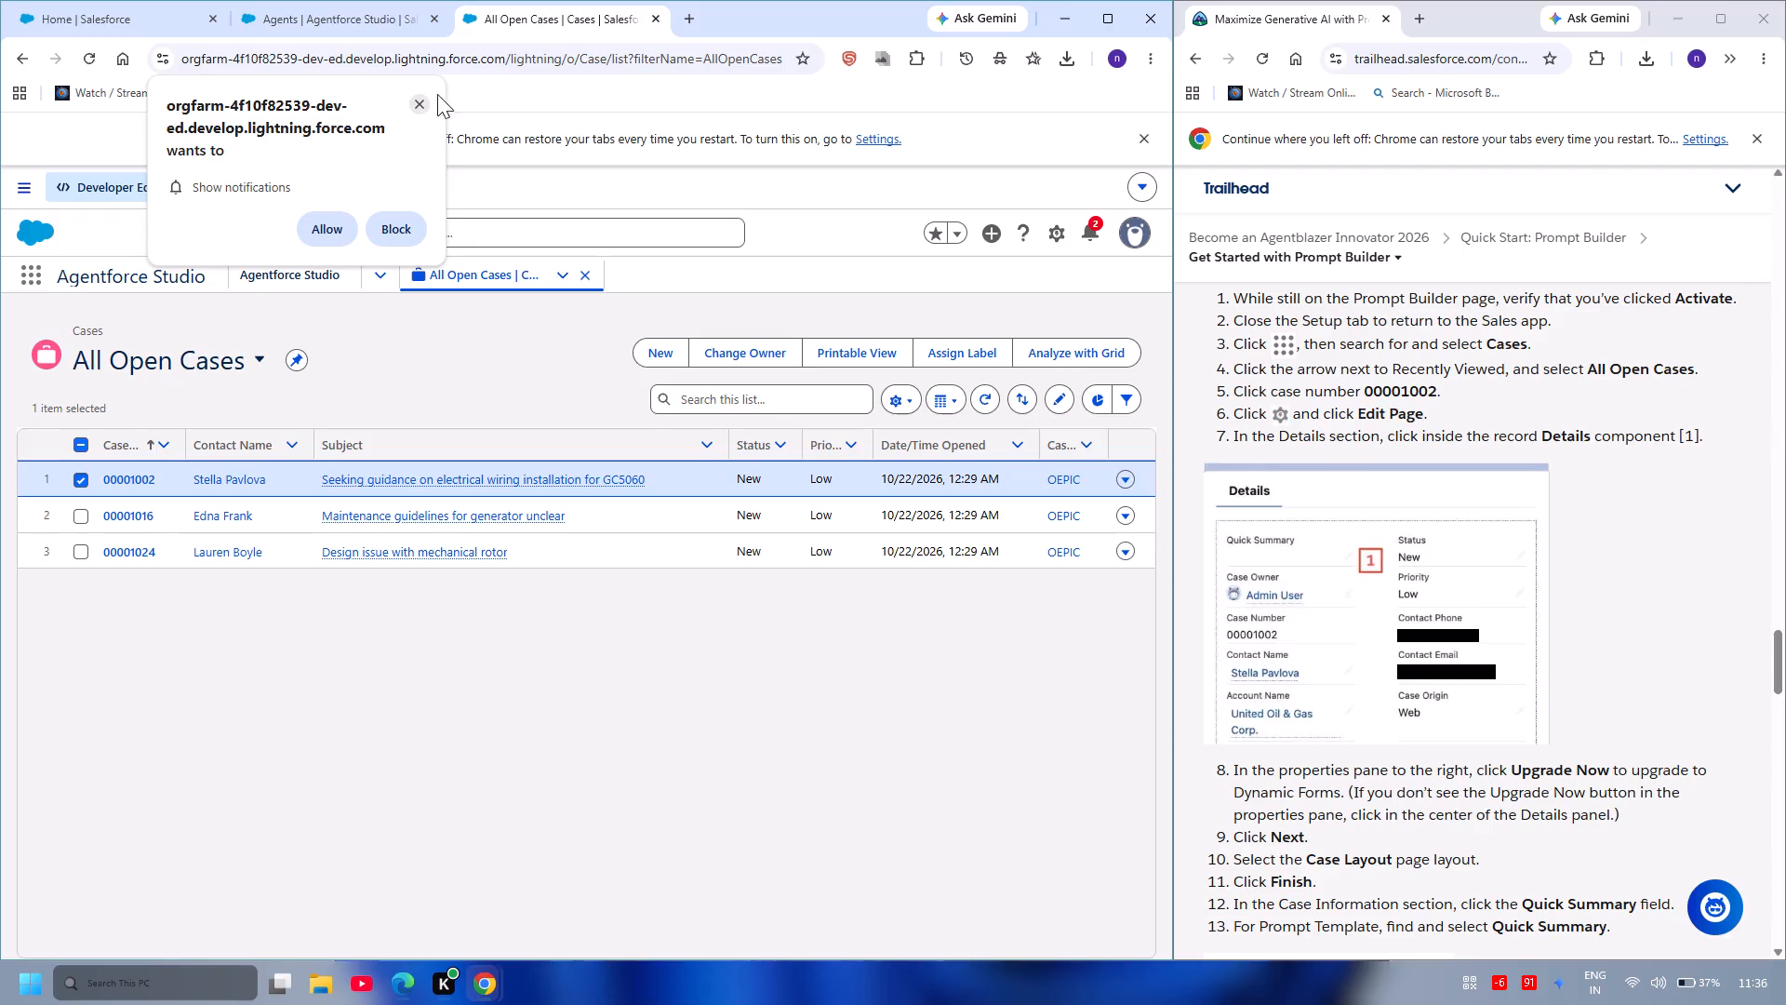
click(423, 103)
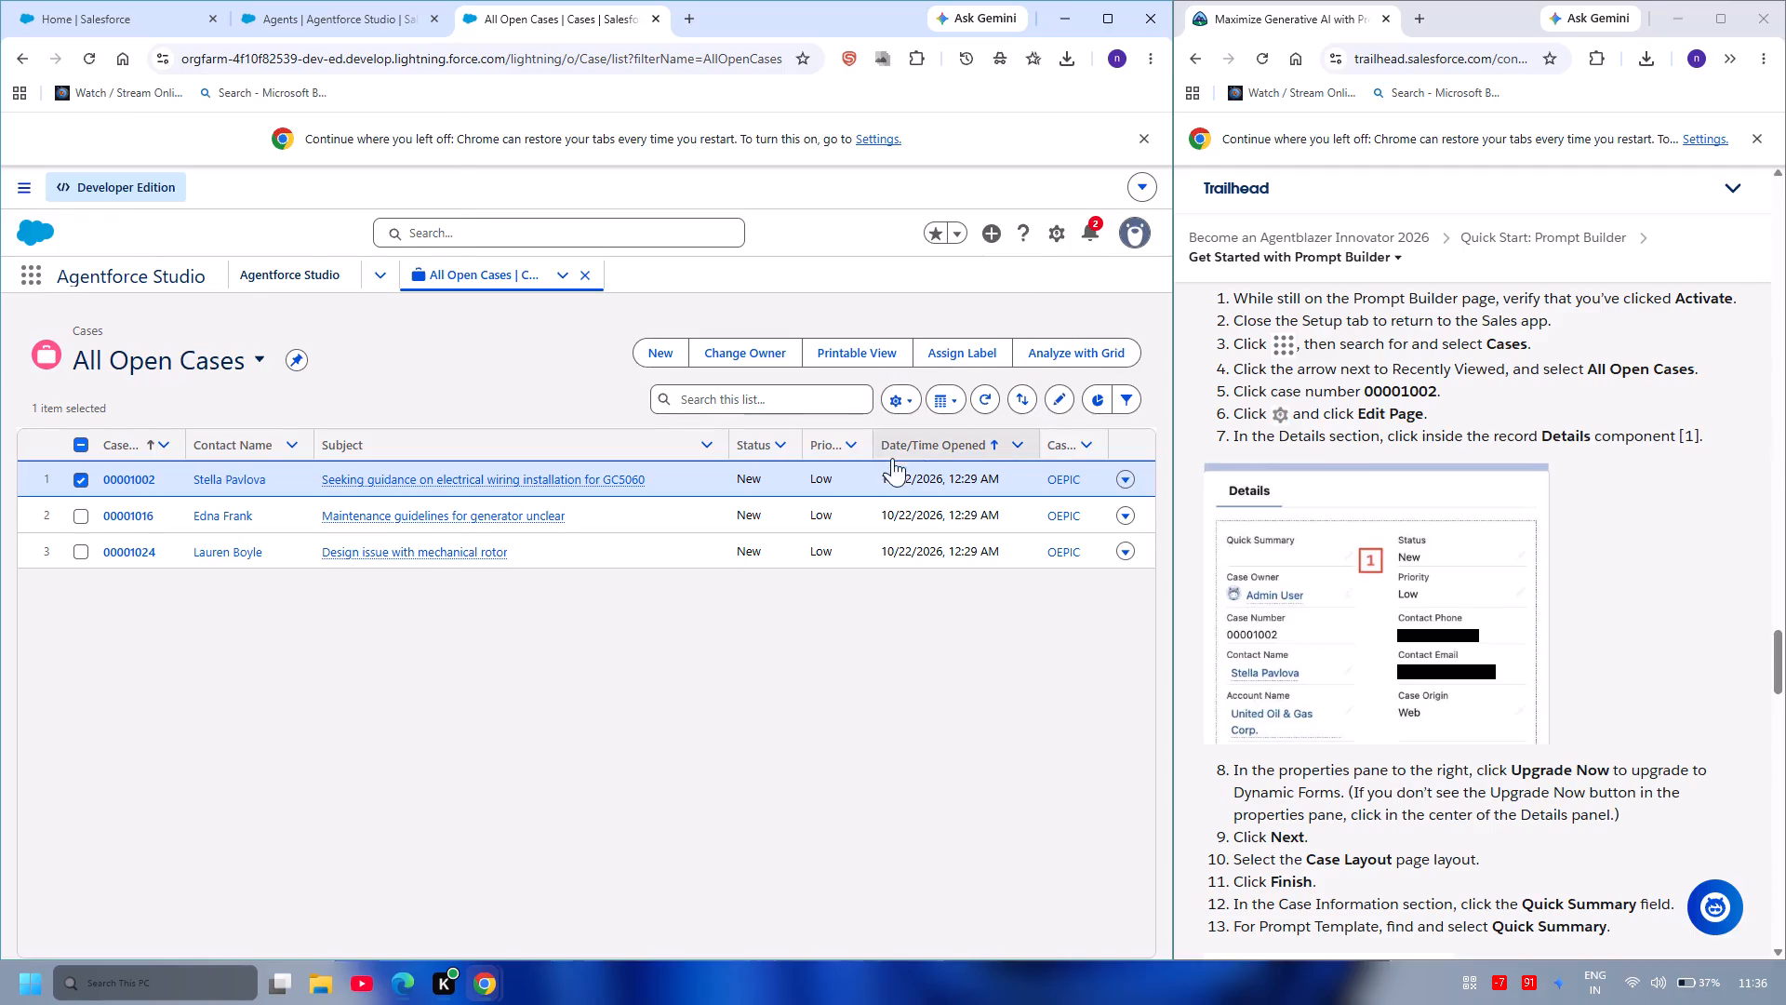
click(904, 403)
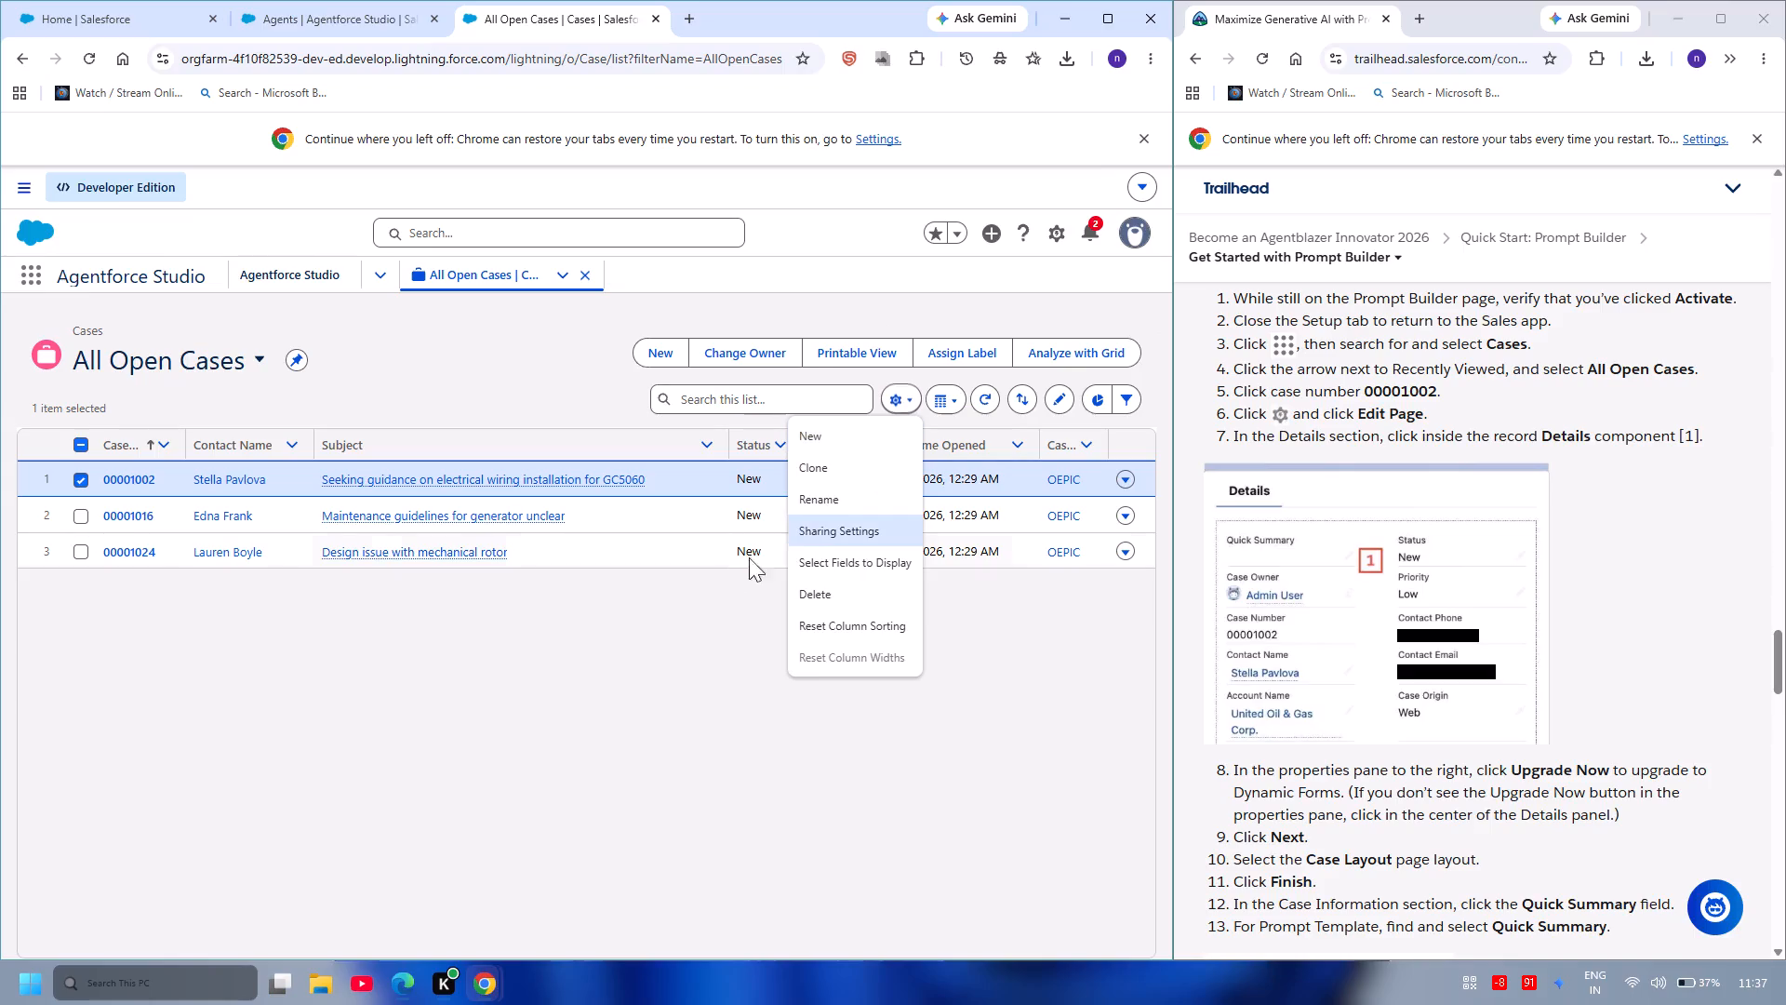
click(697, 722)
scroll(697, 722, left, 1)
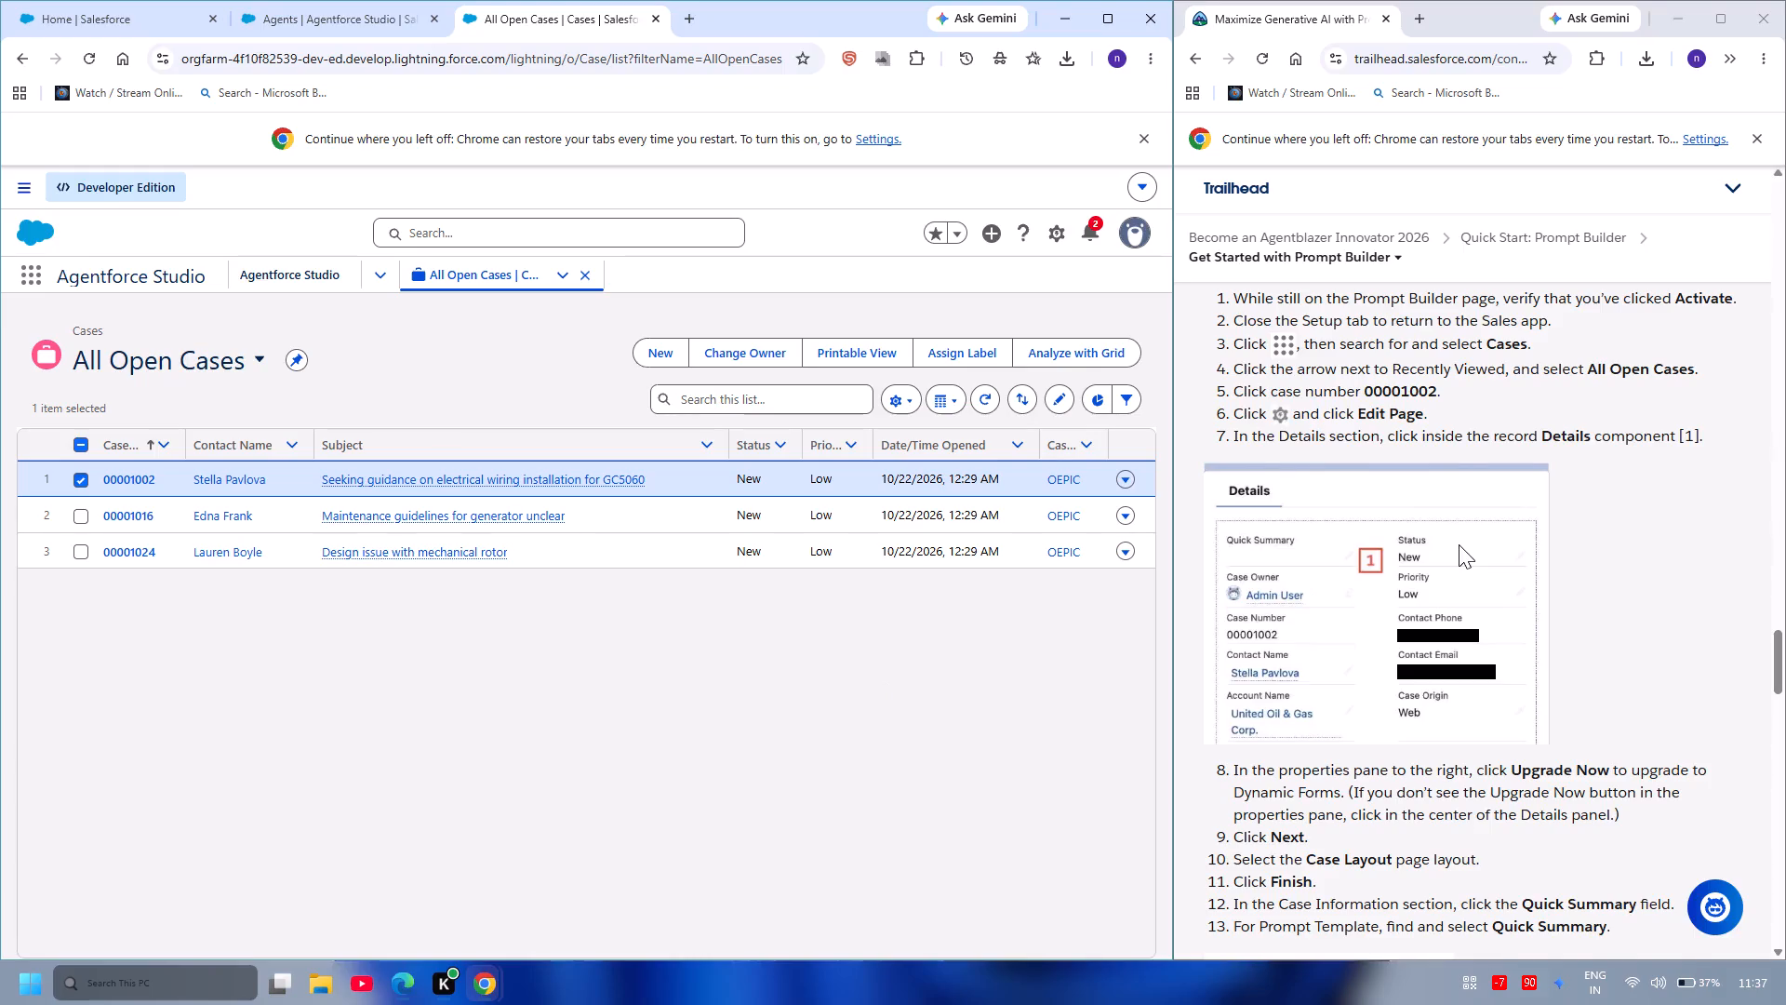
Read through the remaining Enable Dynamic Forms for Cases instructions and the Quick Summary try-out steps in Trailhead.
scroll(1459, 544, down, 2)
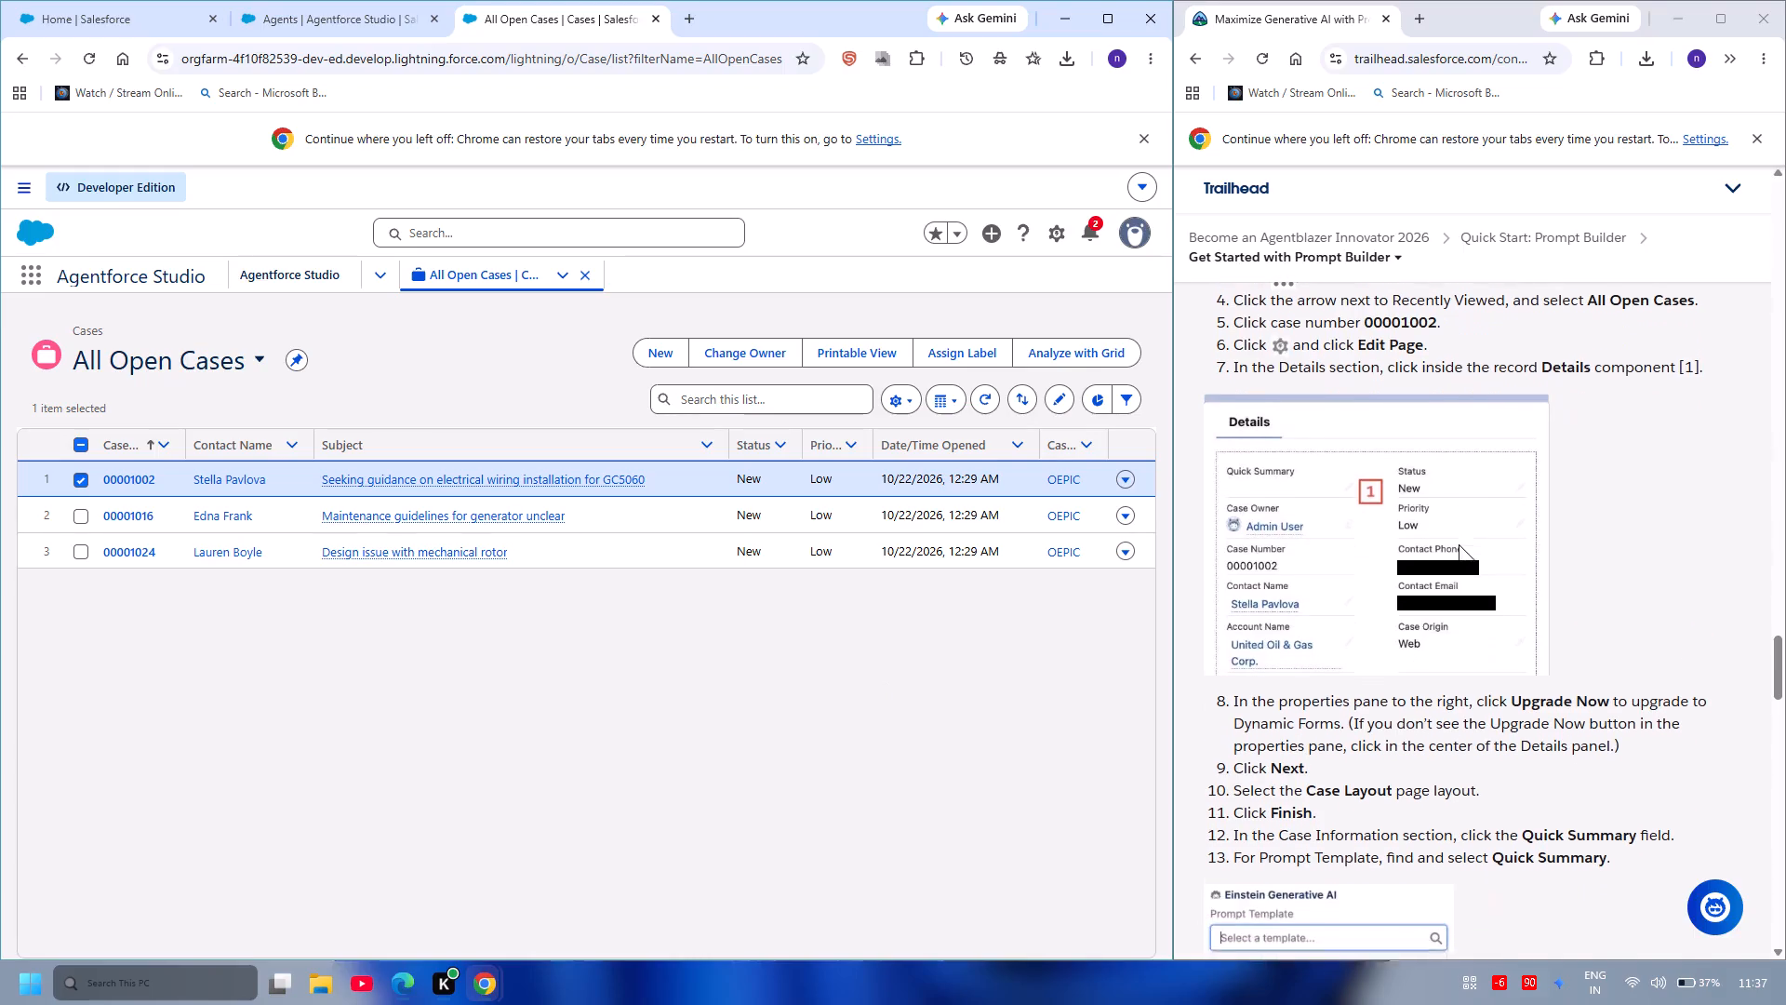
scroll(1459, 544, down, 4)
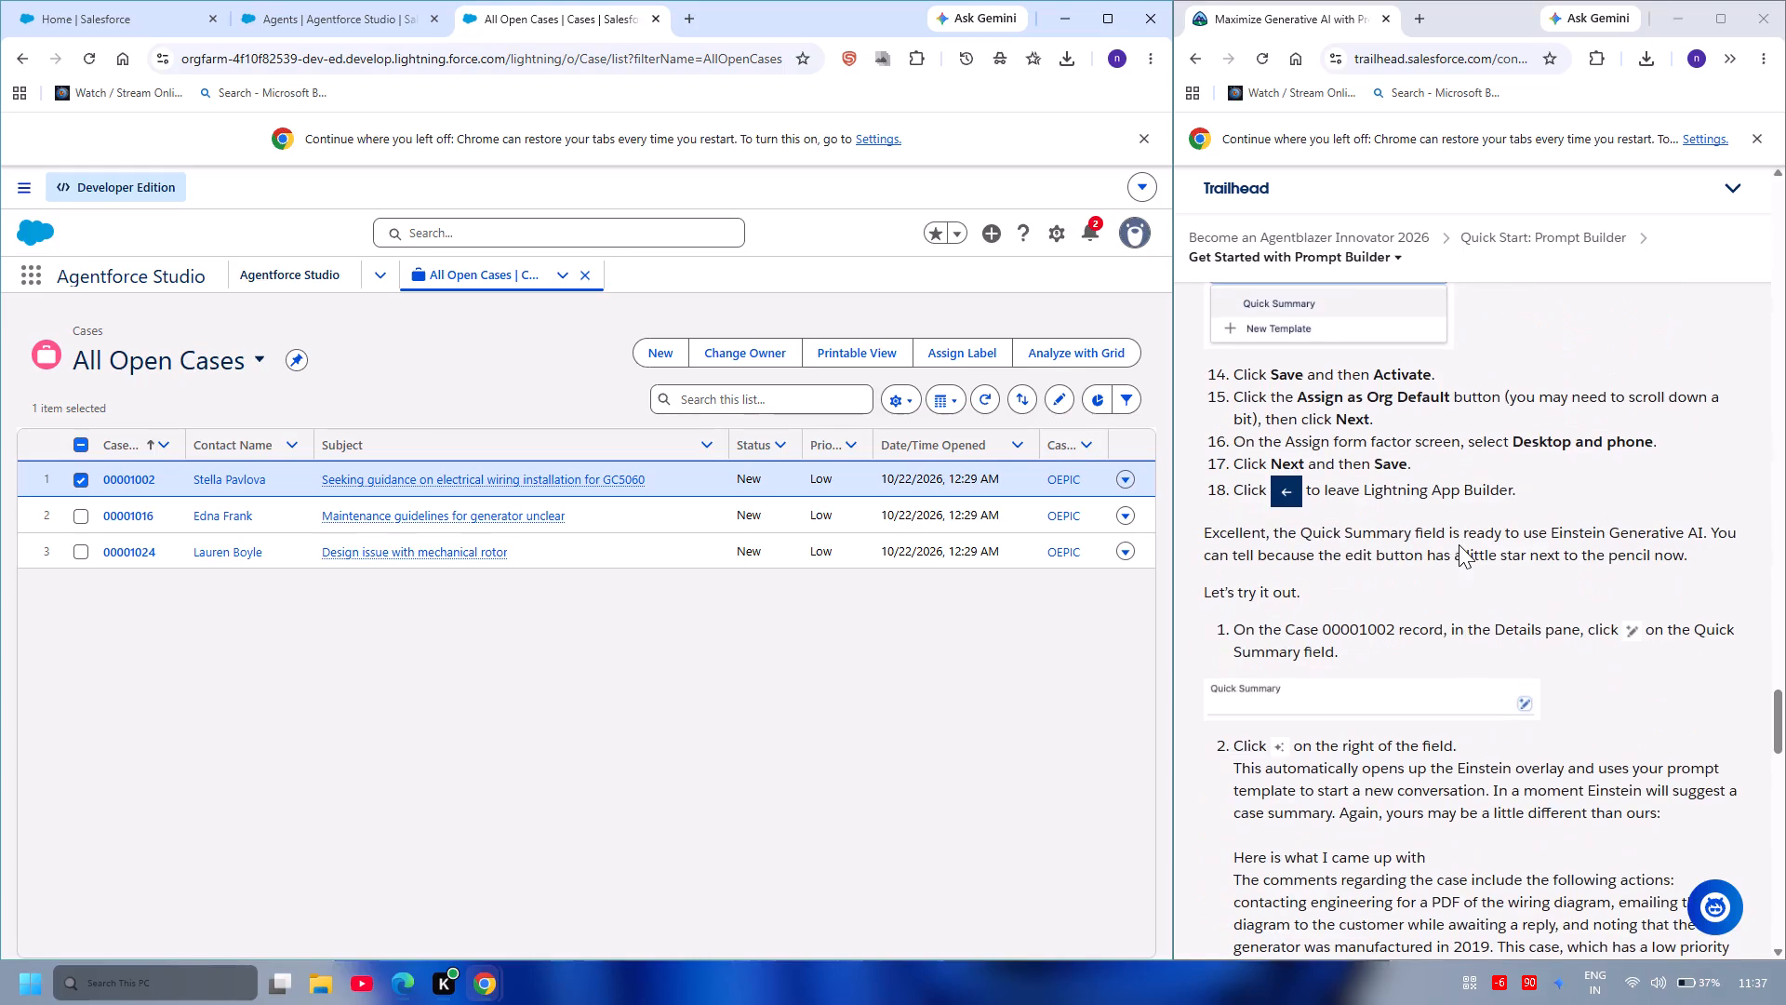
scroll(1459, 544, down, 3)
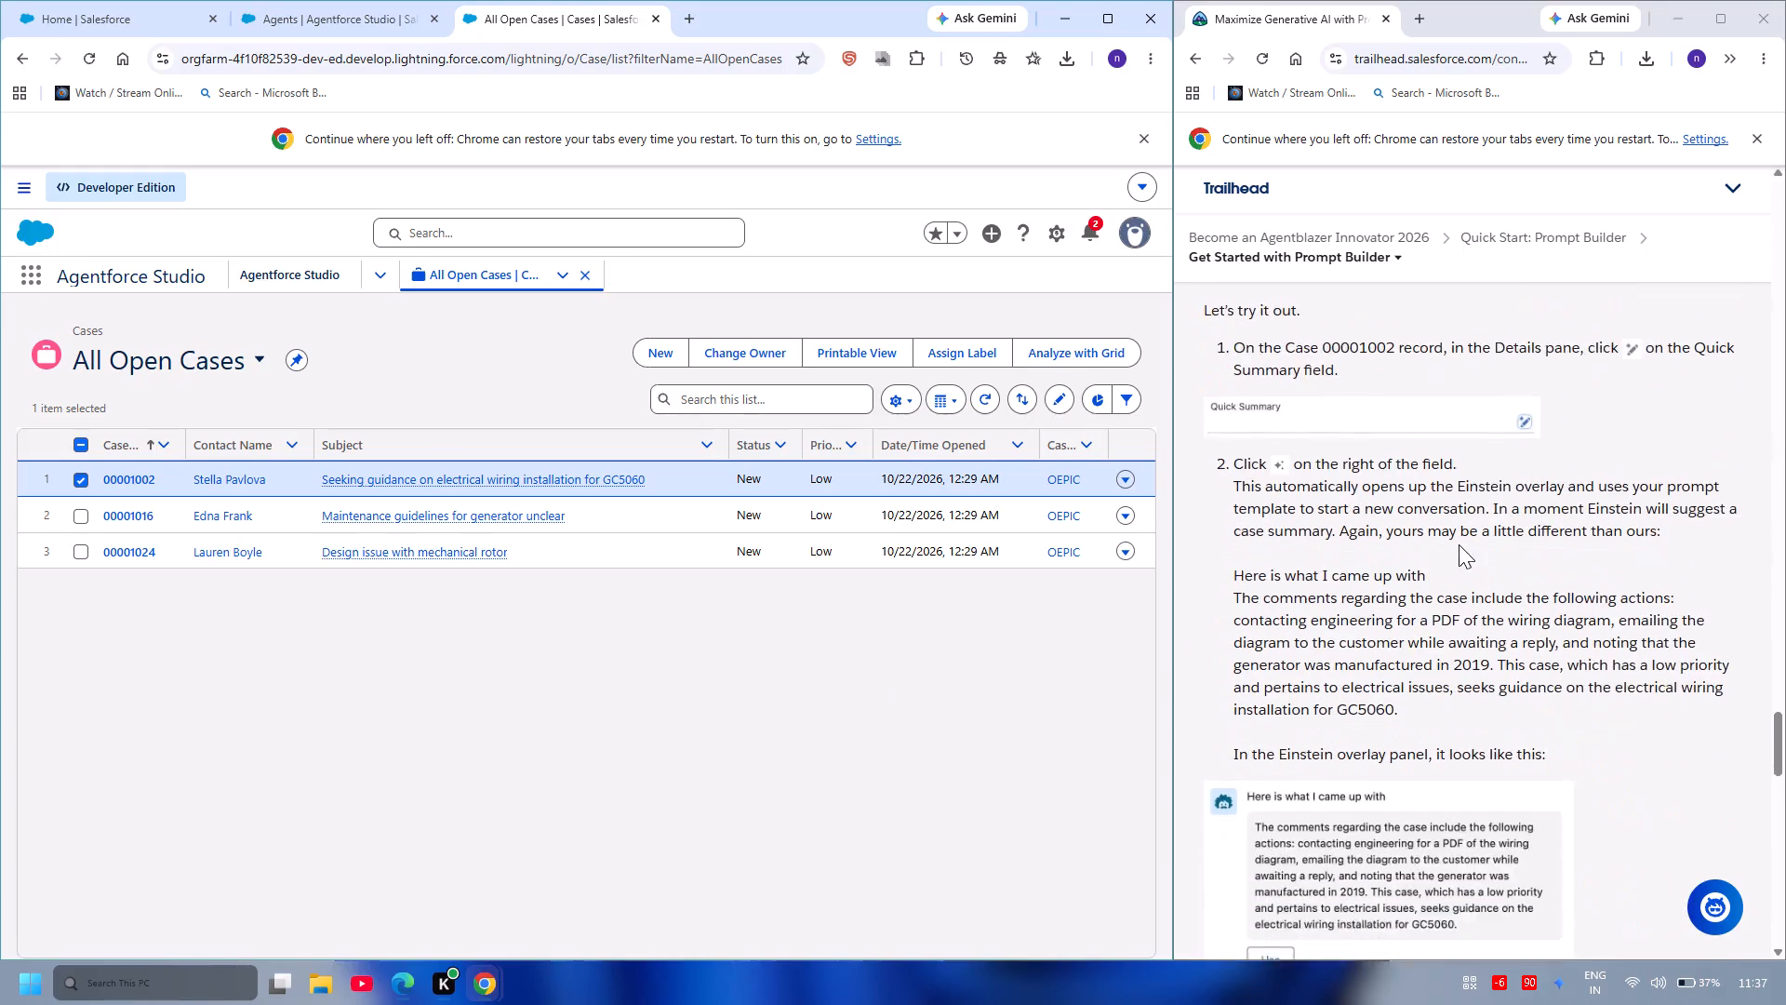
scroll(1459, 544, down, 6)
scroll(1459, 544, up, 3)
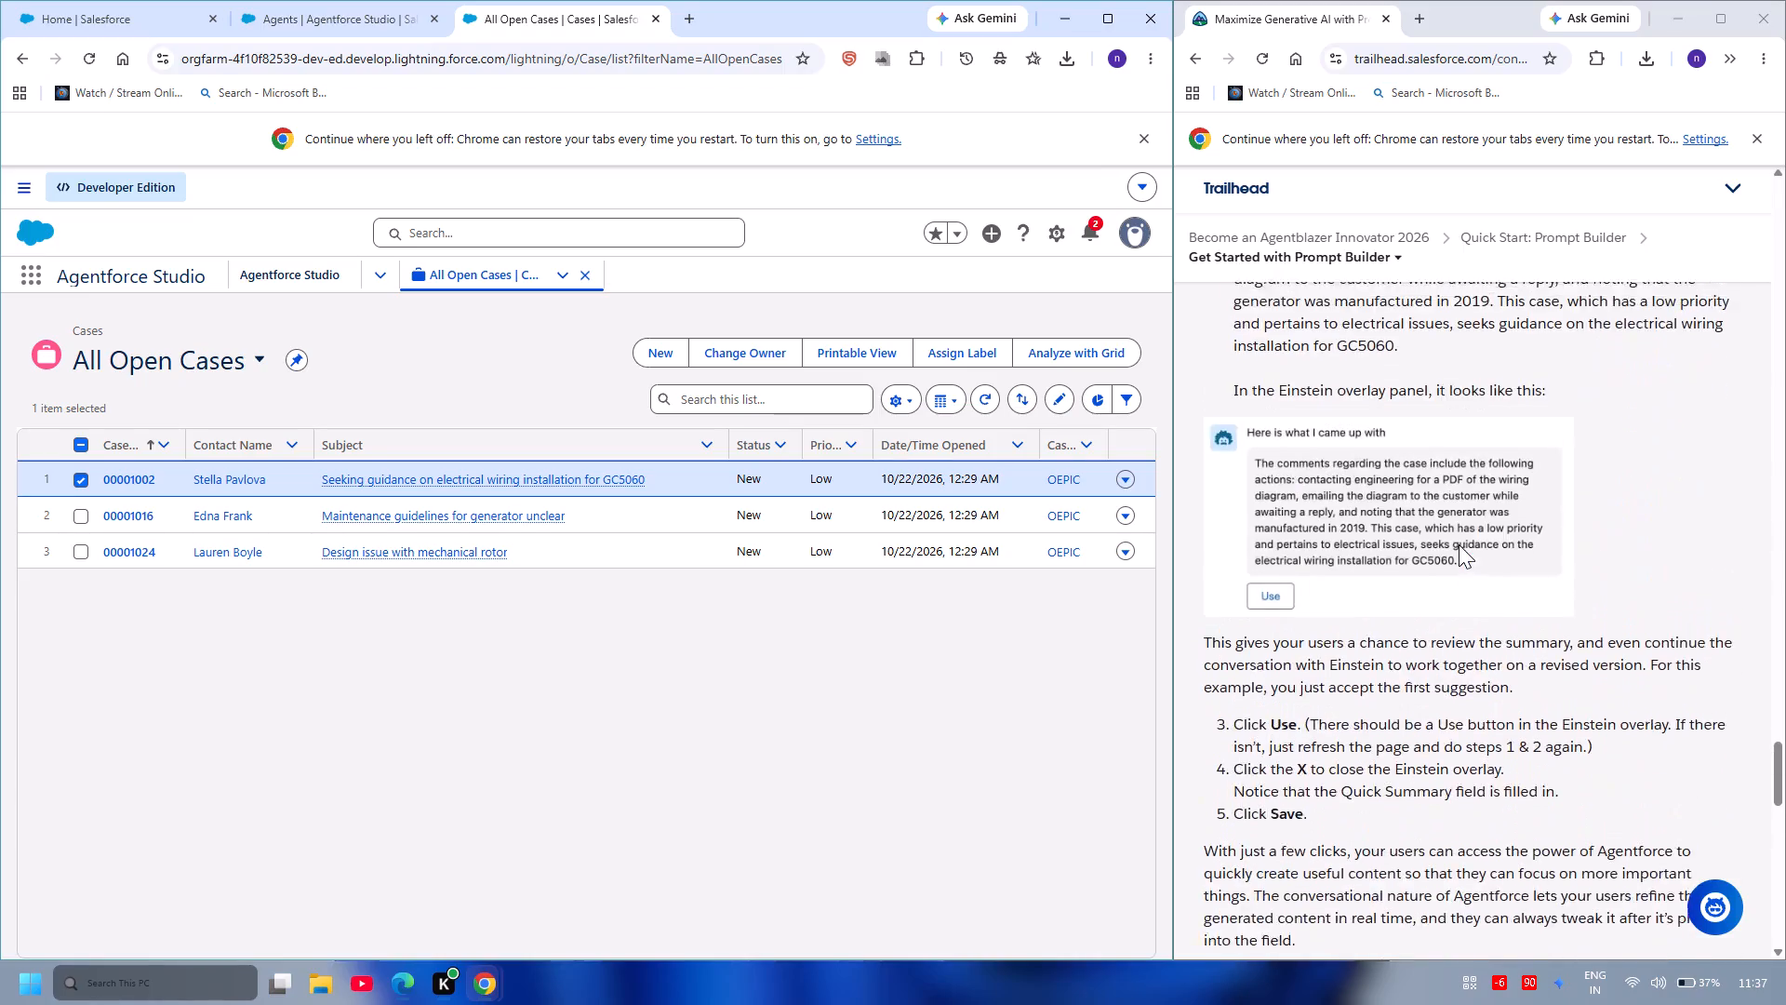
scroll(1459, 544, up, 7)
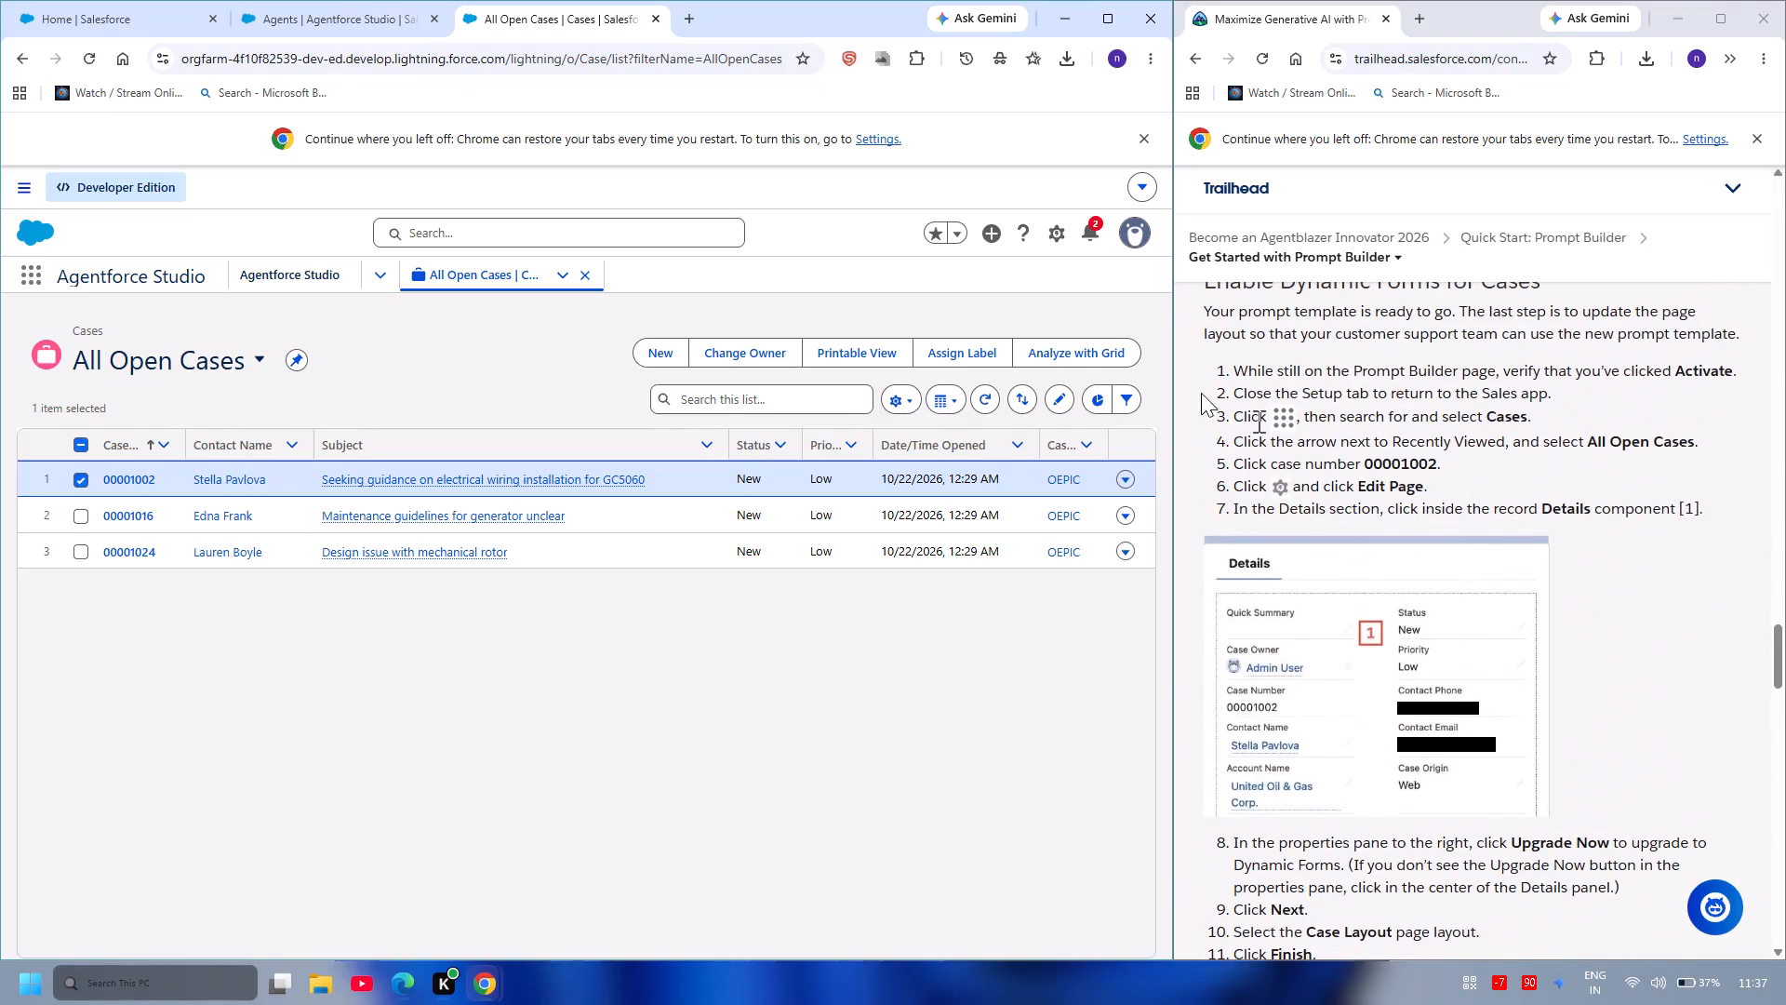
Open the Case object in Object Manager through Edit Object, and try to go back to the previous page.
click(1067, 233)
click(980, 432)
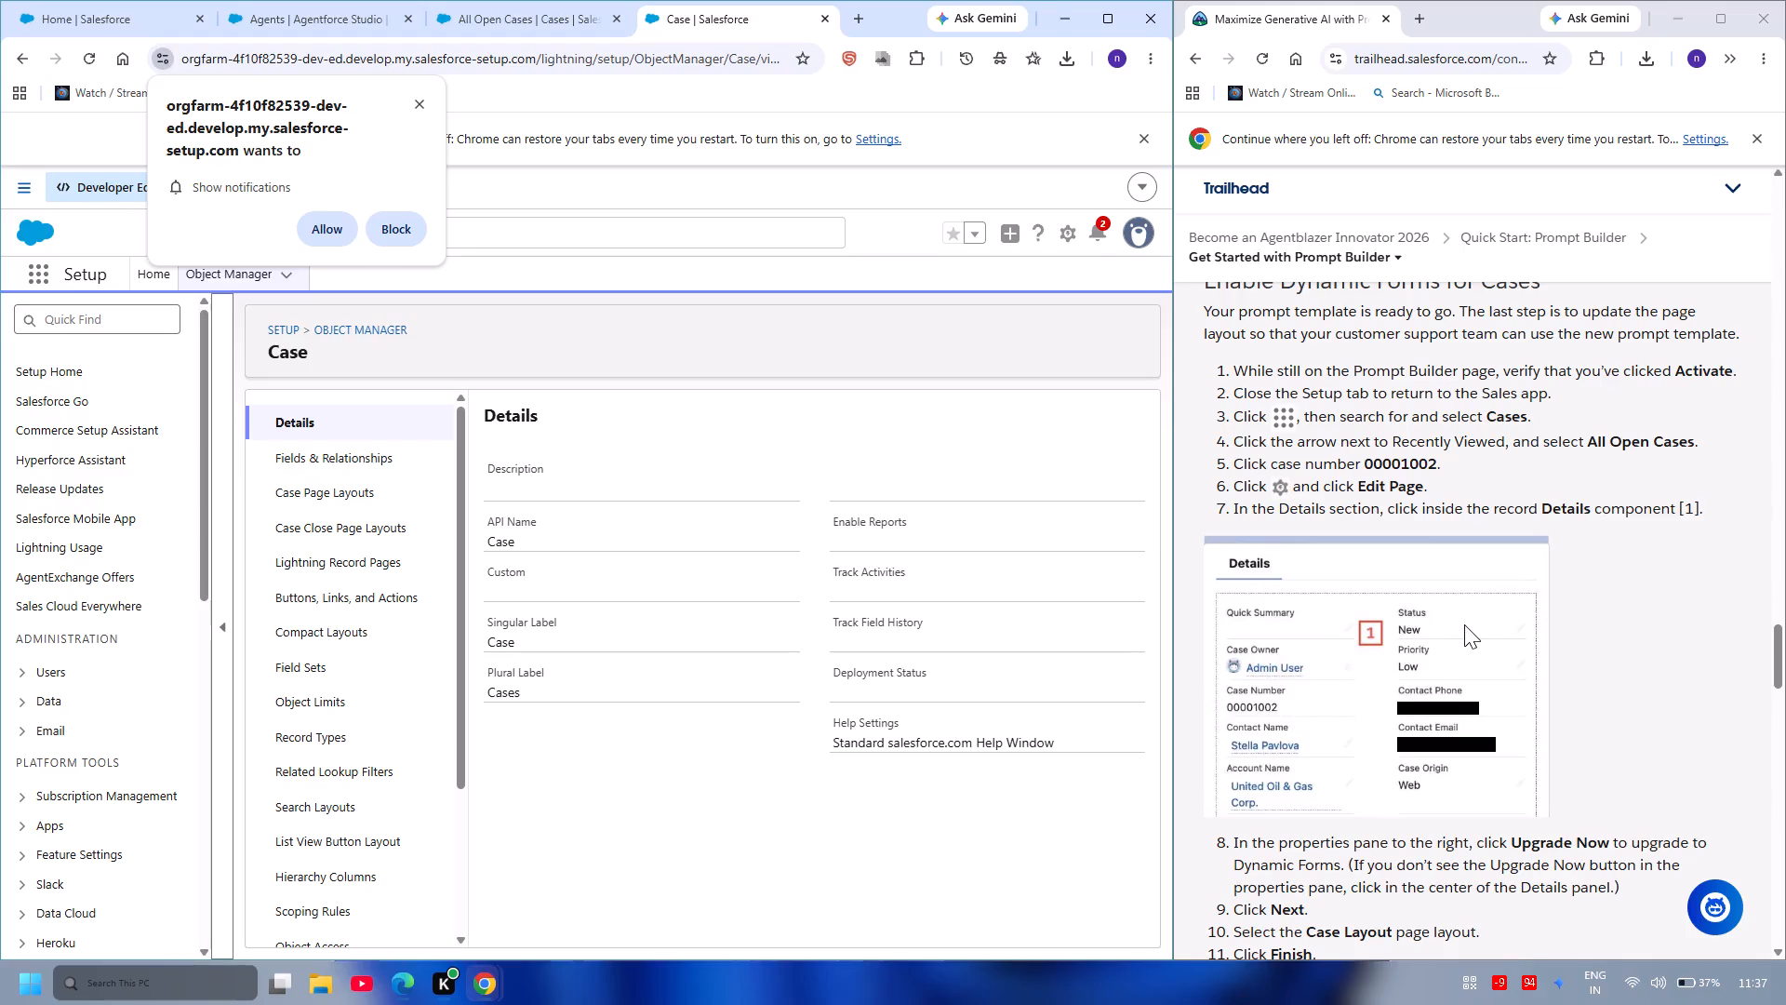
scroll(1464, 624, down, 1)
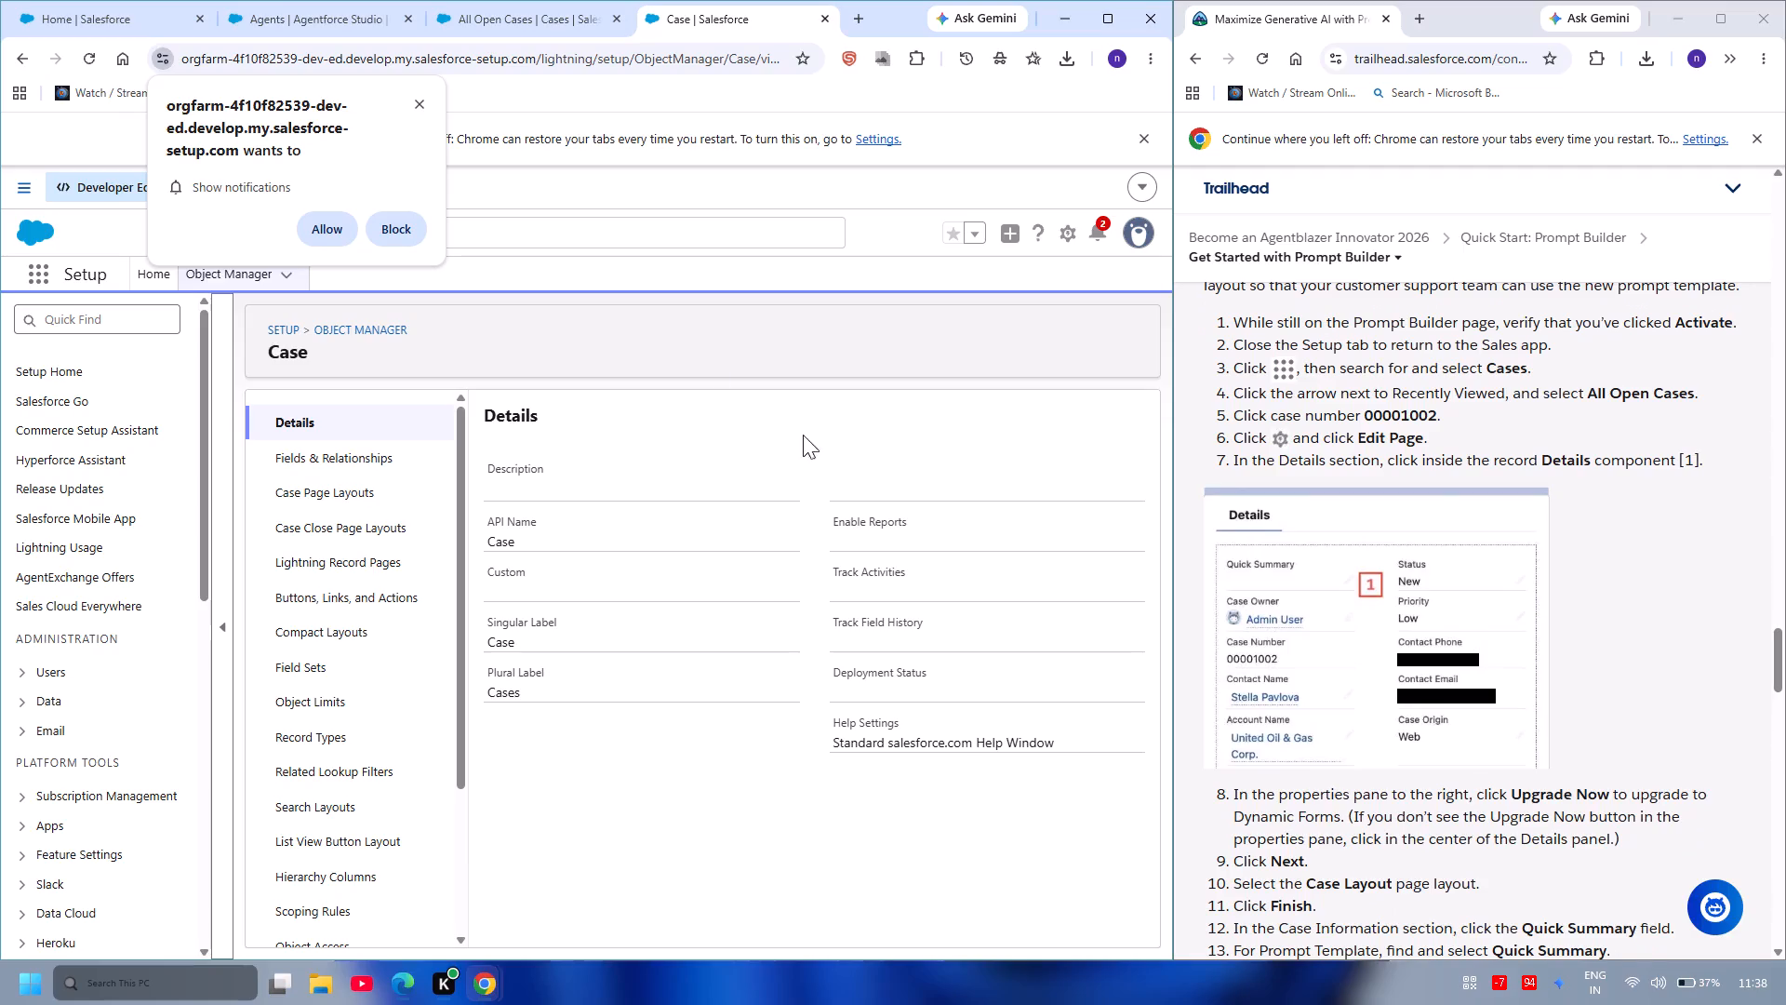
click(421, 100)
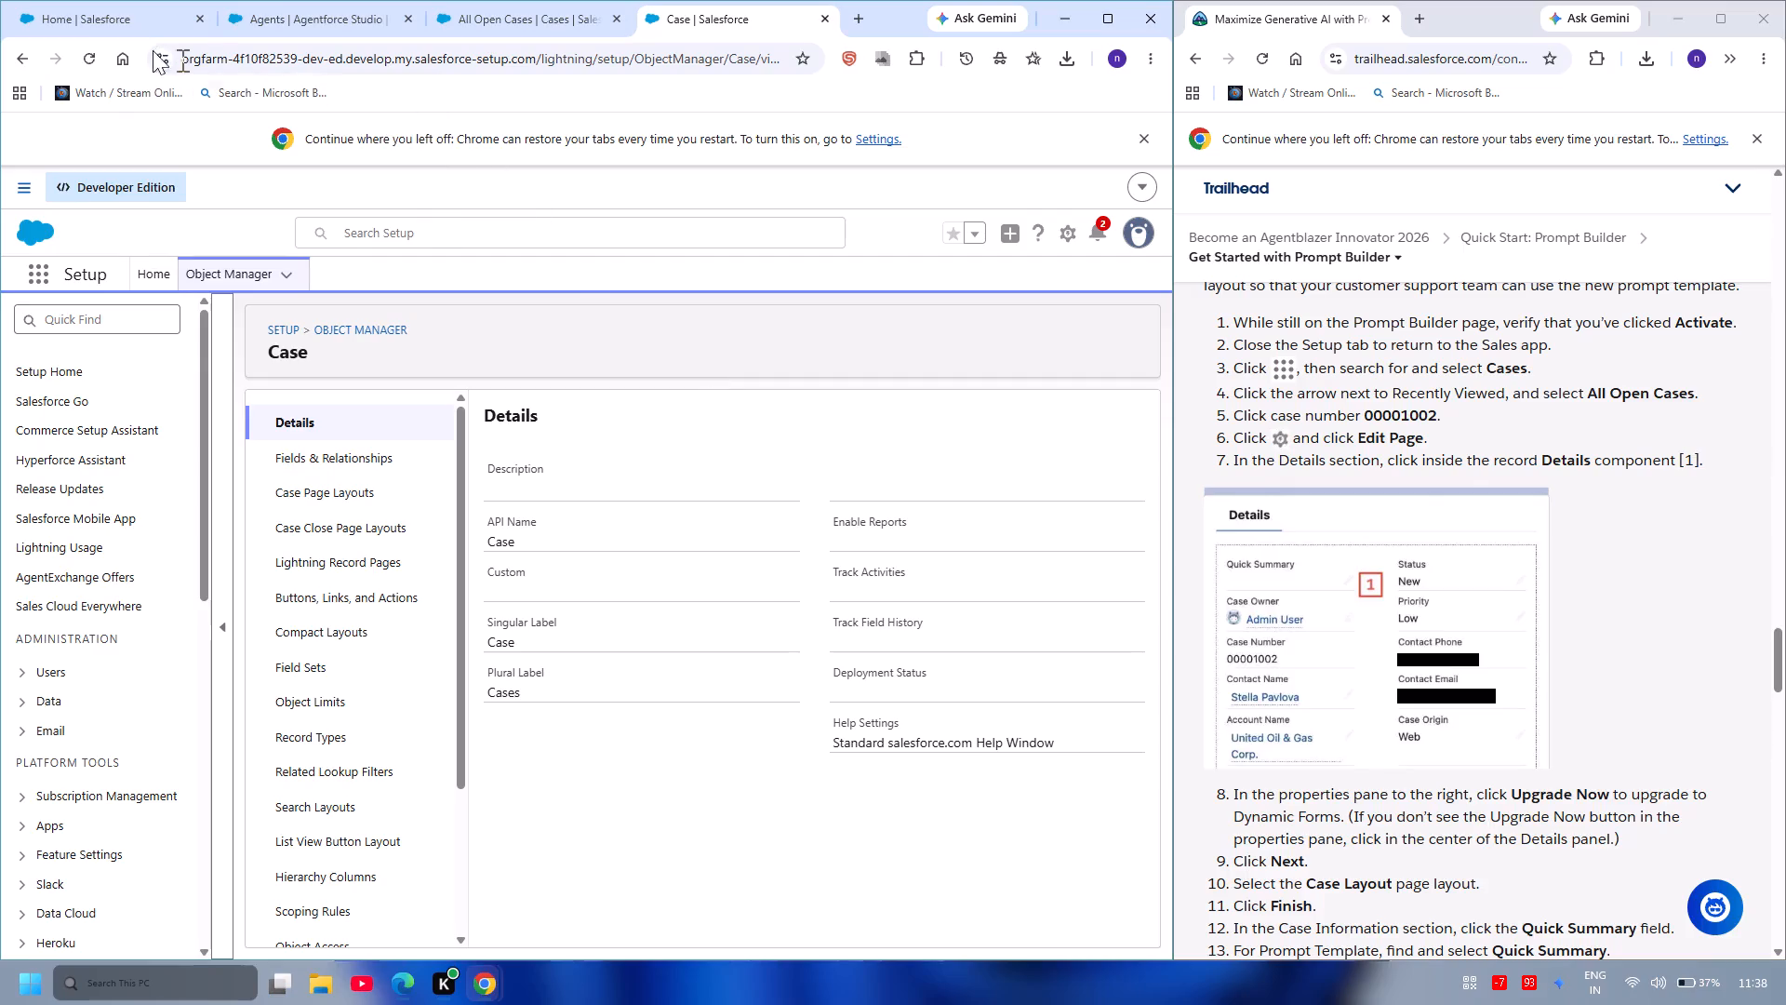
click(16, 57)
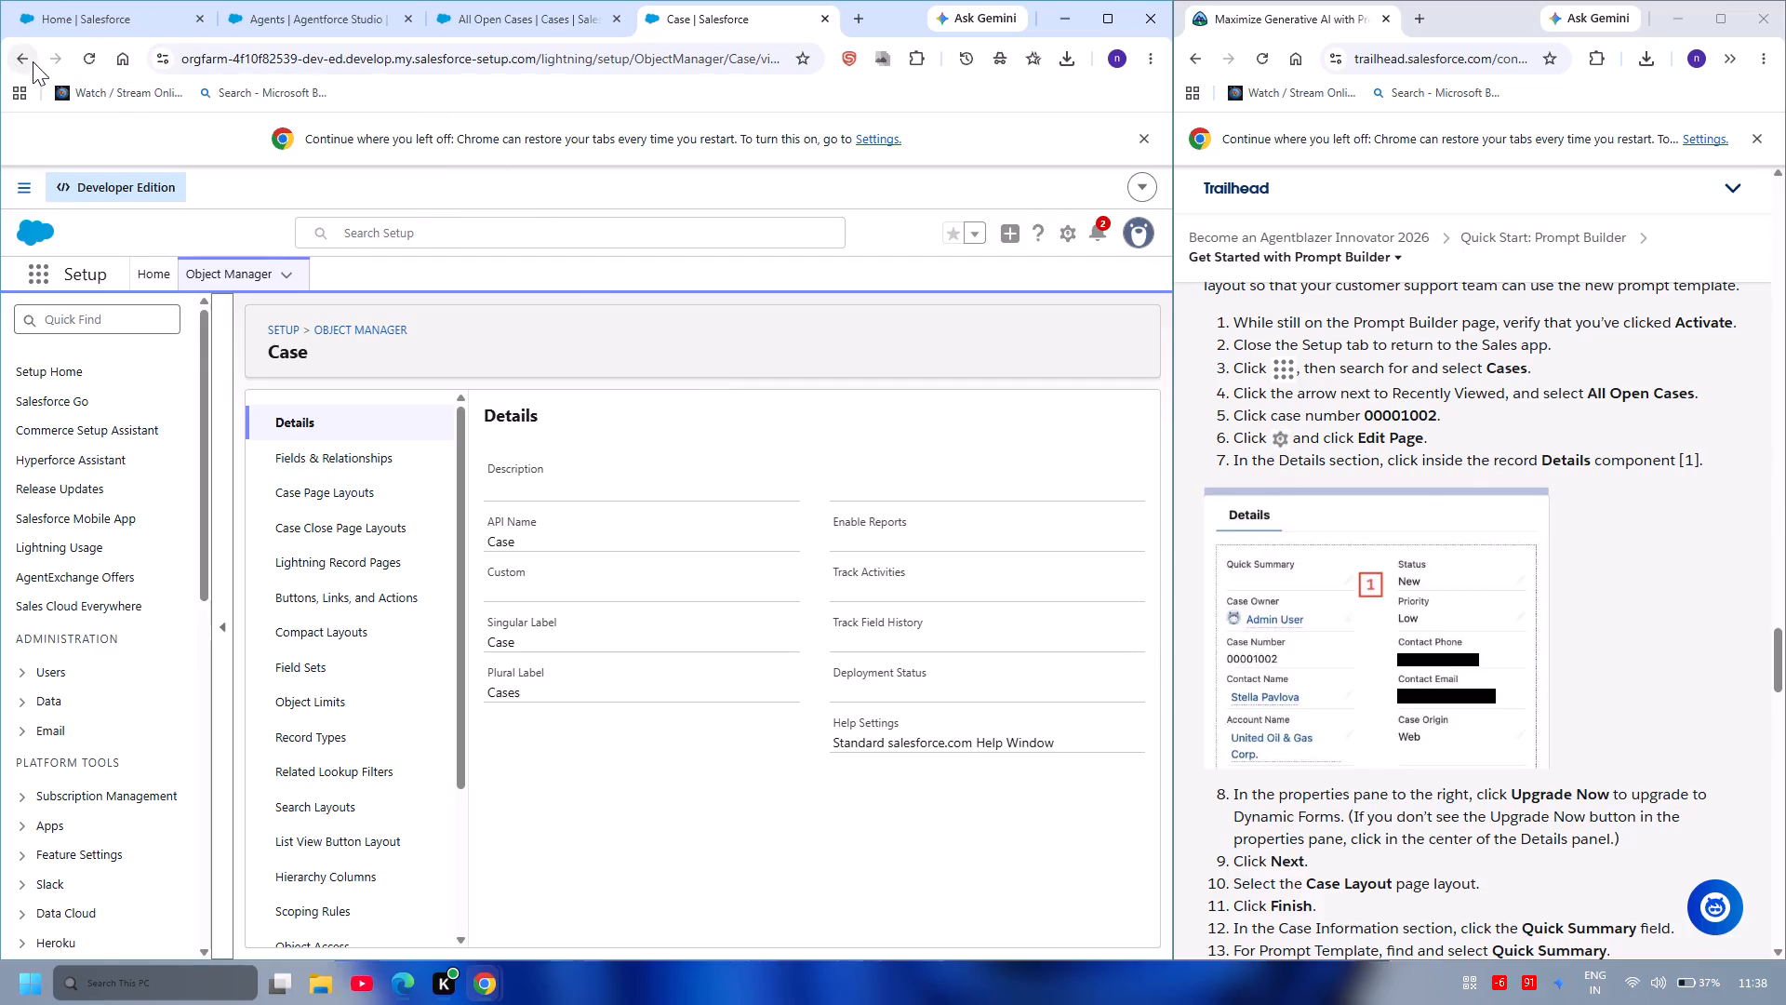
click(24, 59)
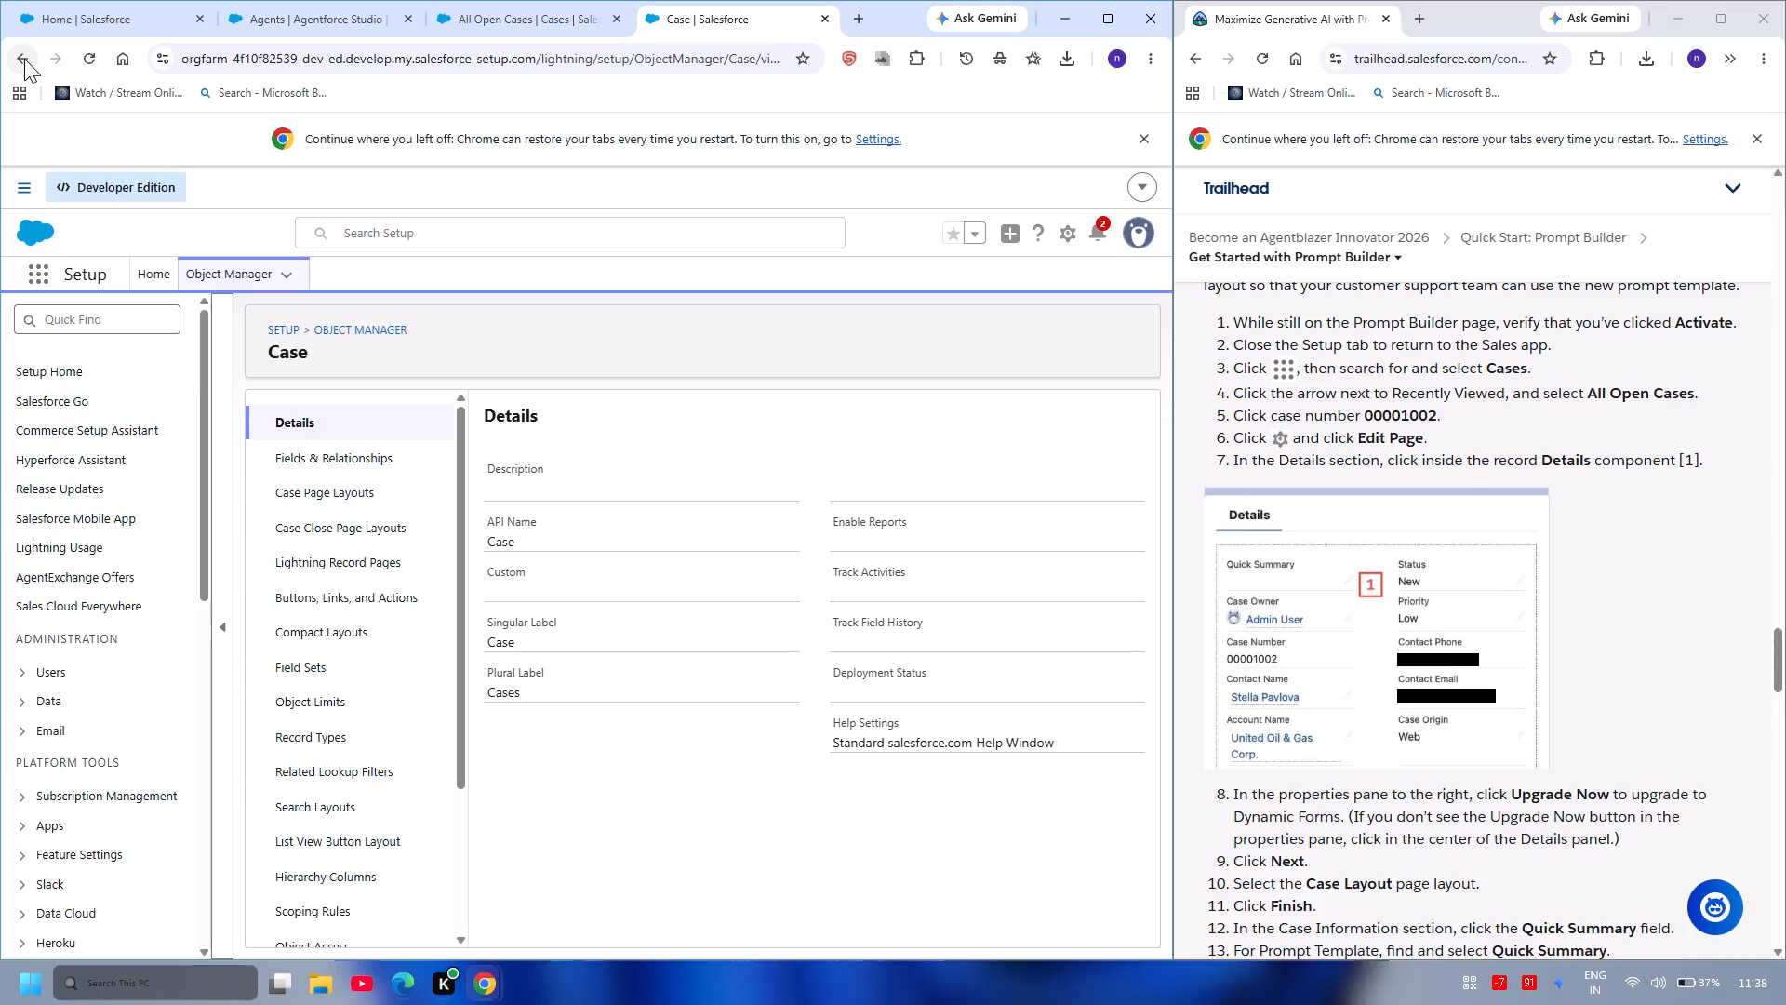
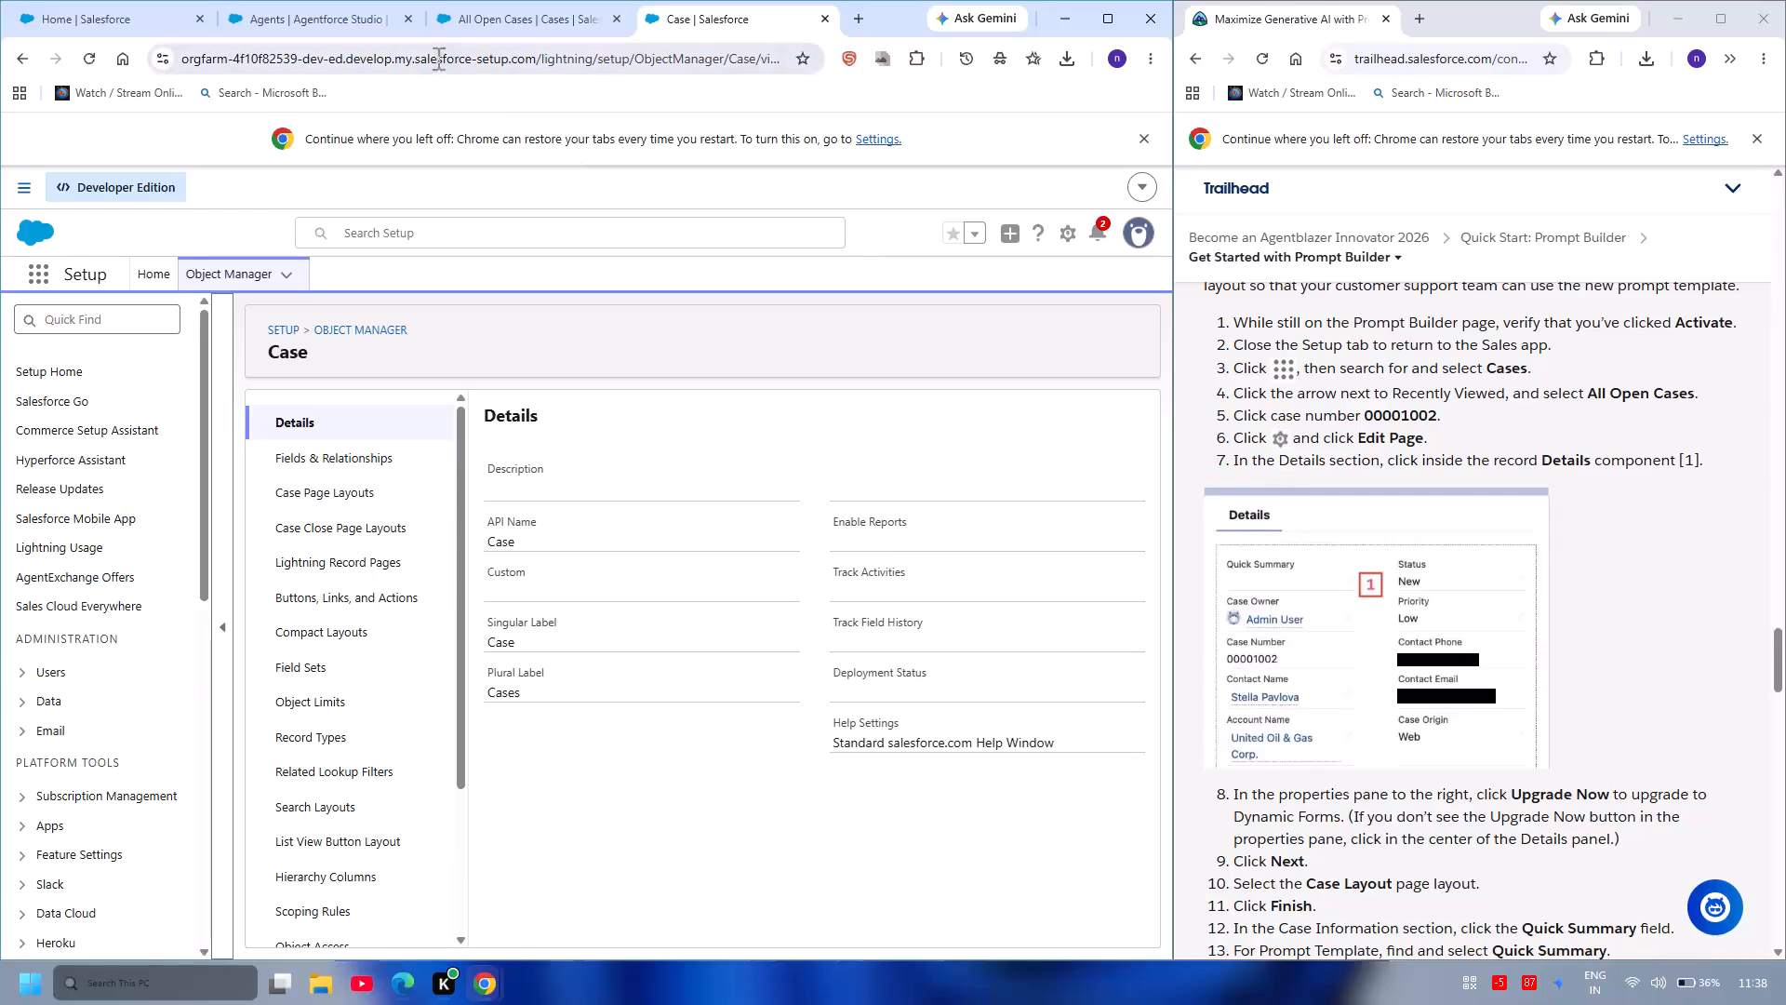
Close the Case object's Object Manager page and return to the All Open Cases list.
scroll(1223, 605, down, 1)
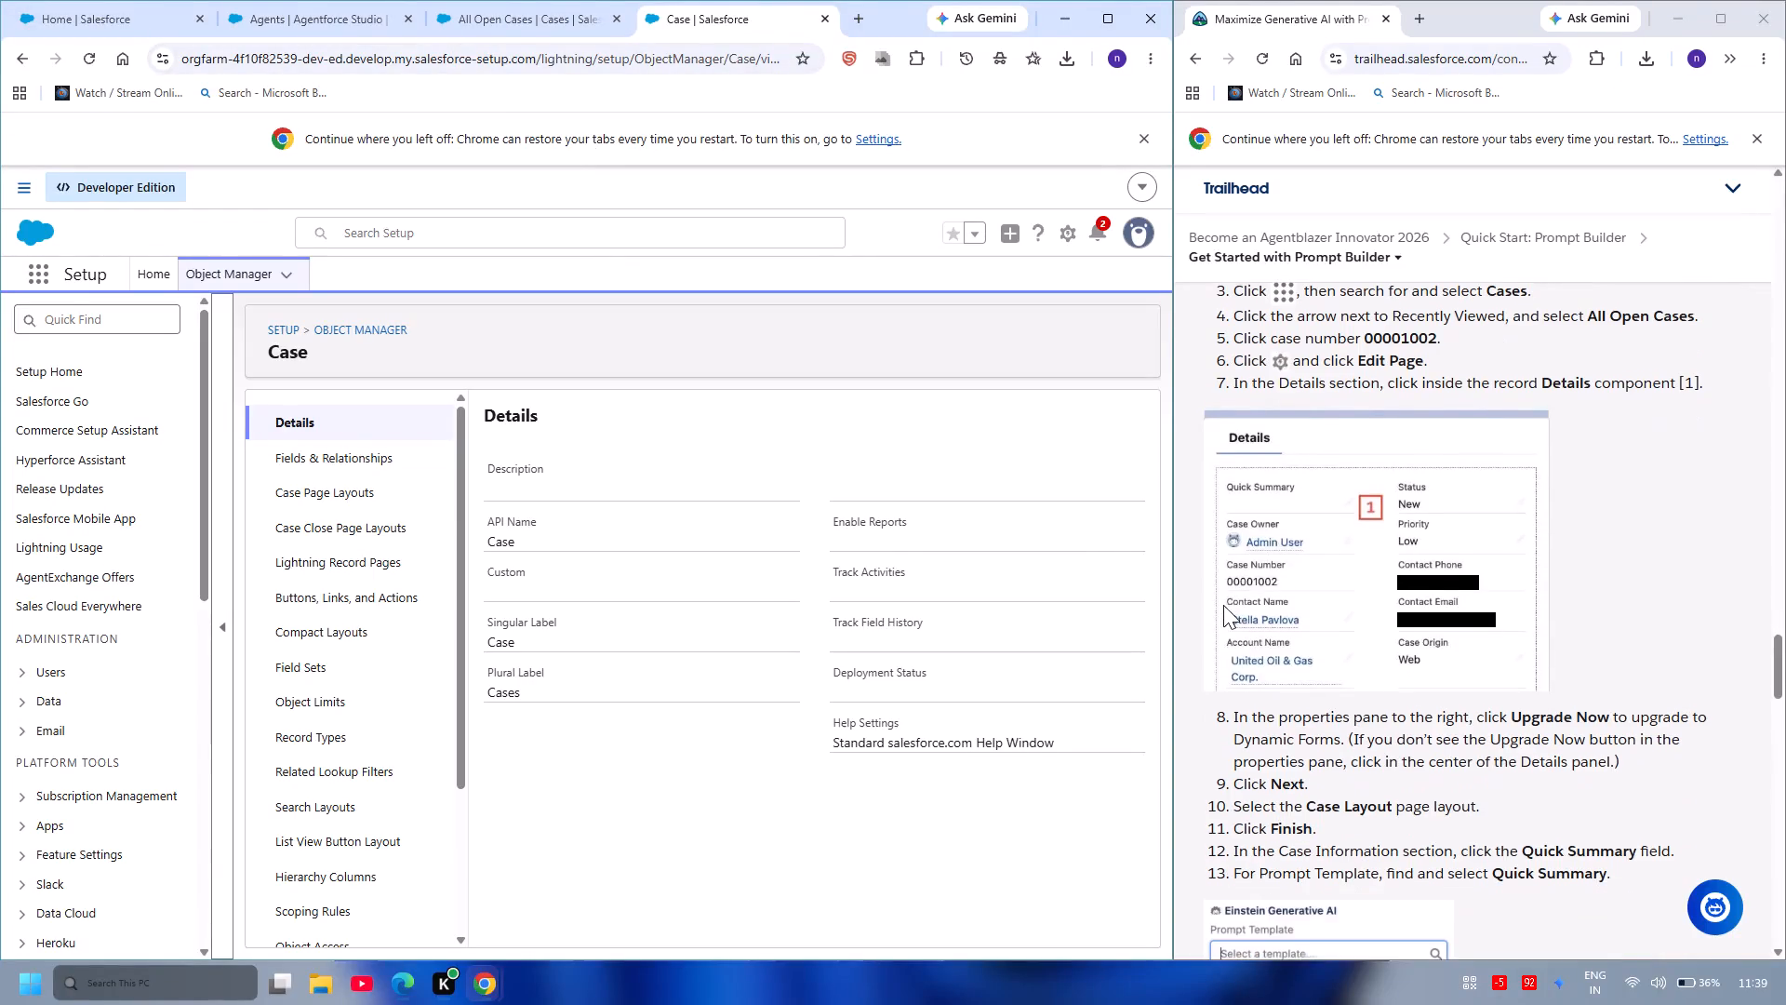
scroll(1223, 605, down, 1)
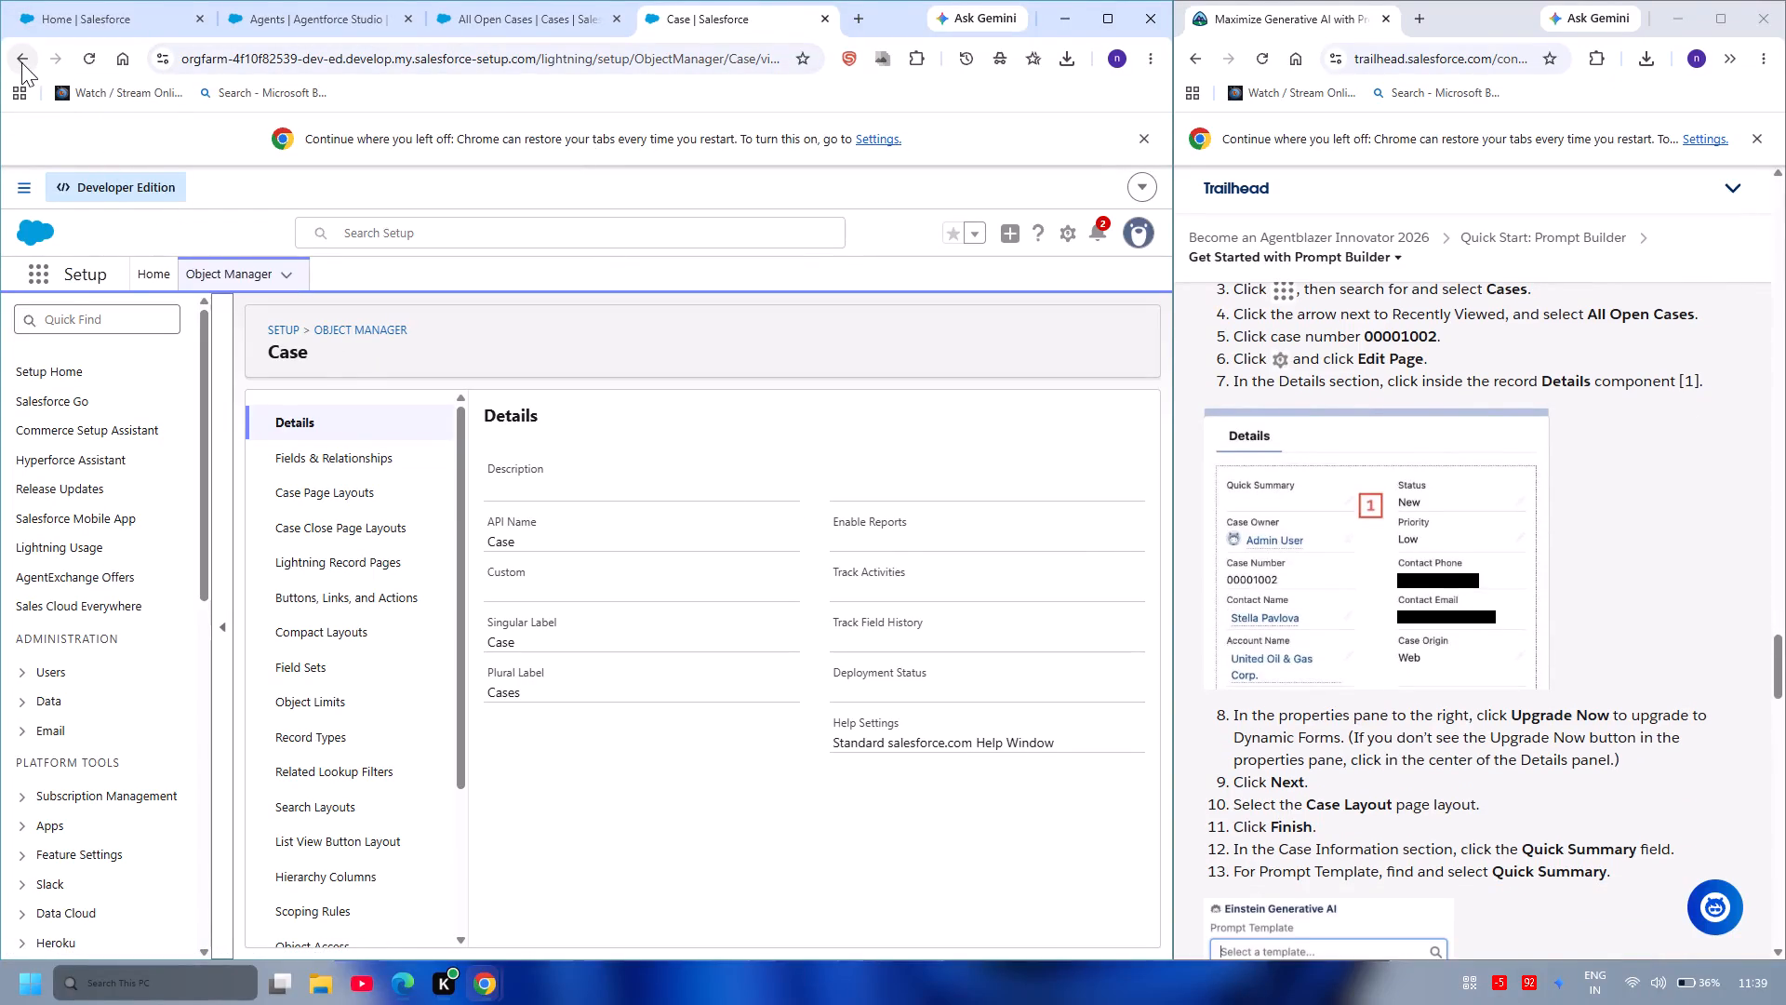
click(21, 62)
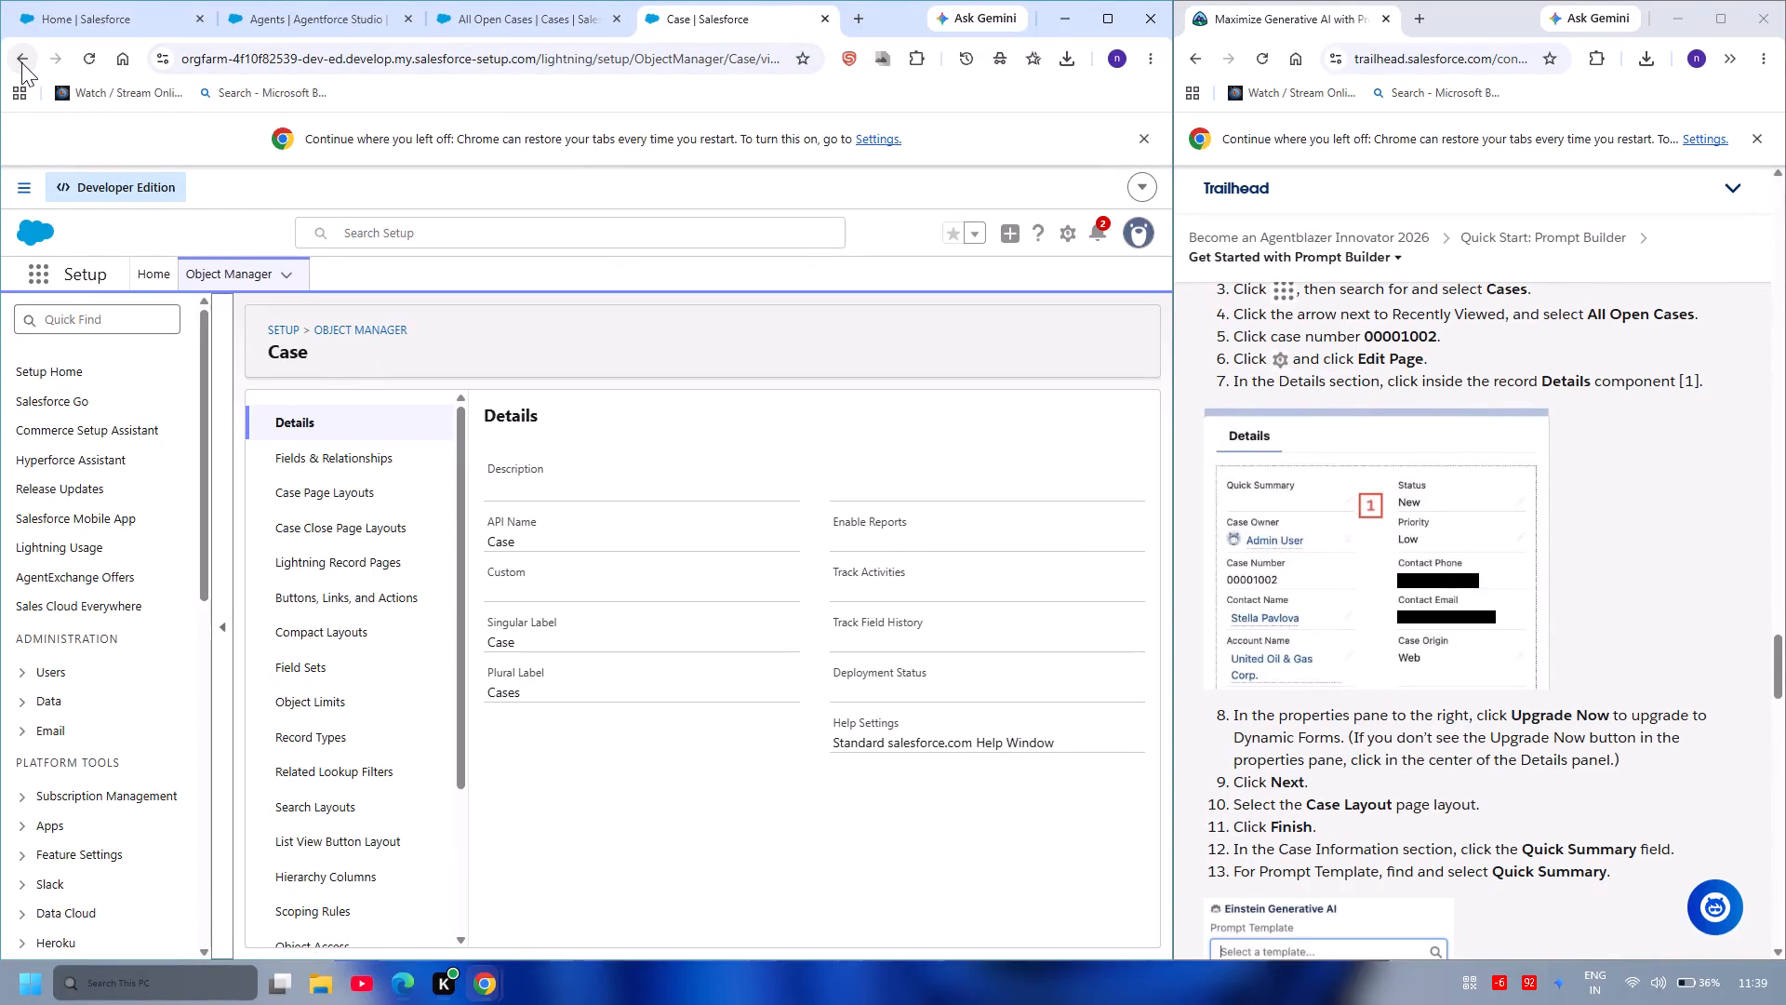
click(21, 62)
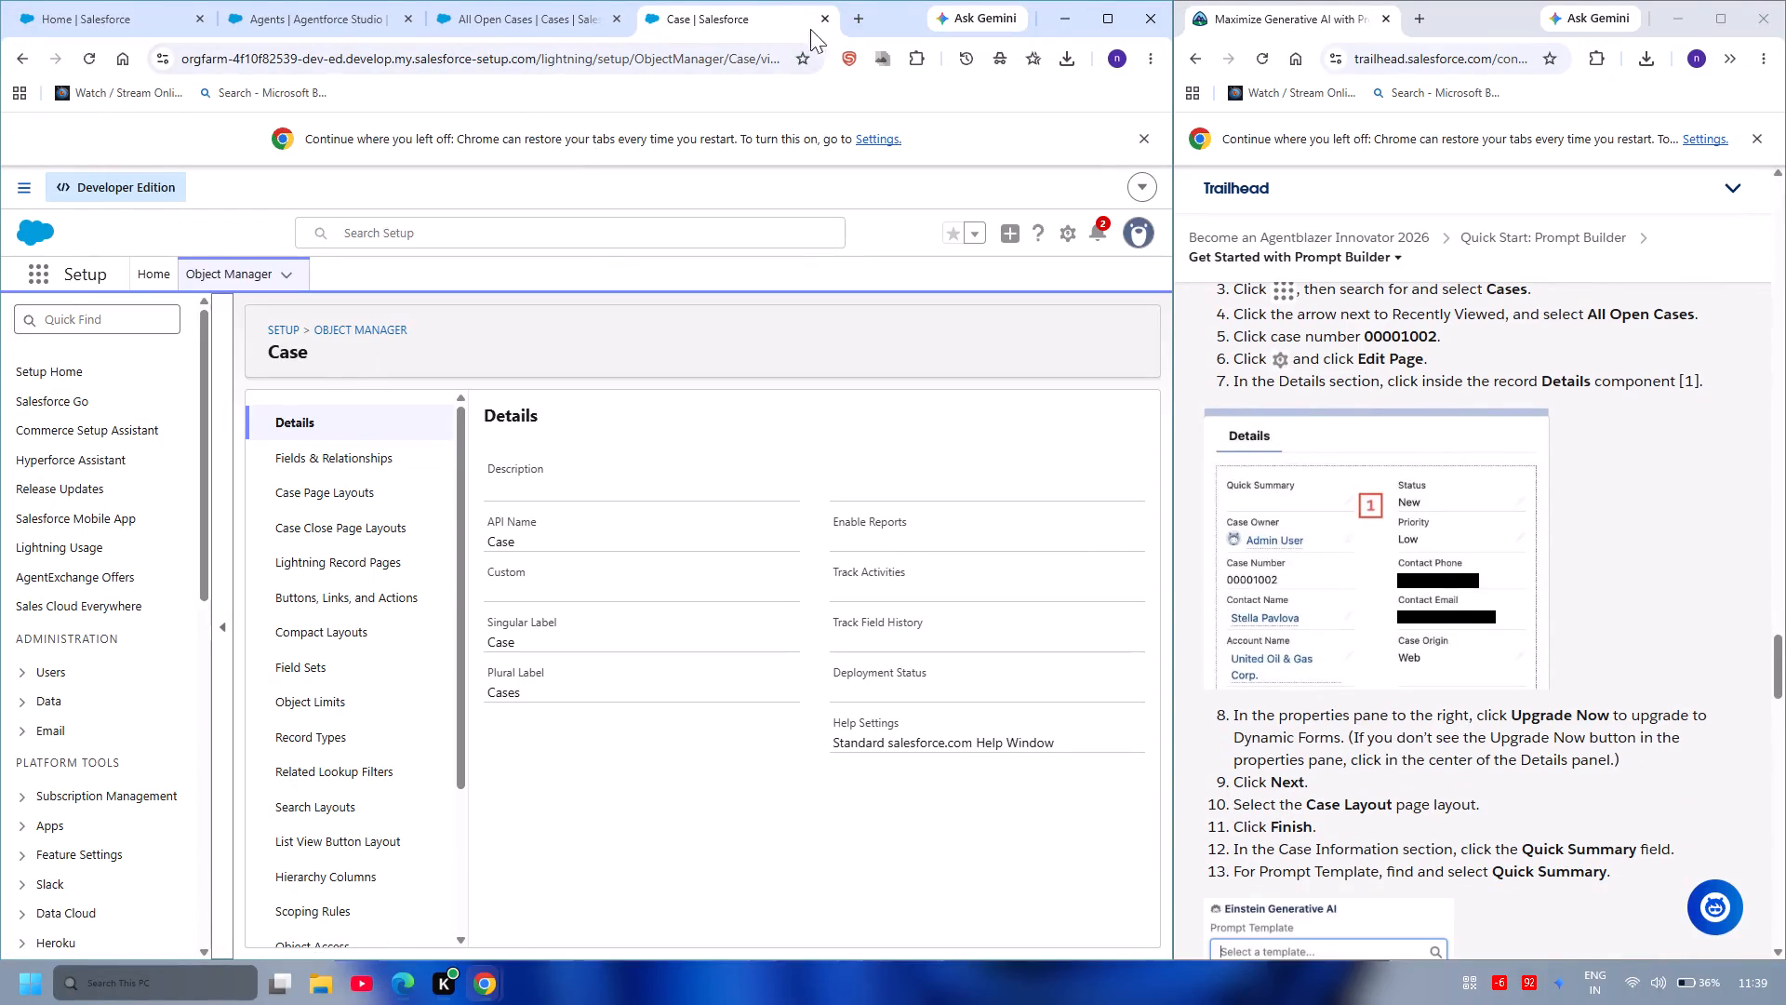
click(824, 20)
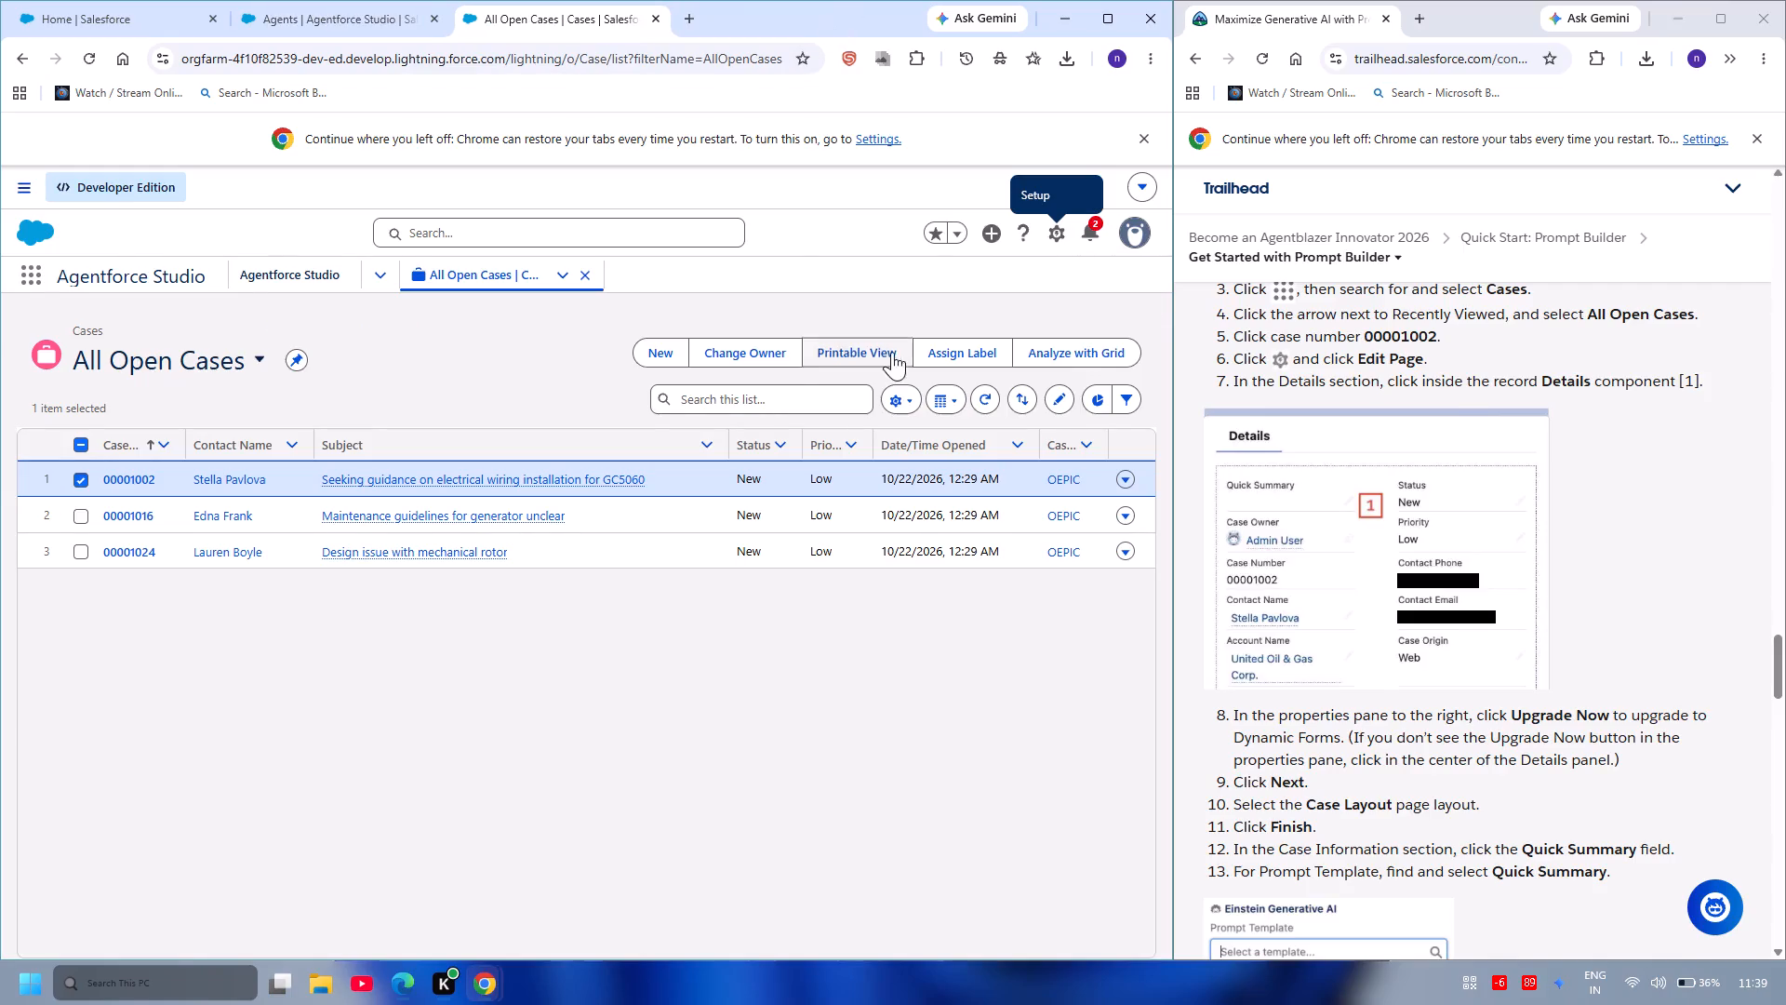
Look for Edit Page among the setup options and the list view controls of All Open Cases, leaving the list's name unedited.
scroll(1092, 306, left, 2)
click(1052, 231)
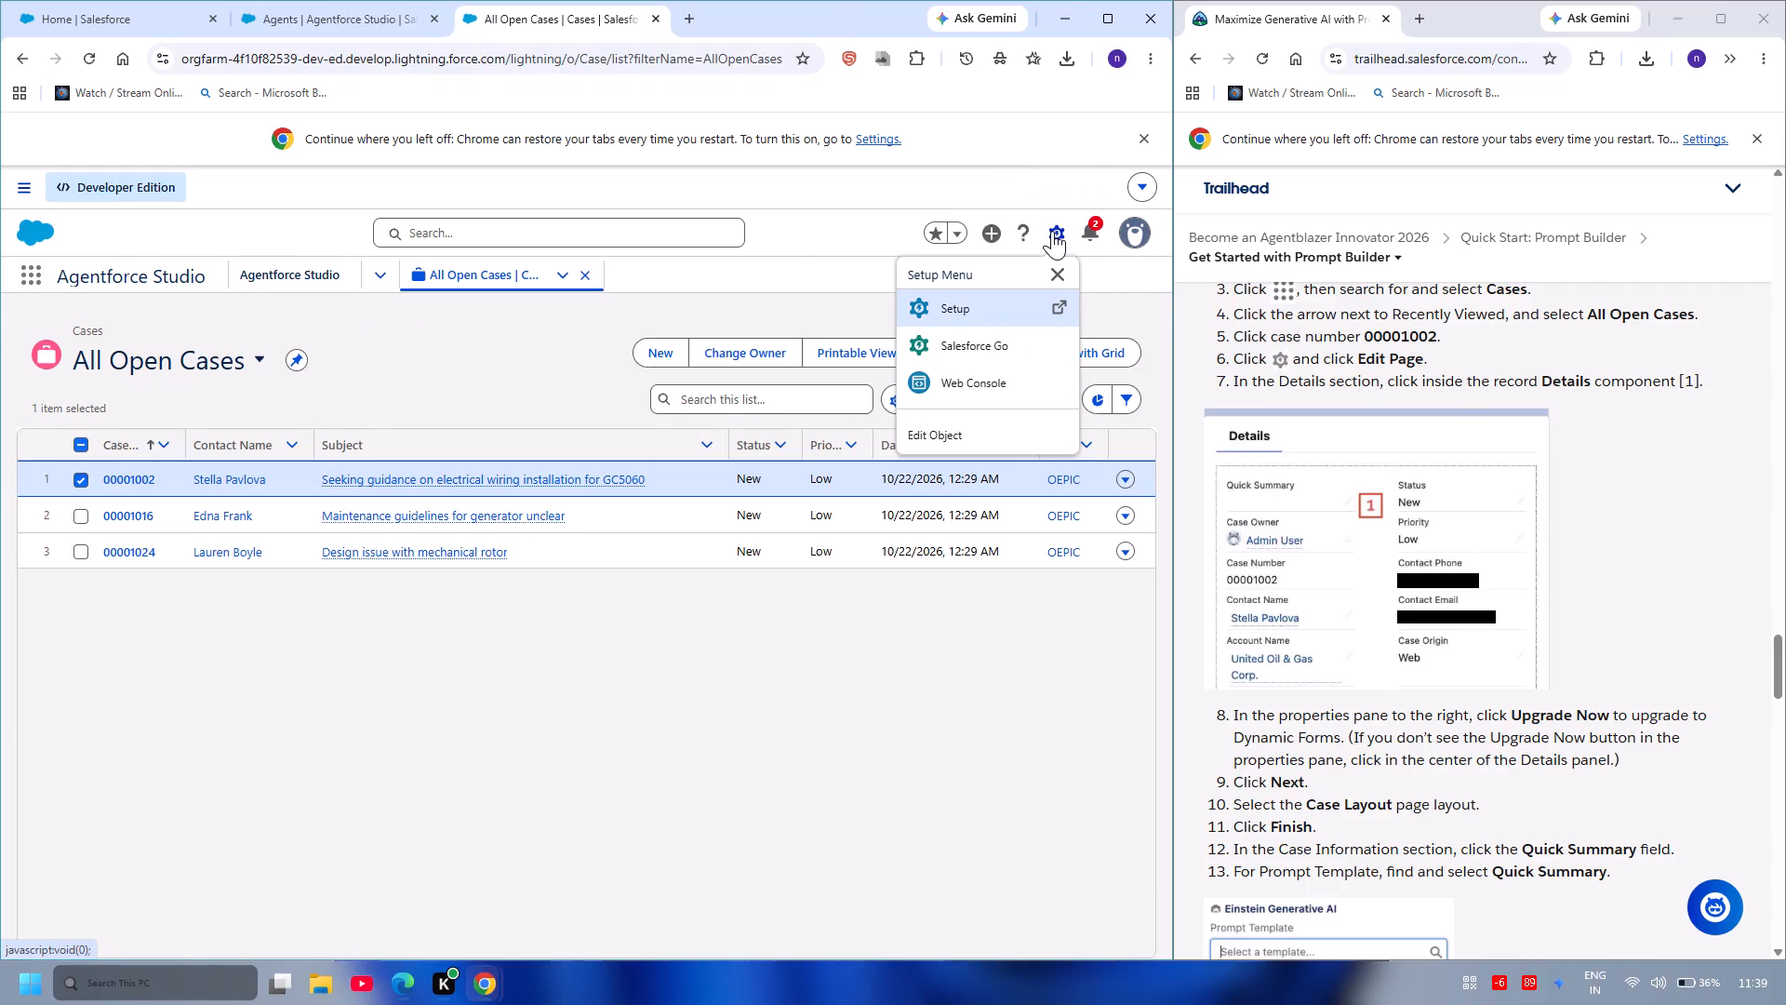
click(1131, 287)
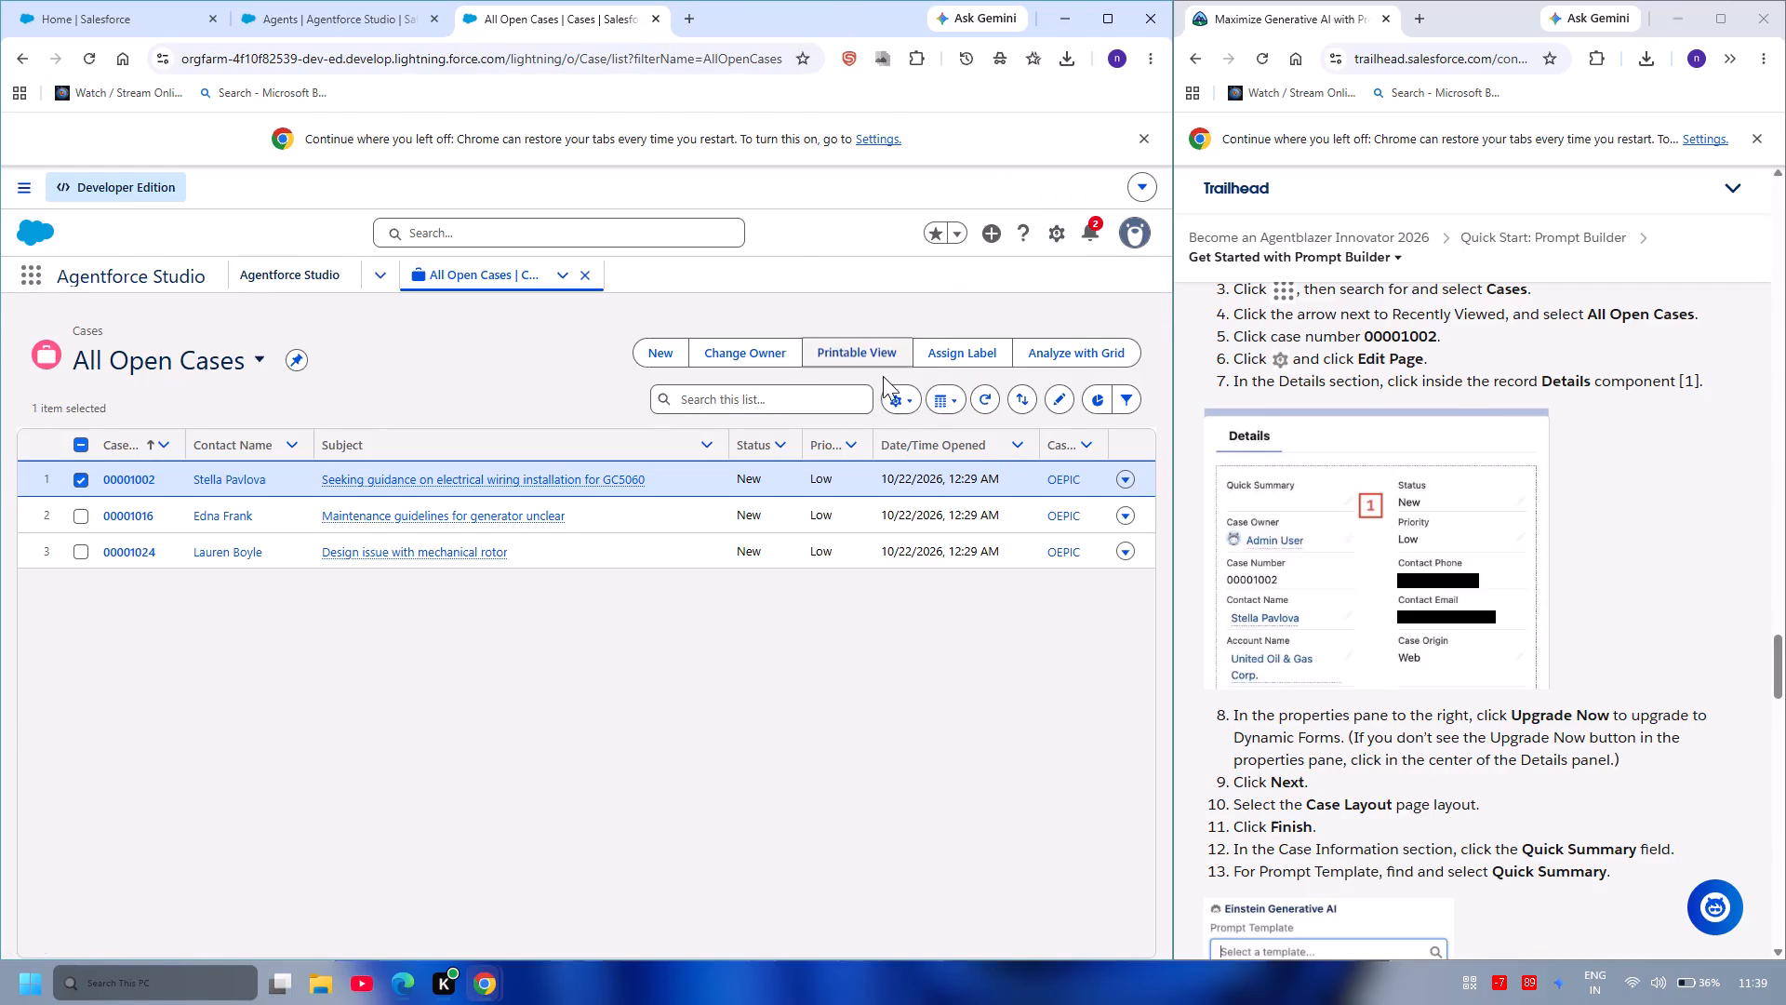
scroll(892, 669, left, 1)
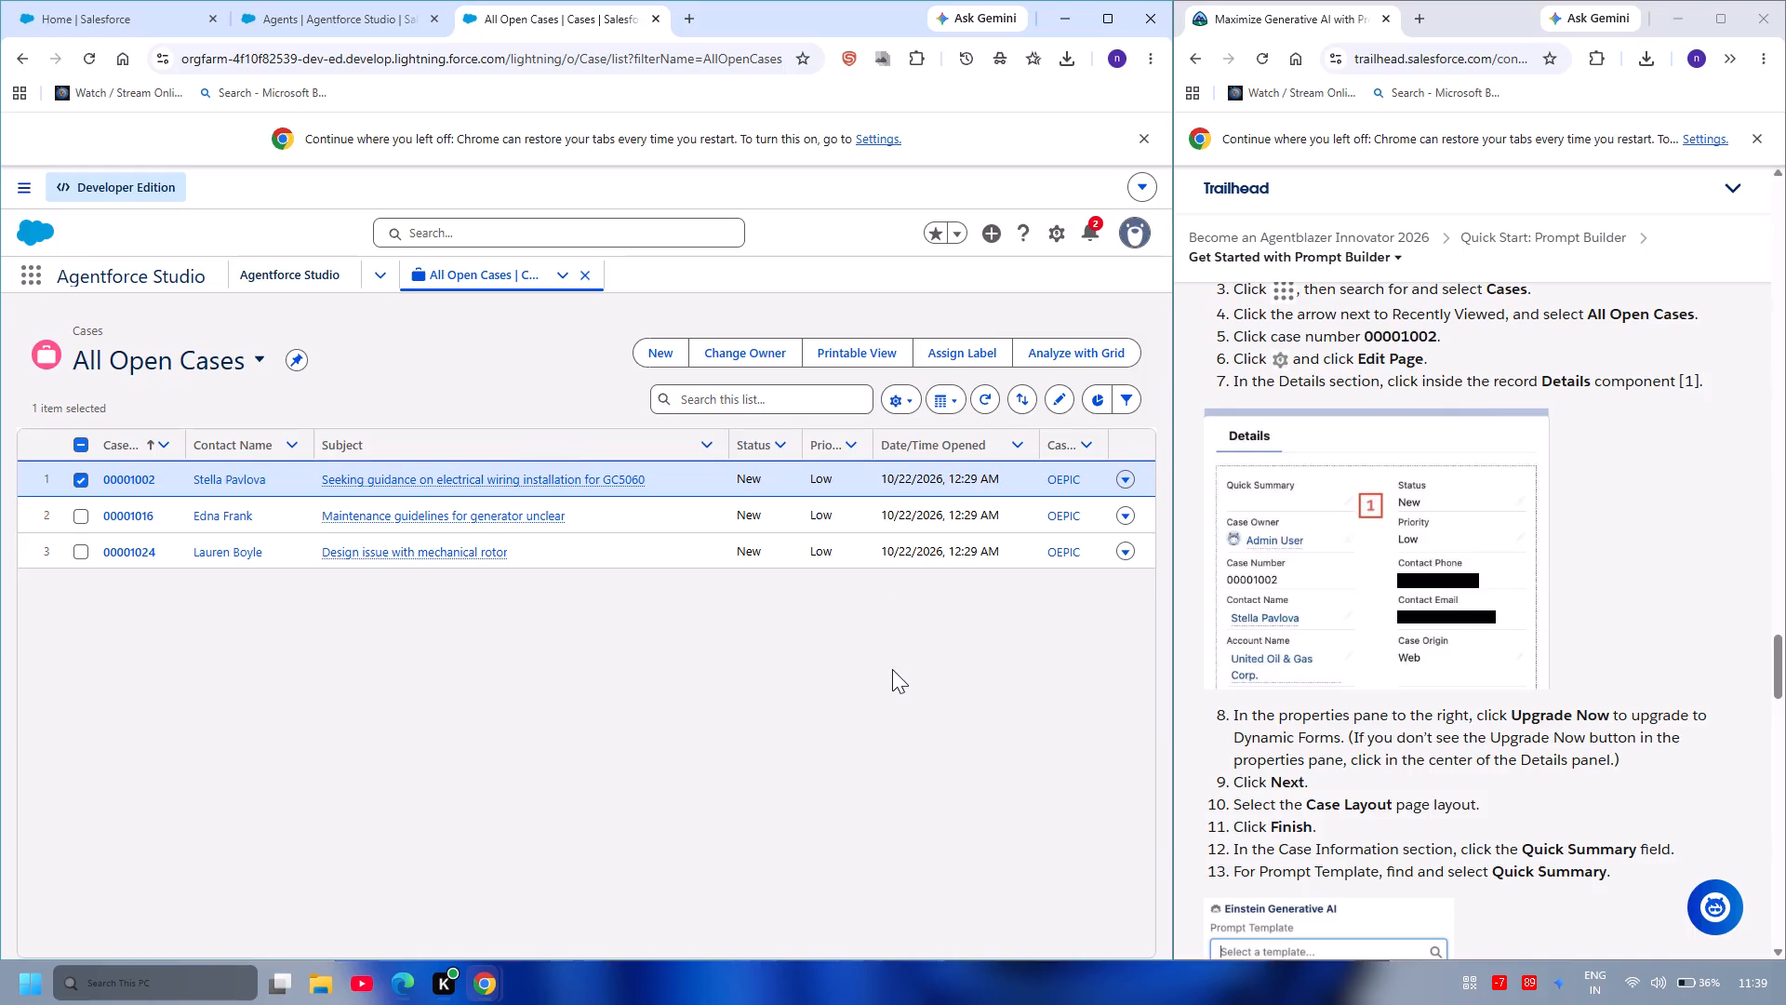
scroll(892, 669, left, 1)
click(898, 395)
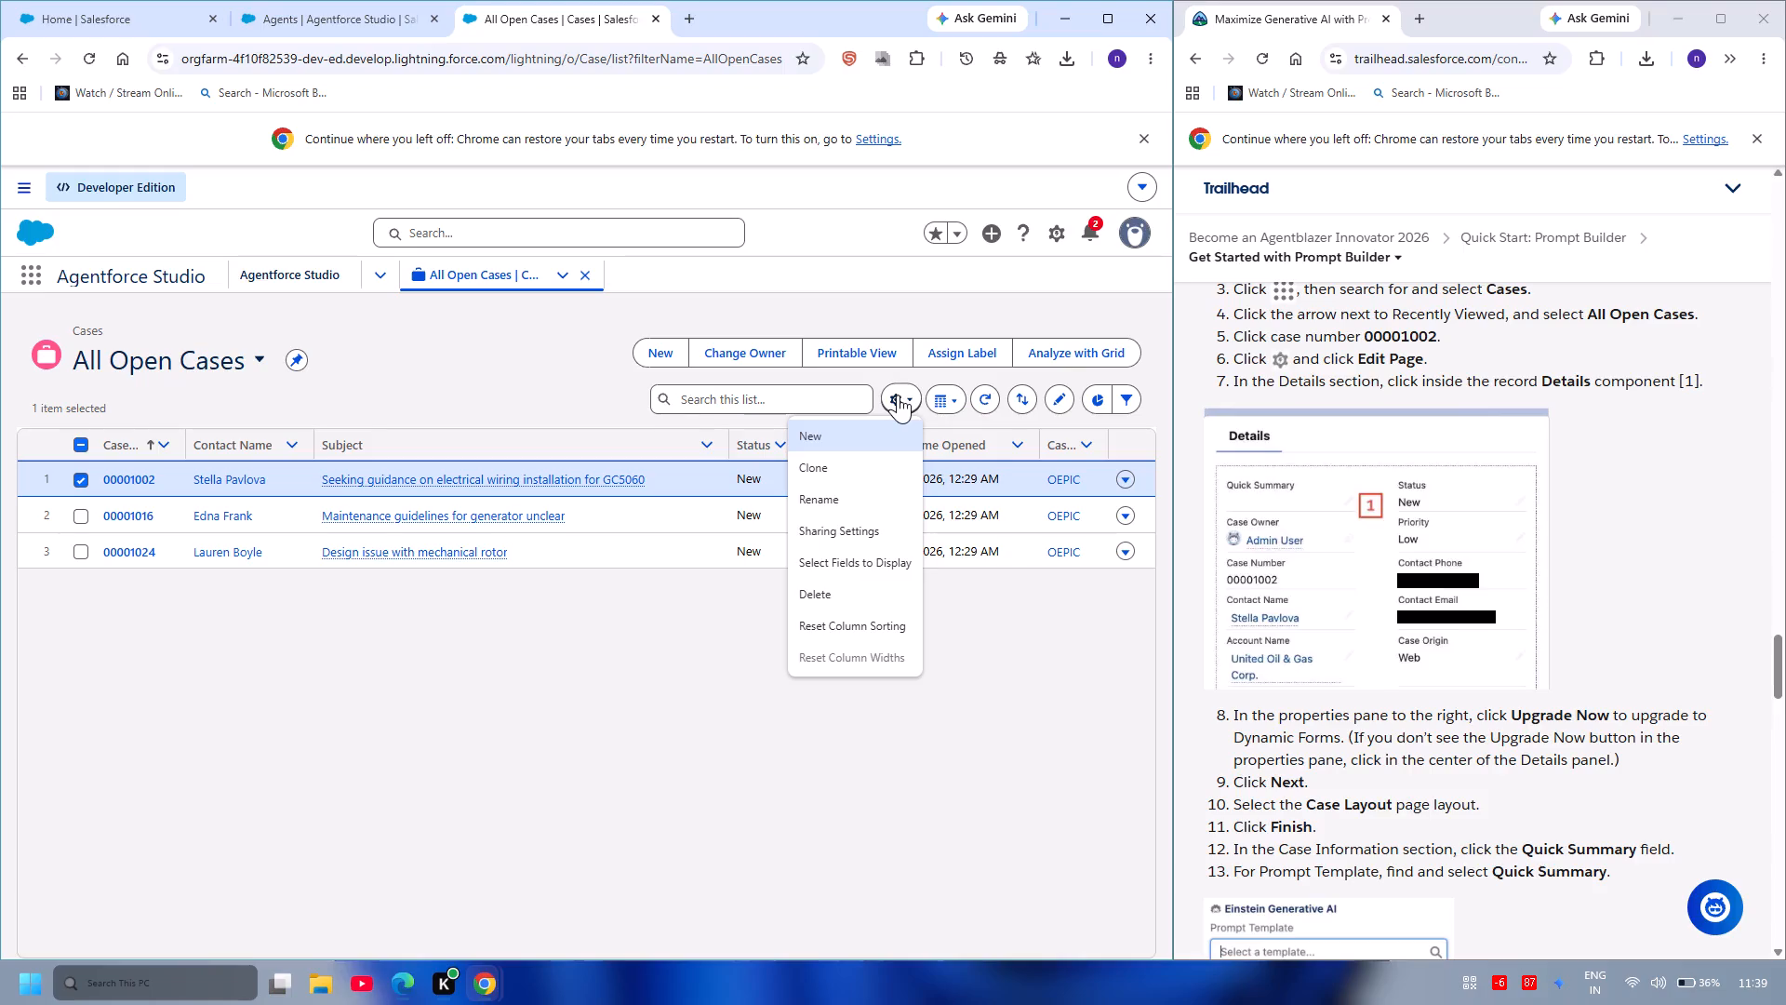
click(849, 488)
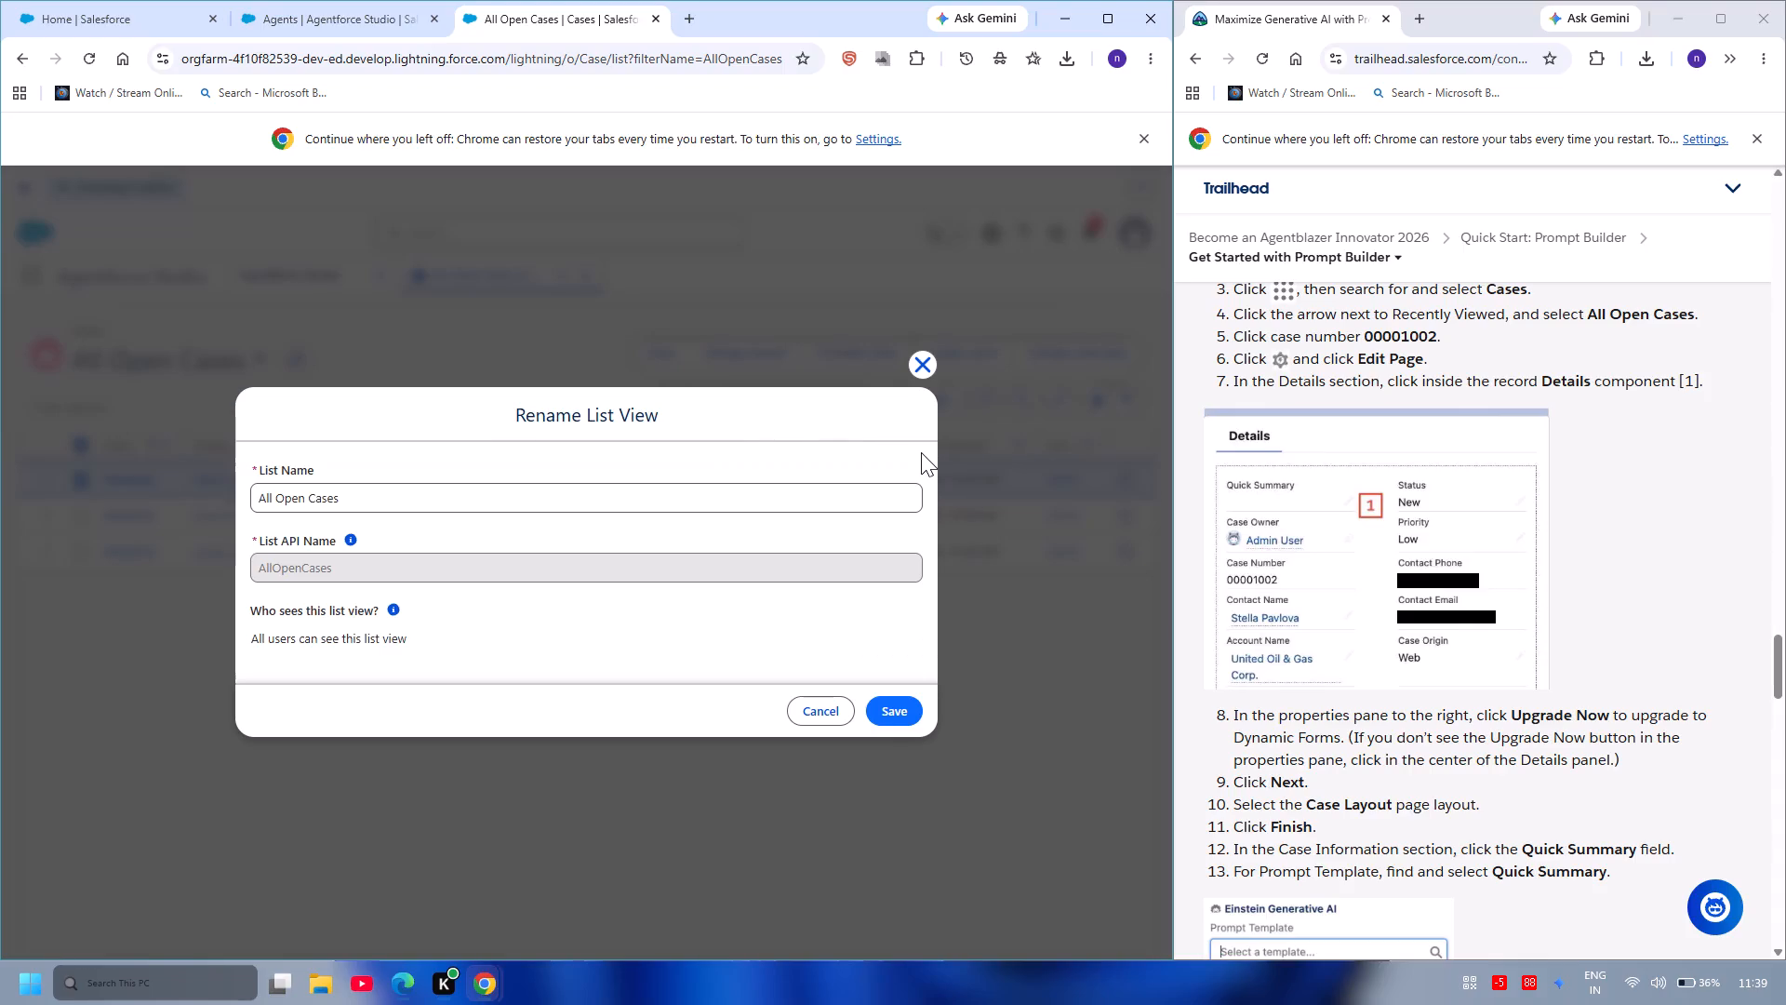
click(917, 369)
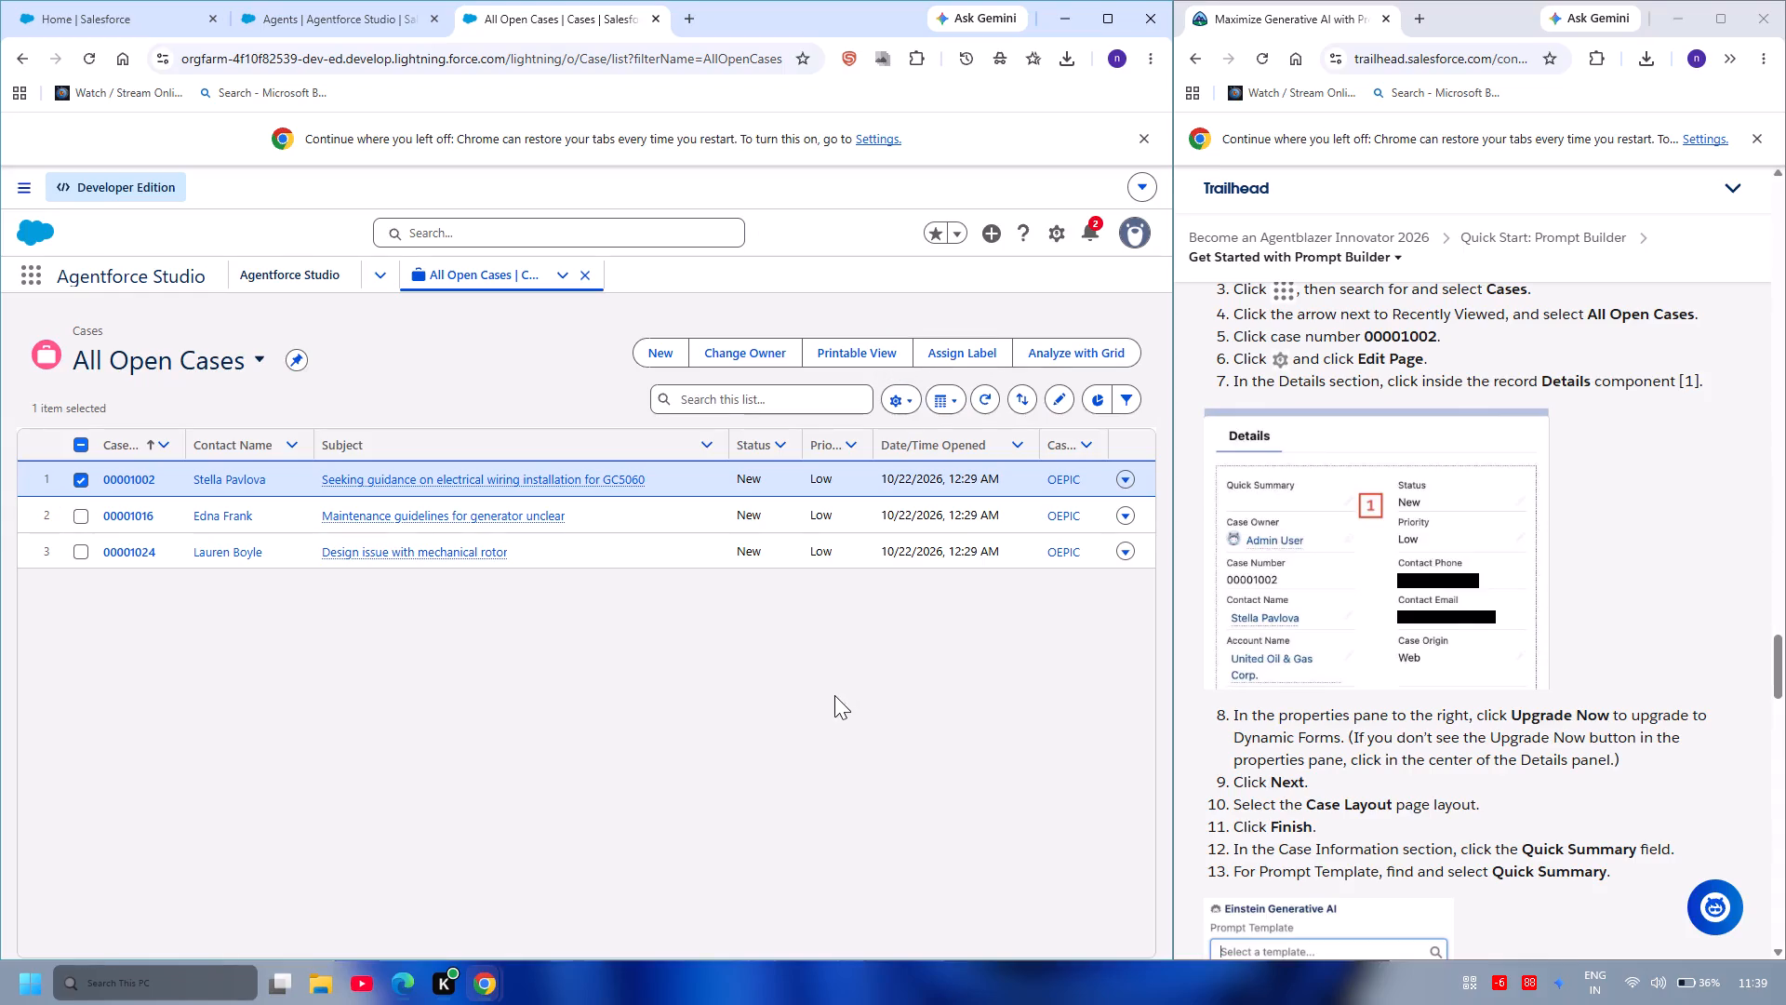
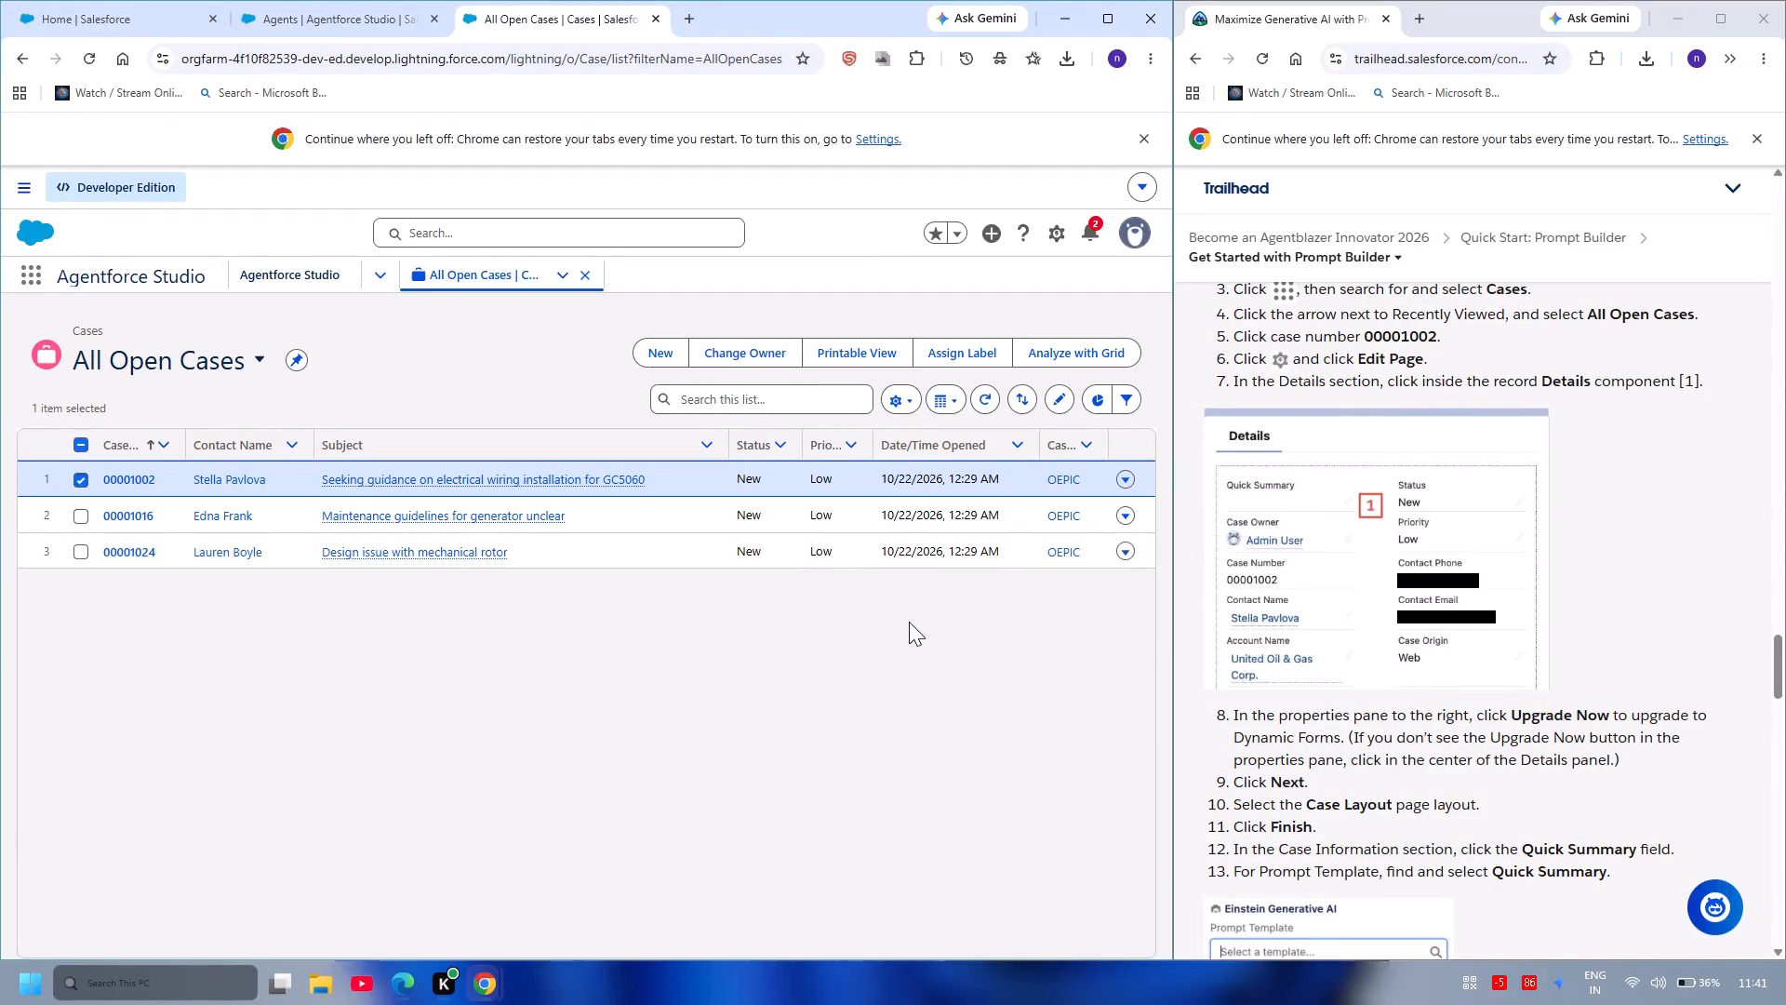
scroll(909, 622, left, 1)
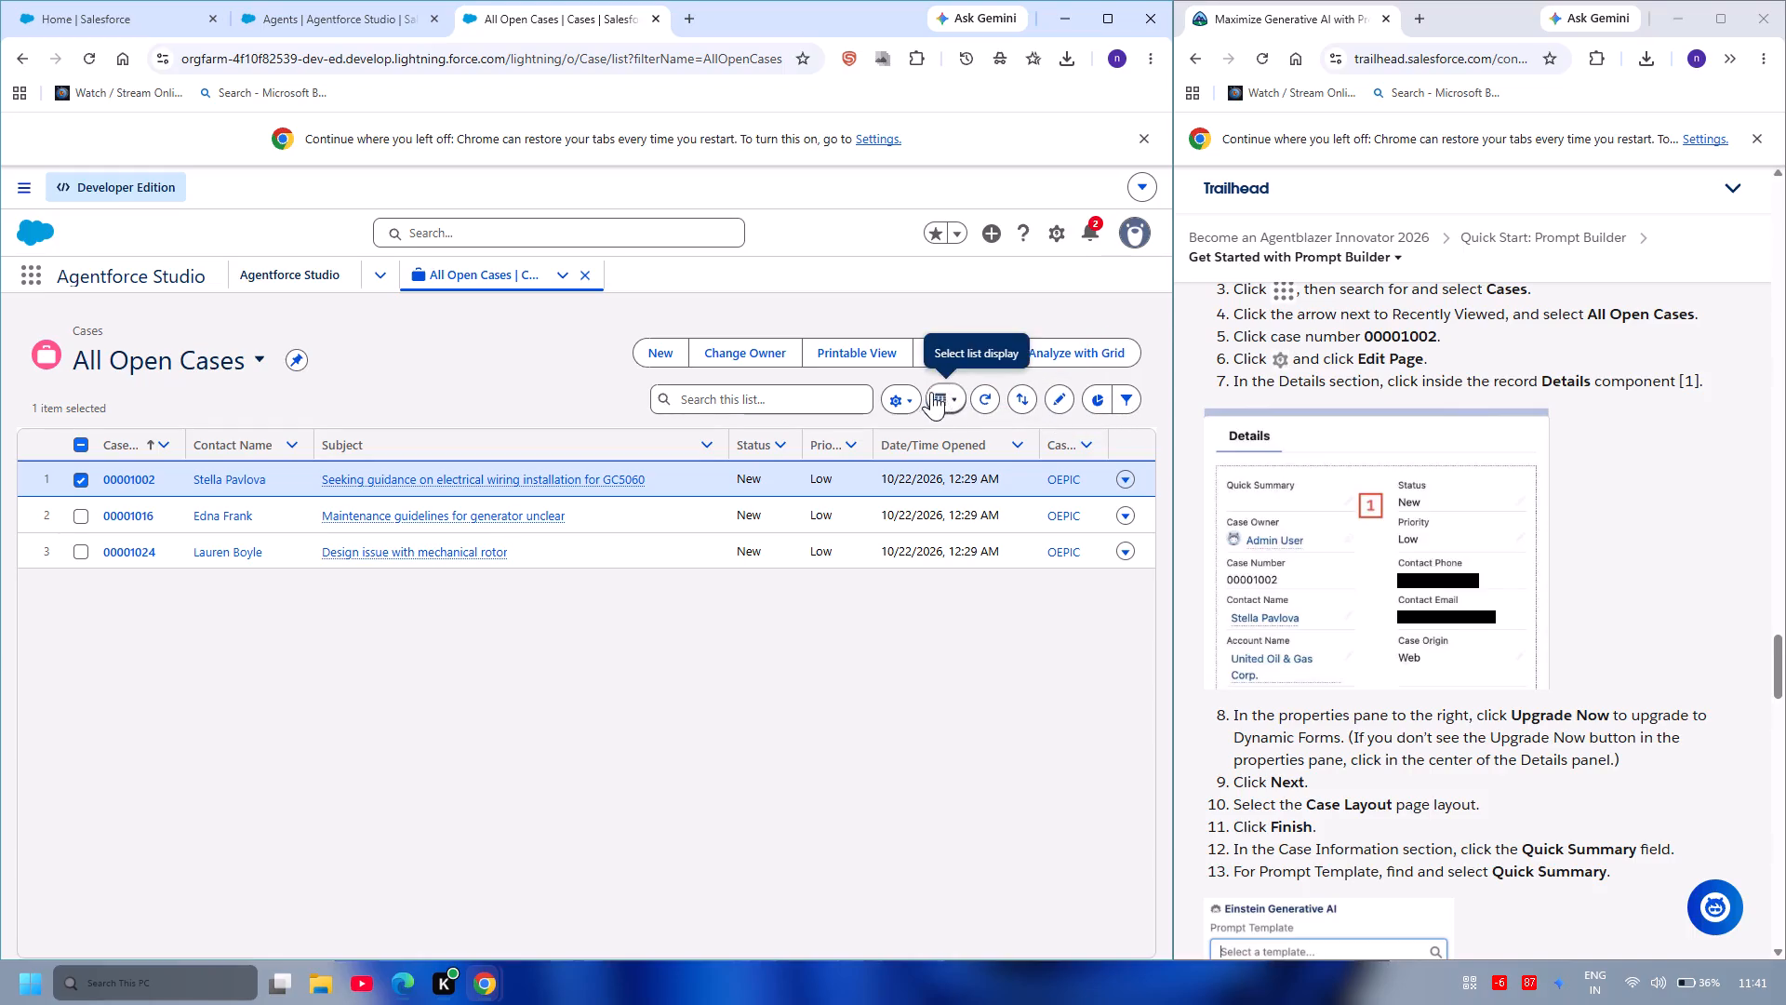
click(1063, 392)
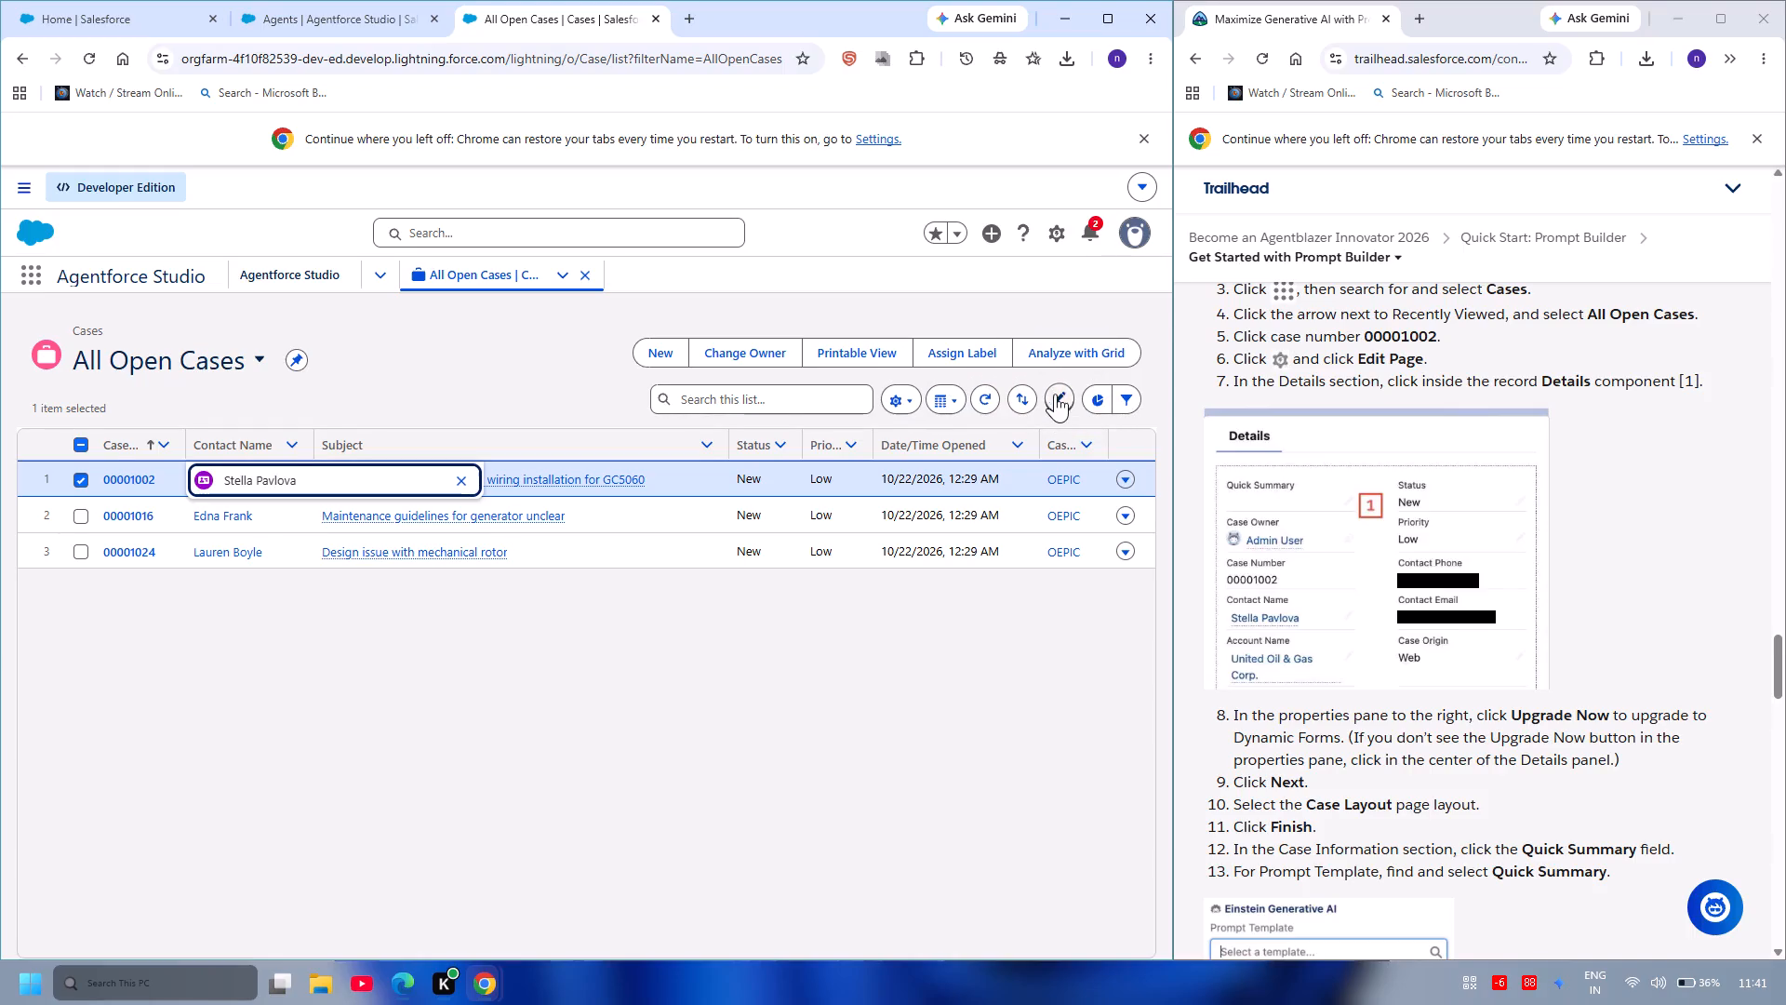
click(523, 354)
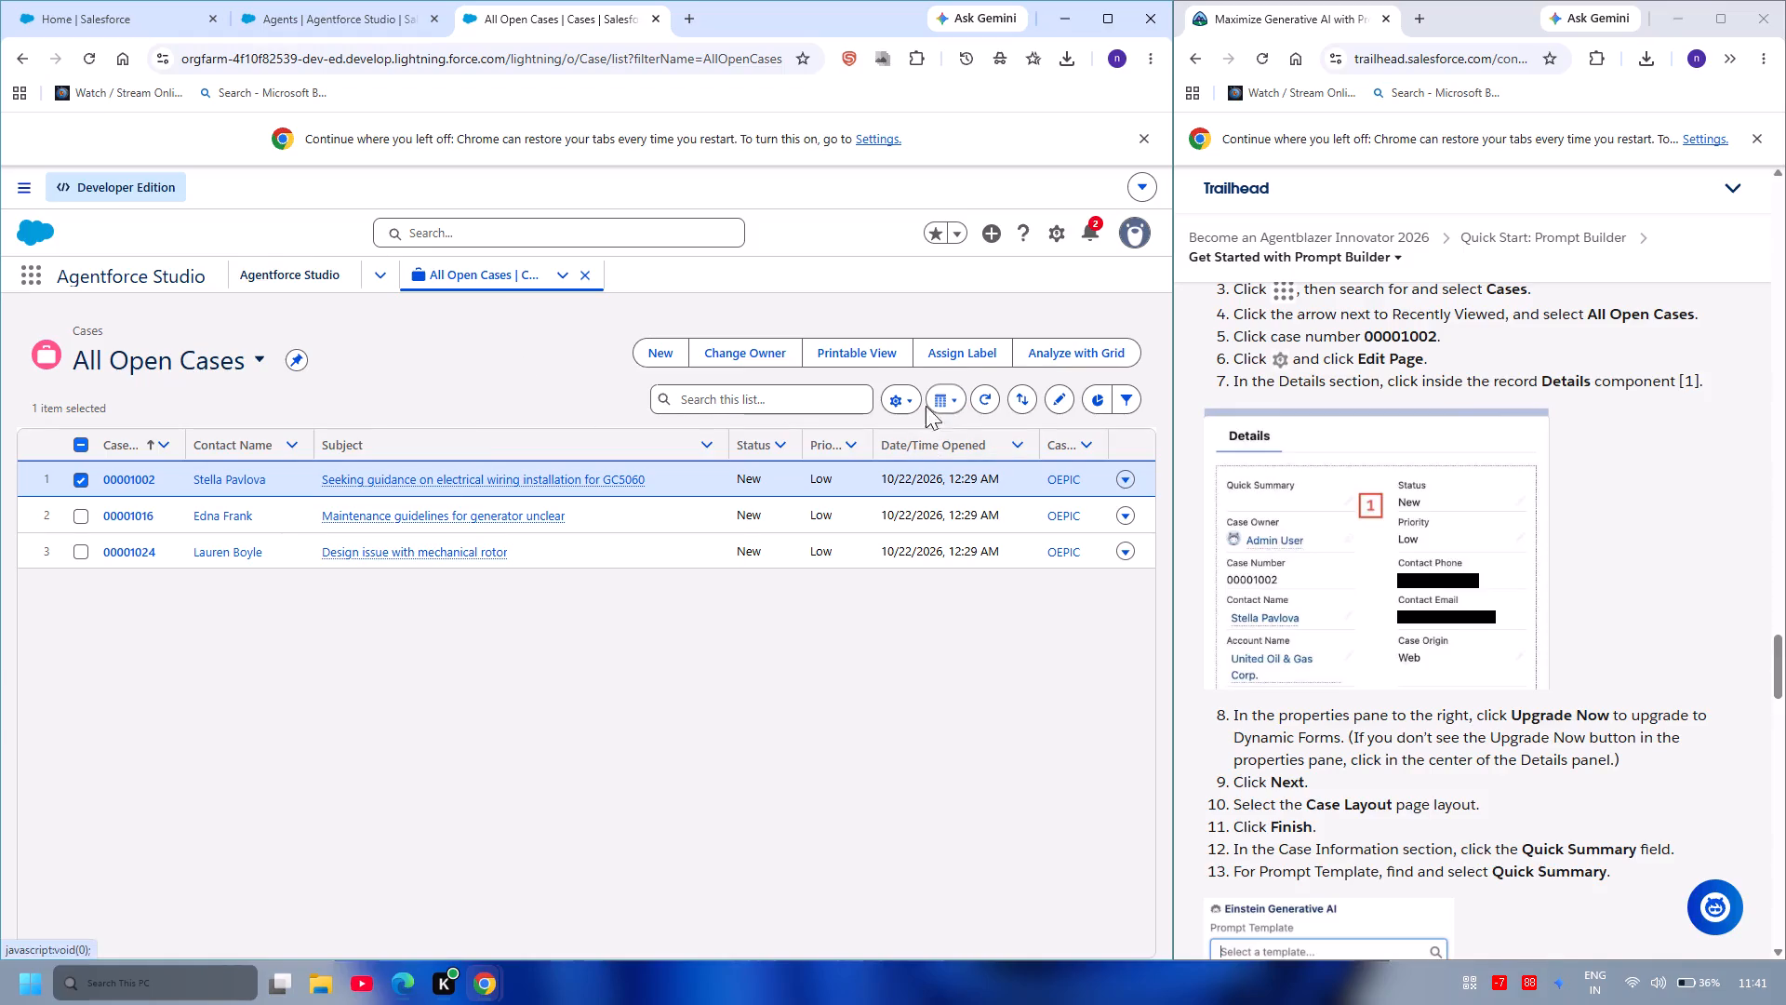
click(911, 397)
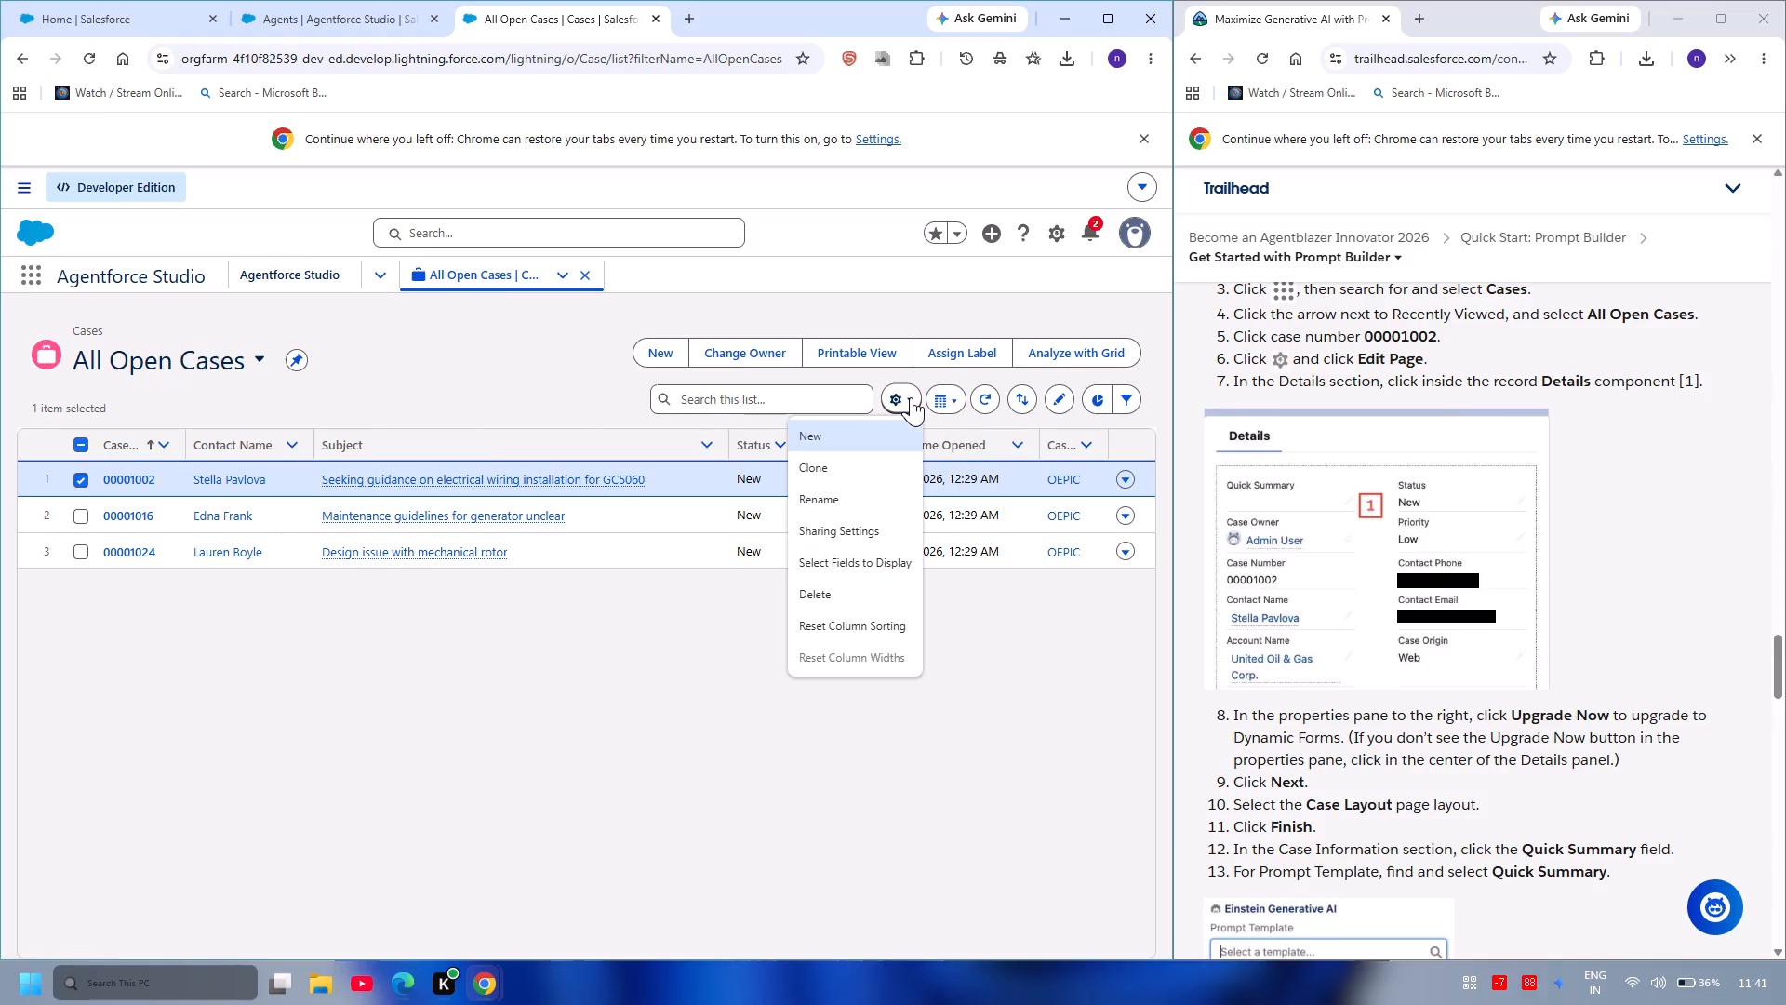
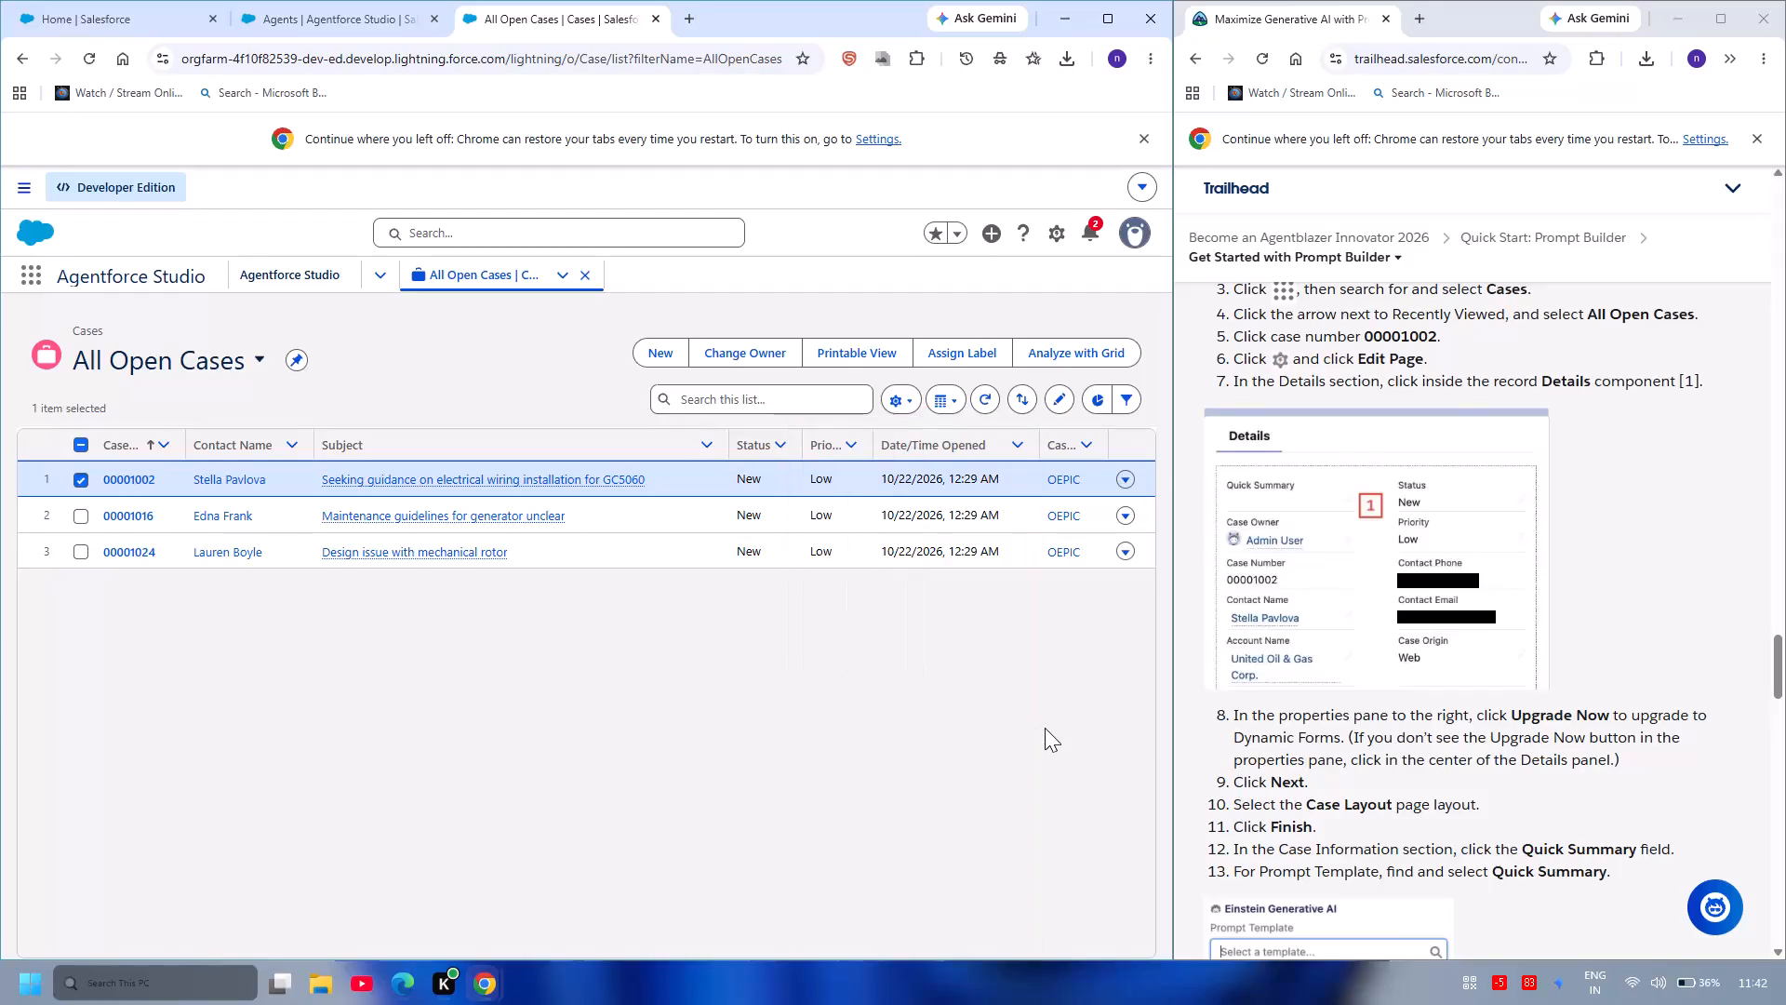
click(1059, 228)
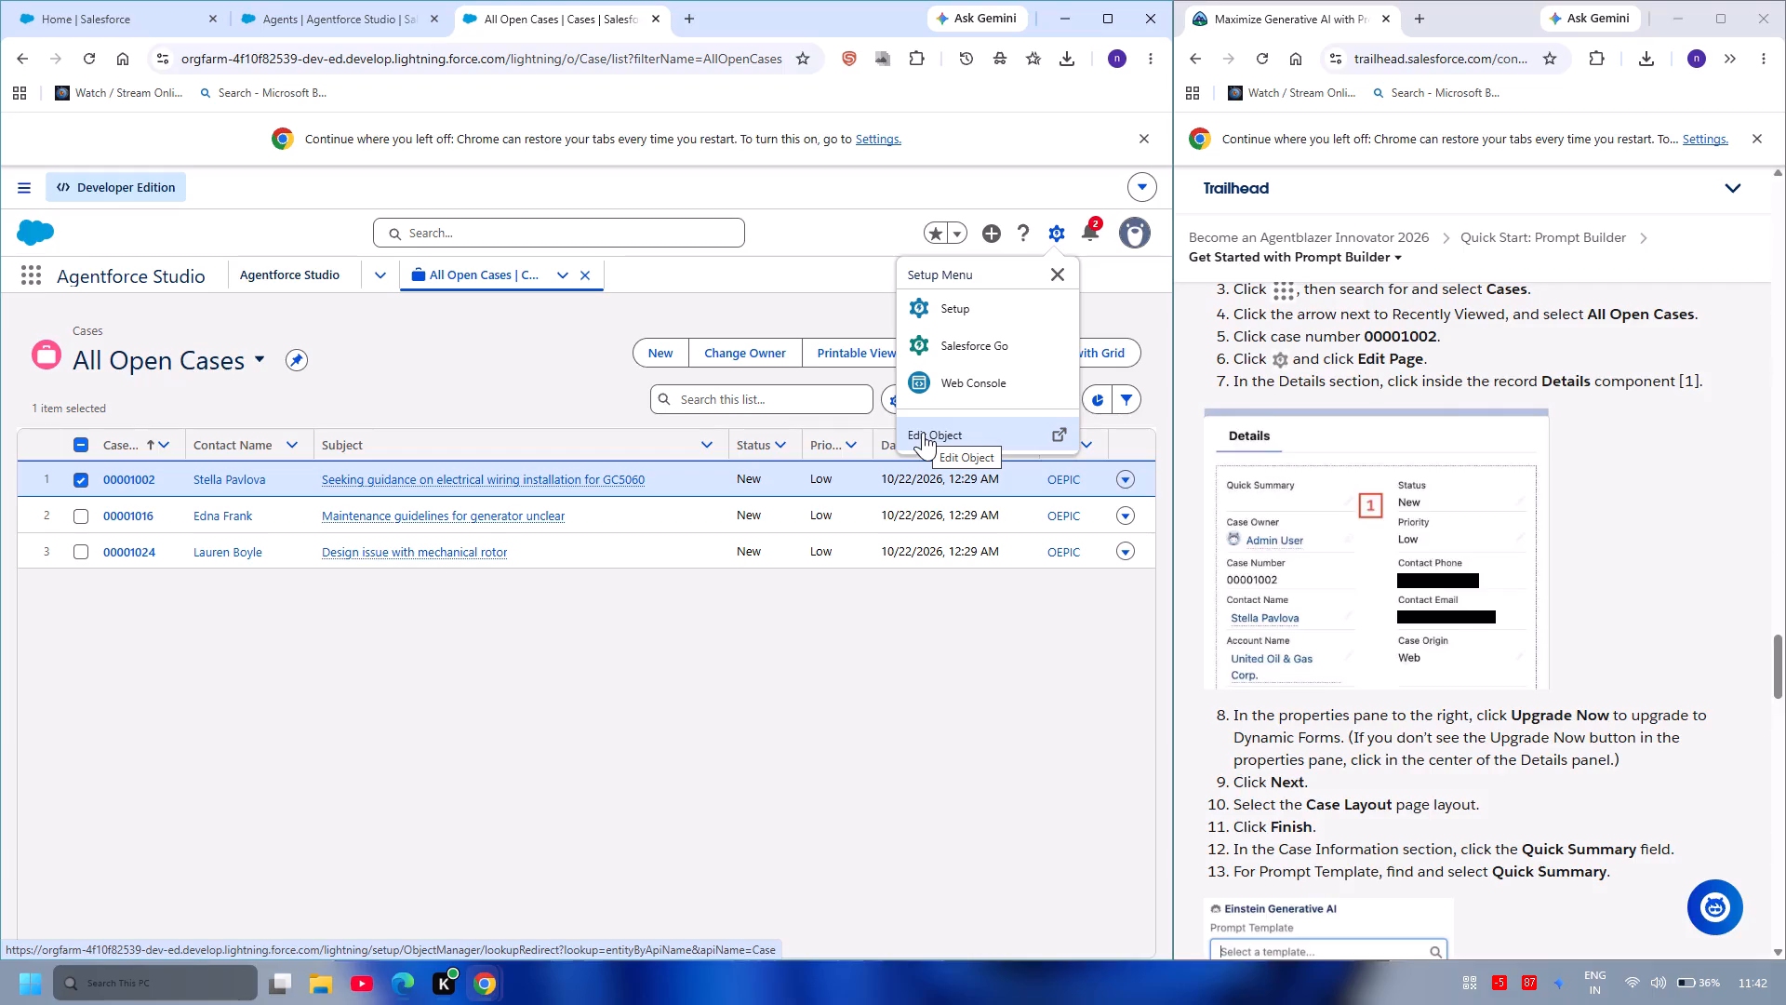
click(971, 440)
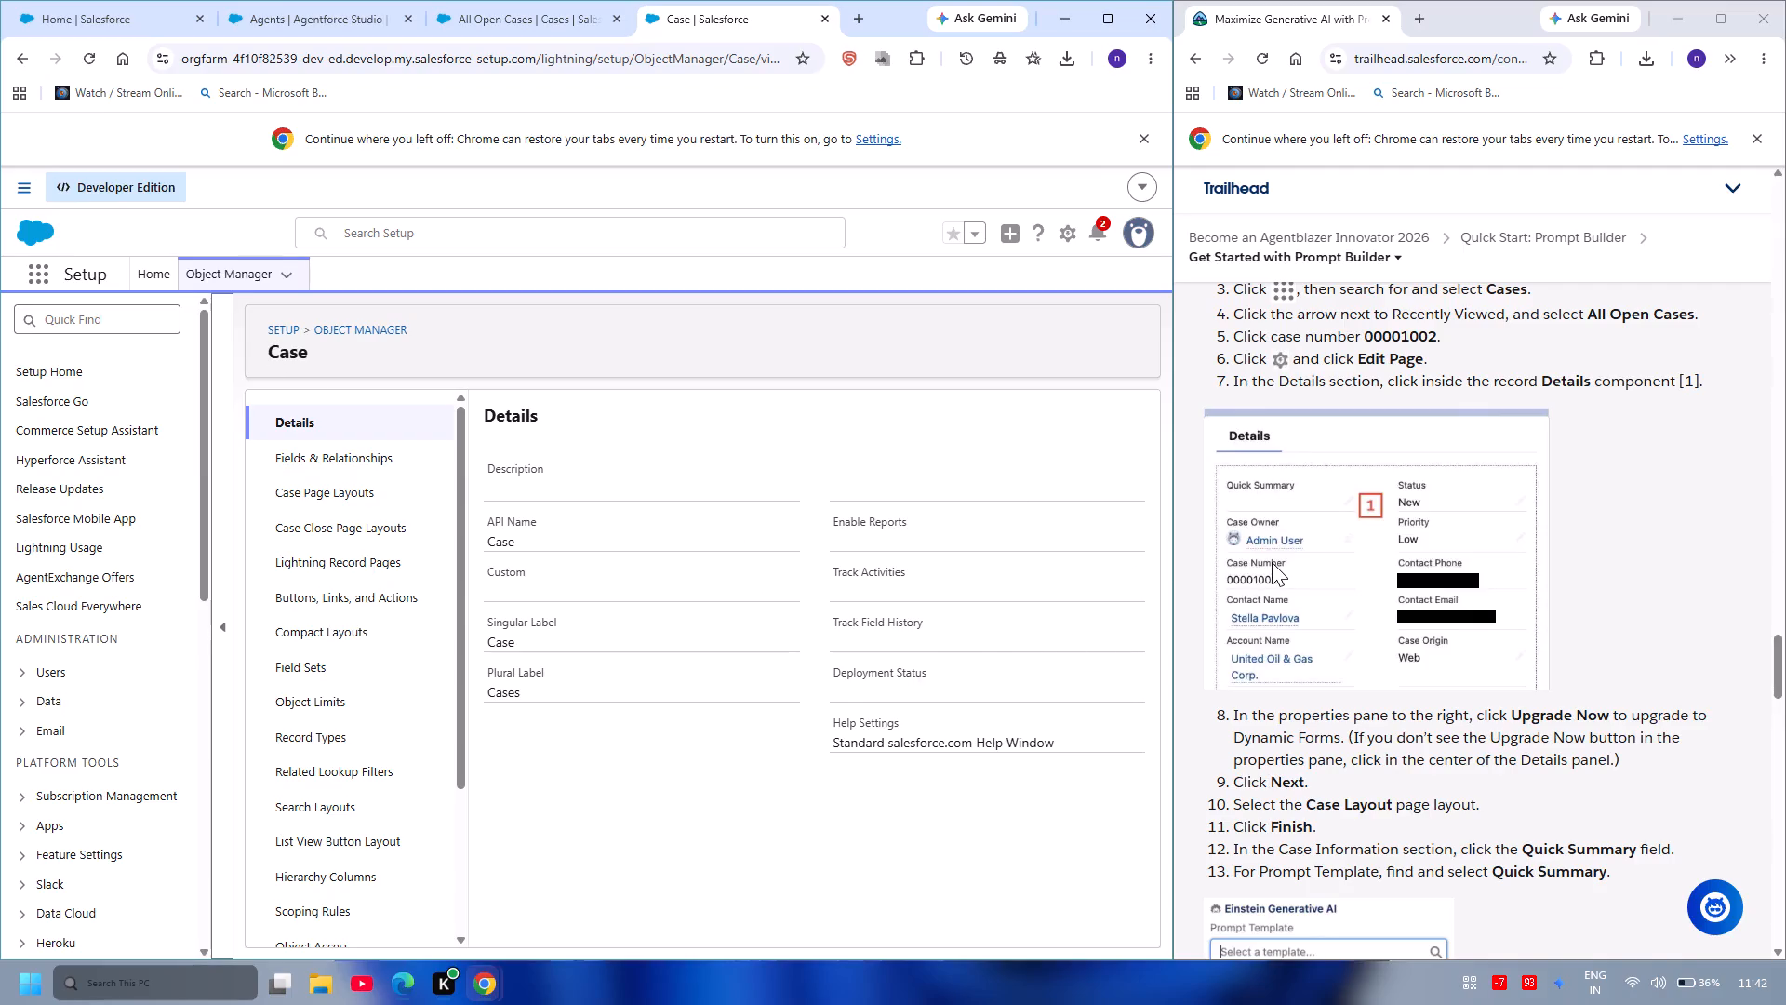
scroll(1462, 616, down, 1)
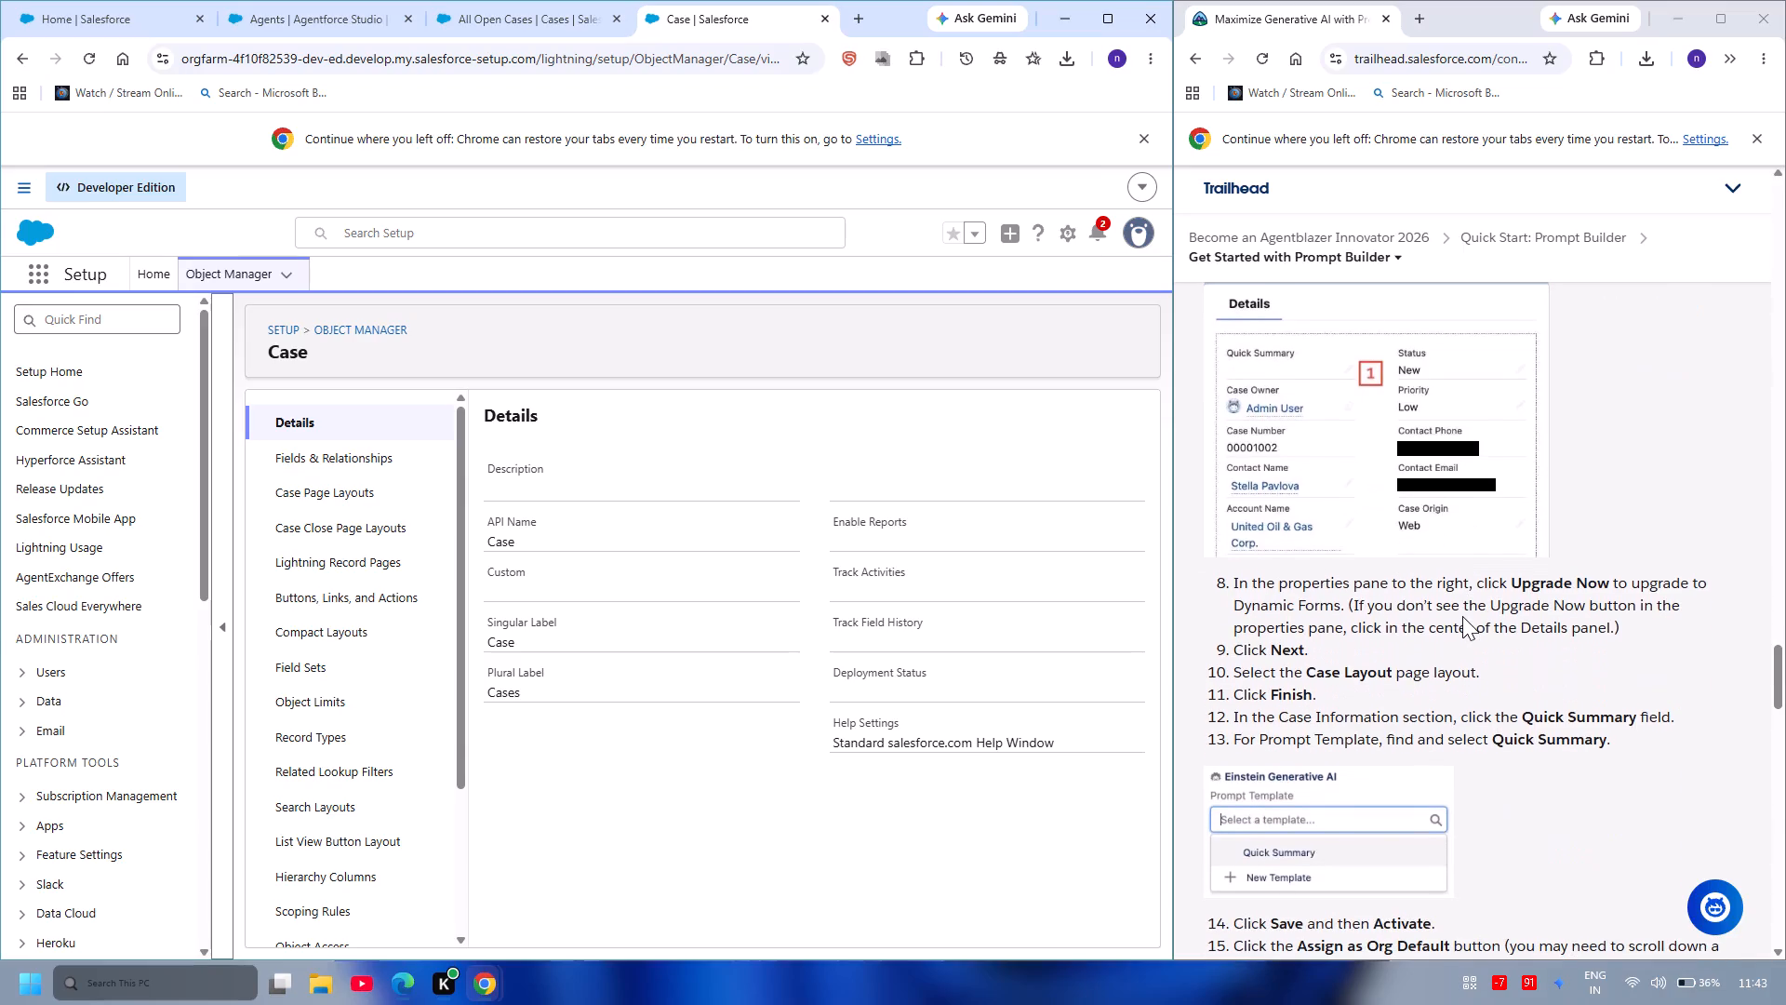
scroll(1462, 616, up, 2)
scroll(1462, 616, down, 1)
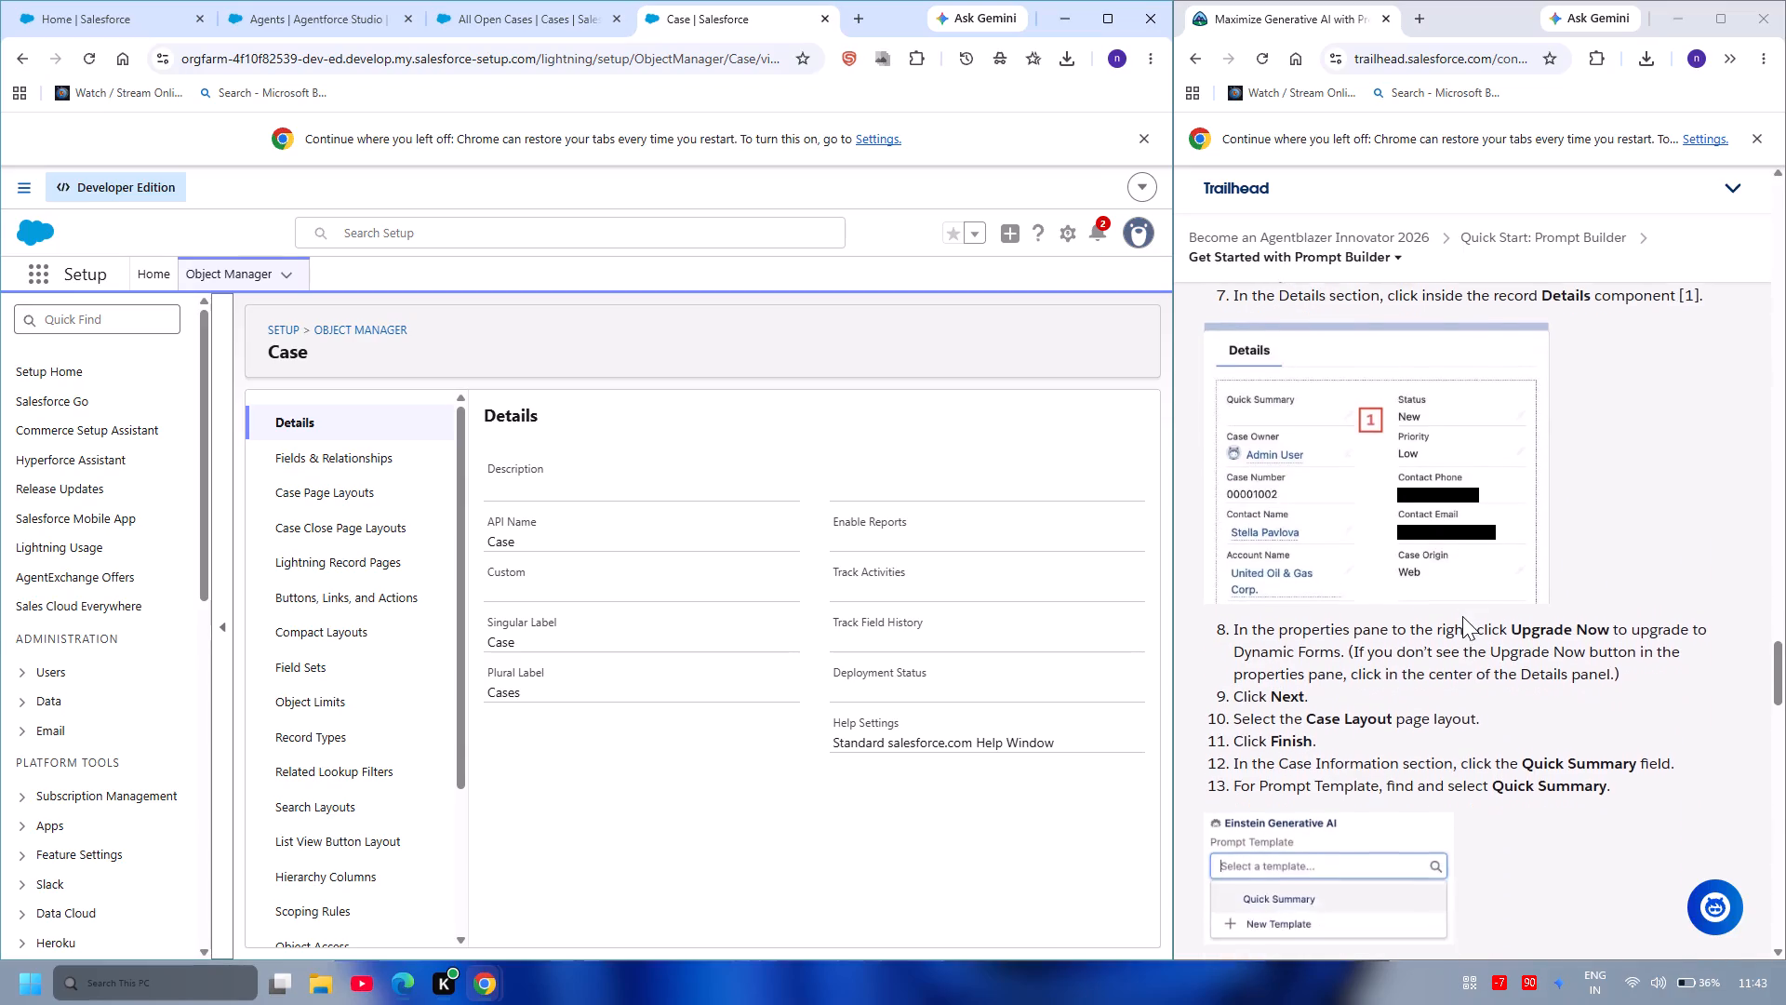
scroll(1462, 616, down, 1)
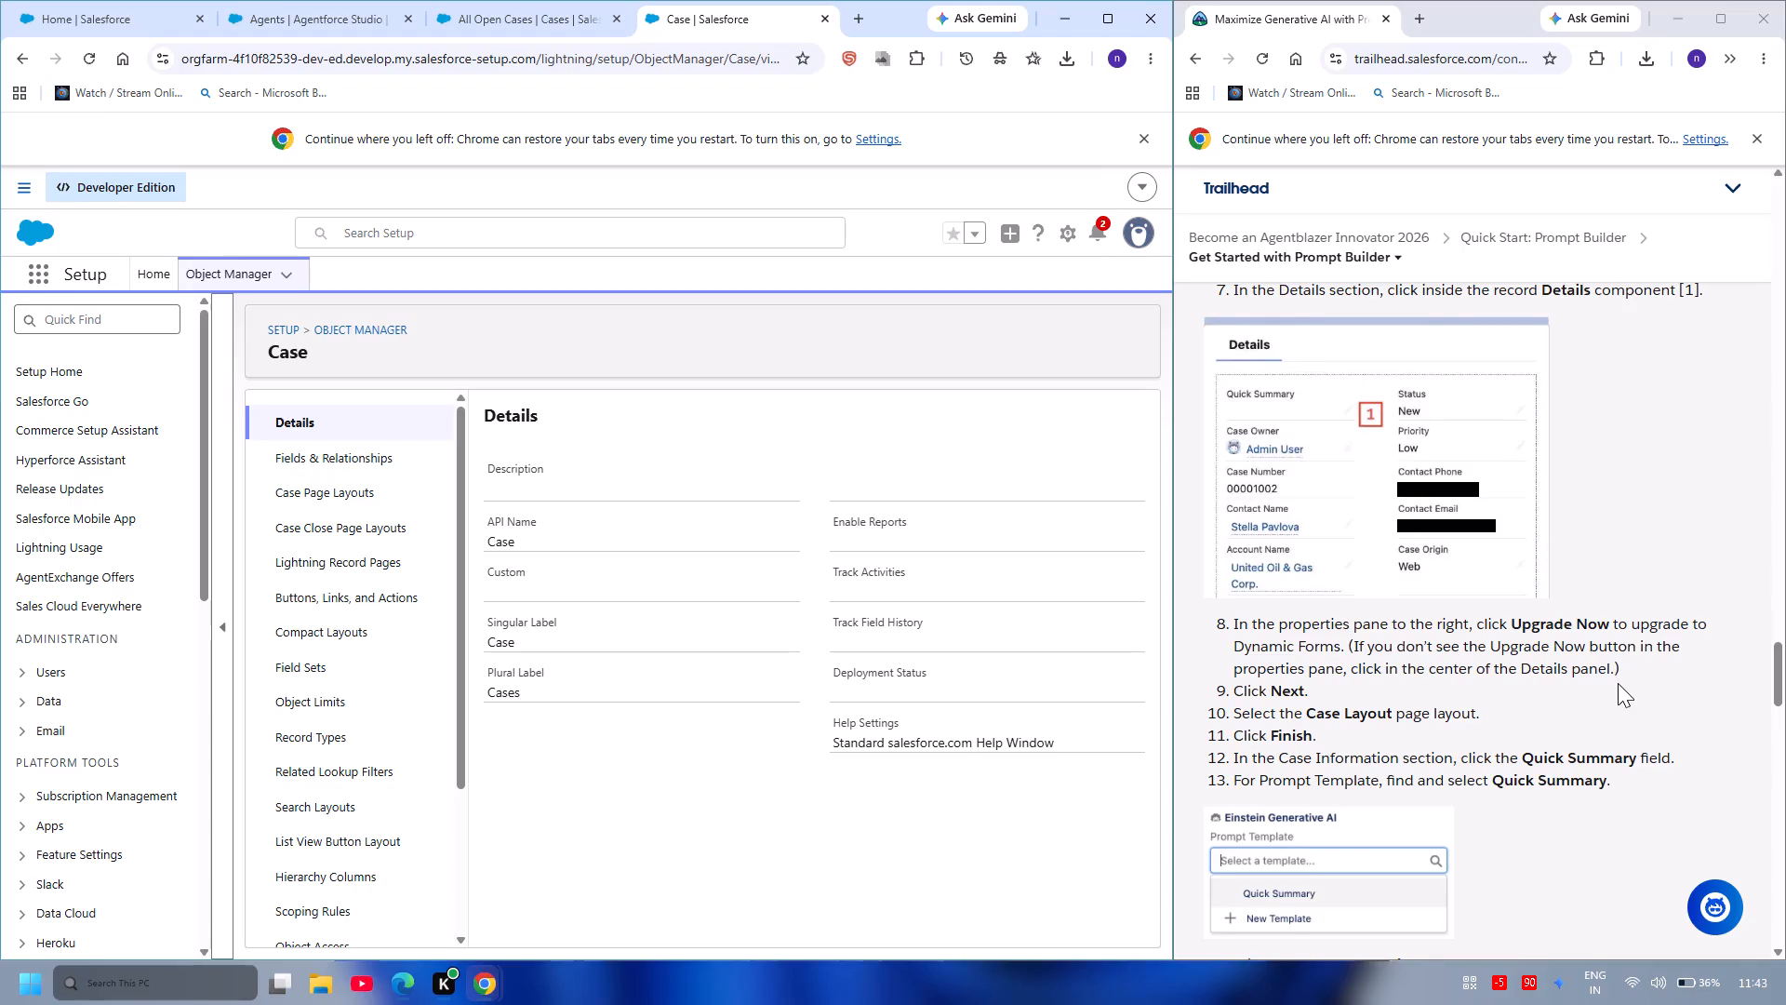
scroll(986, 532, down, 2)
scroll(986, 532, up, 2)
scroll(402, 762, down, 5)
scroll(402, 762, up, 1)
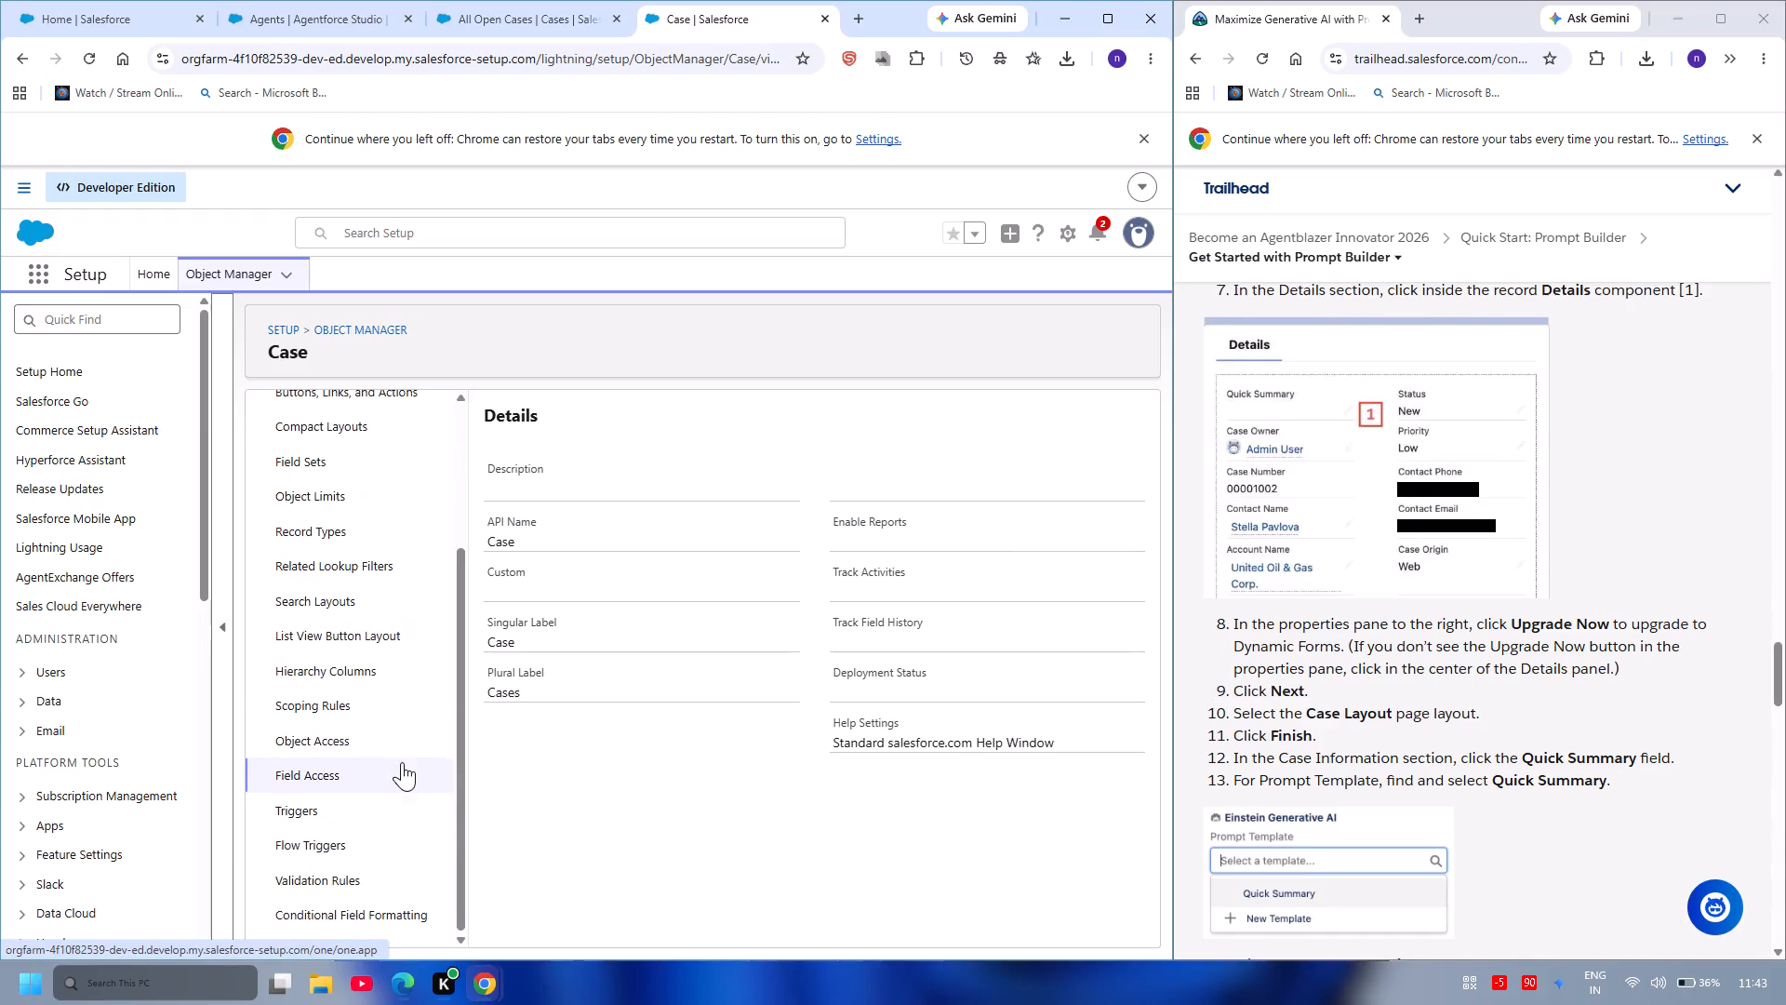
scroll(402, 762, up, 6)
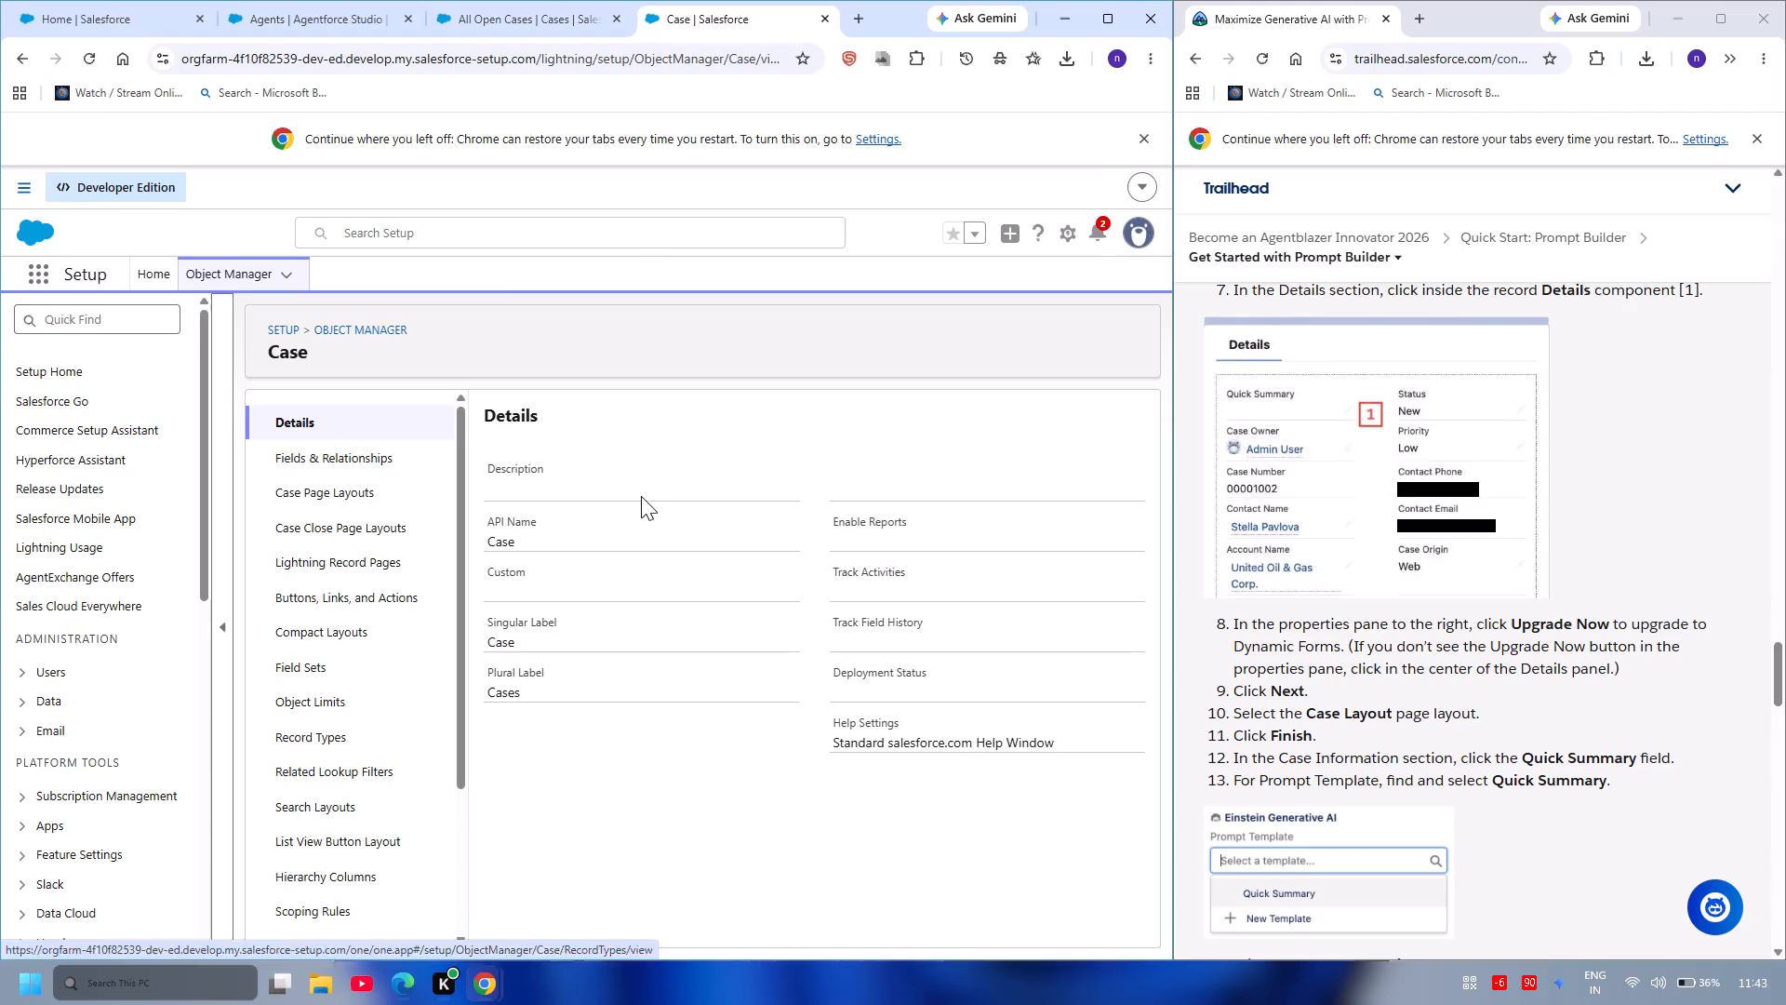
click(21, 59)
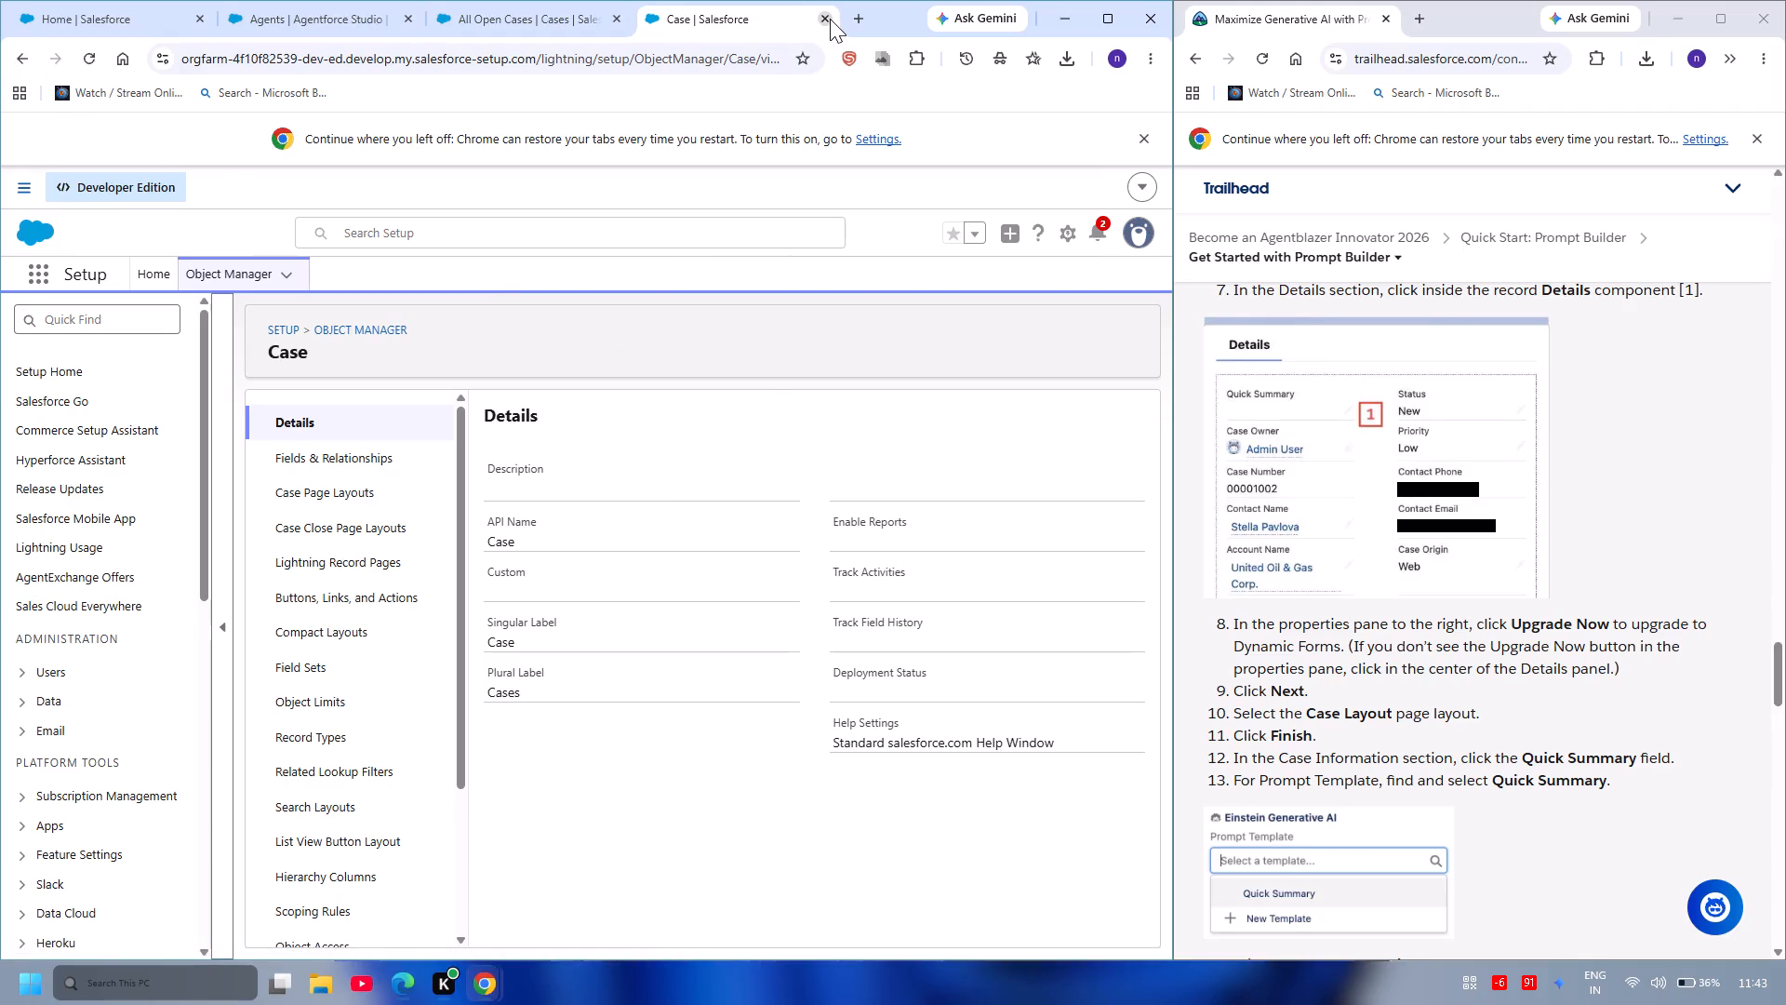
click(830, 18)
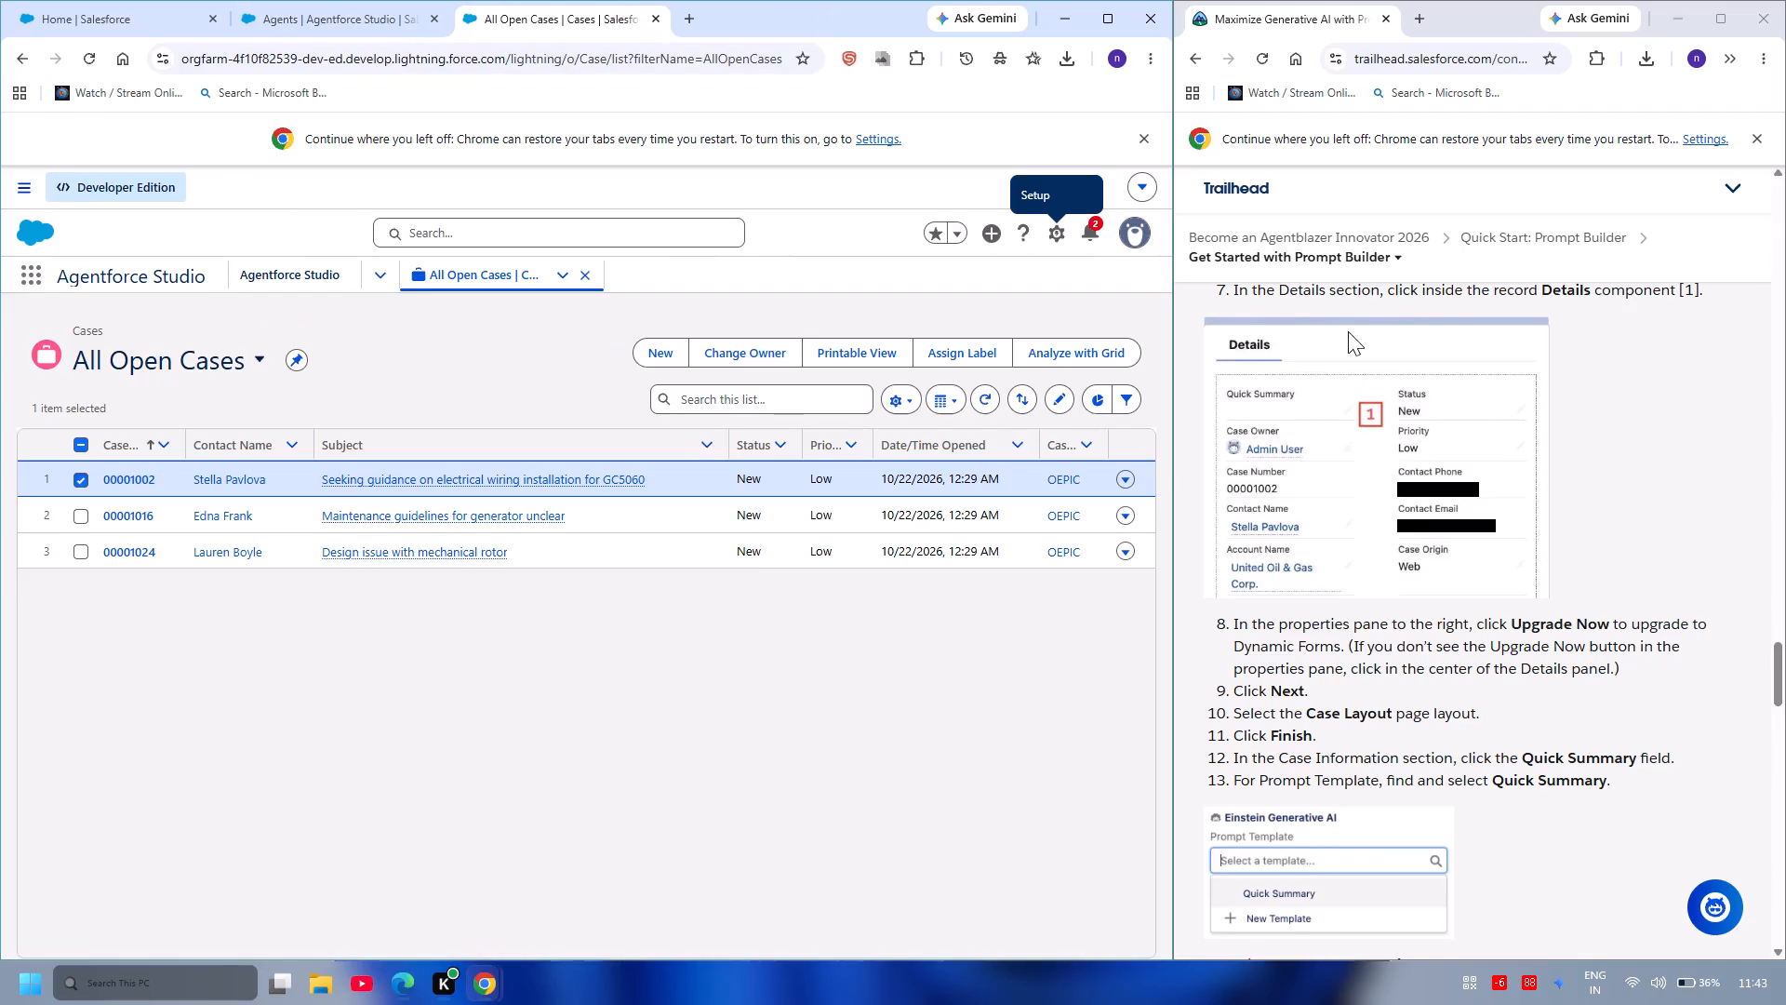
scroll(1337, 310, up, 2)
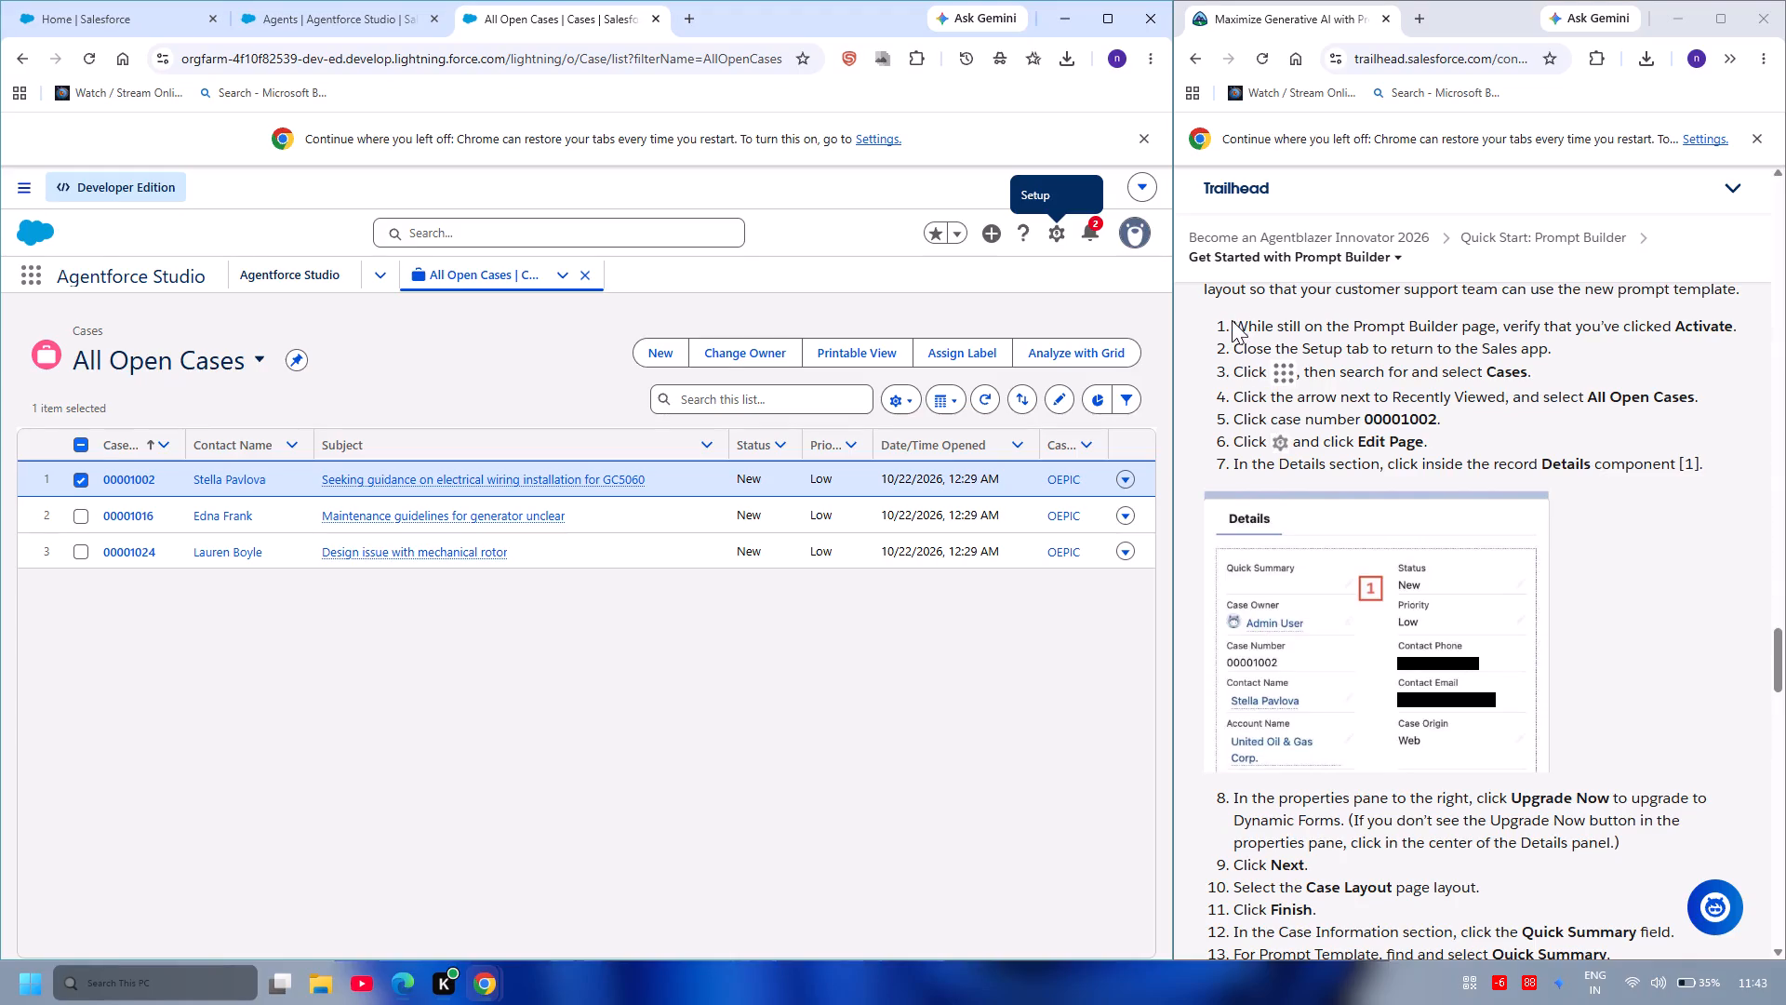
scroll(1229, 320, up, 1)
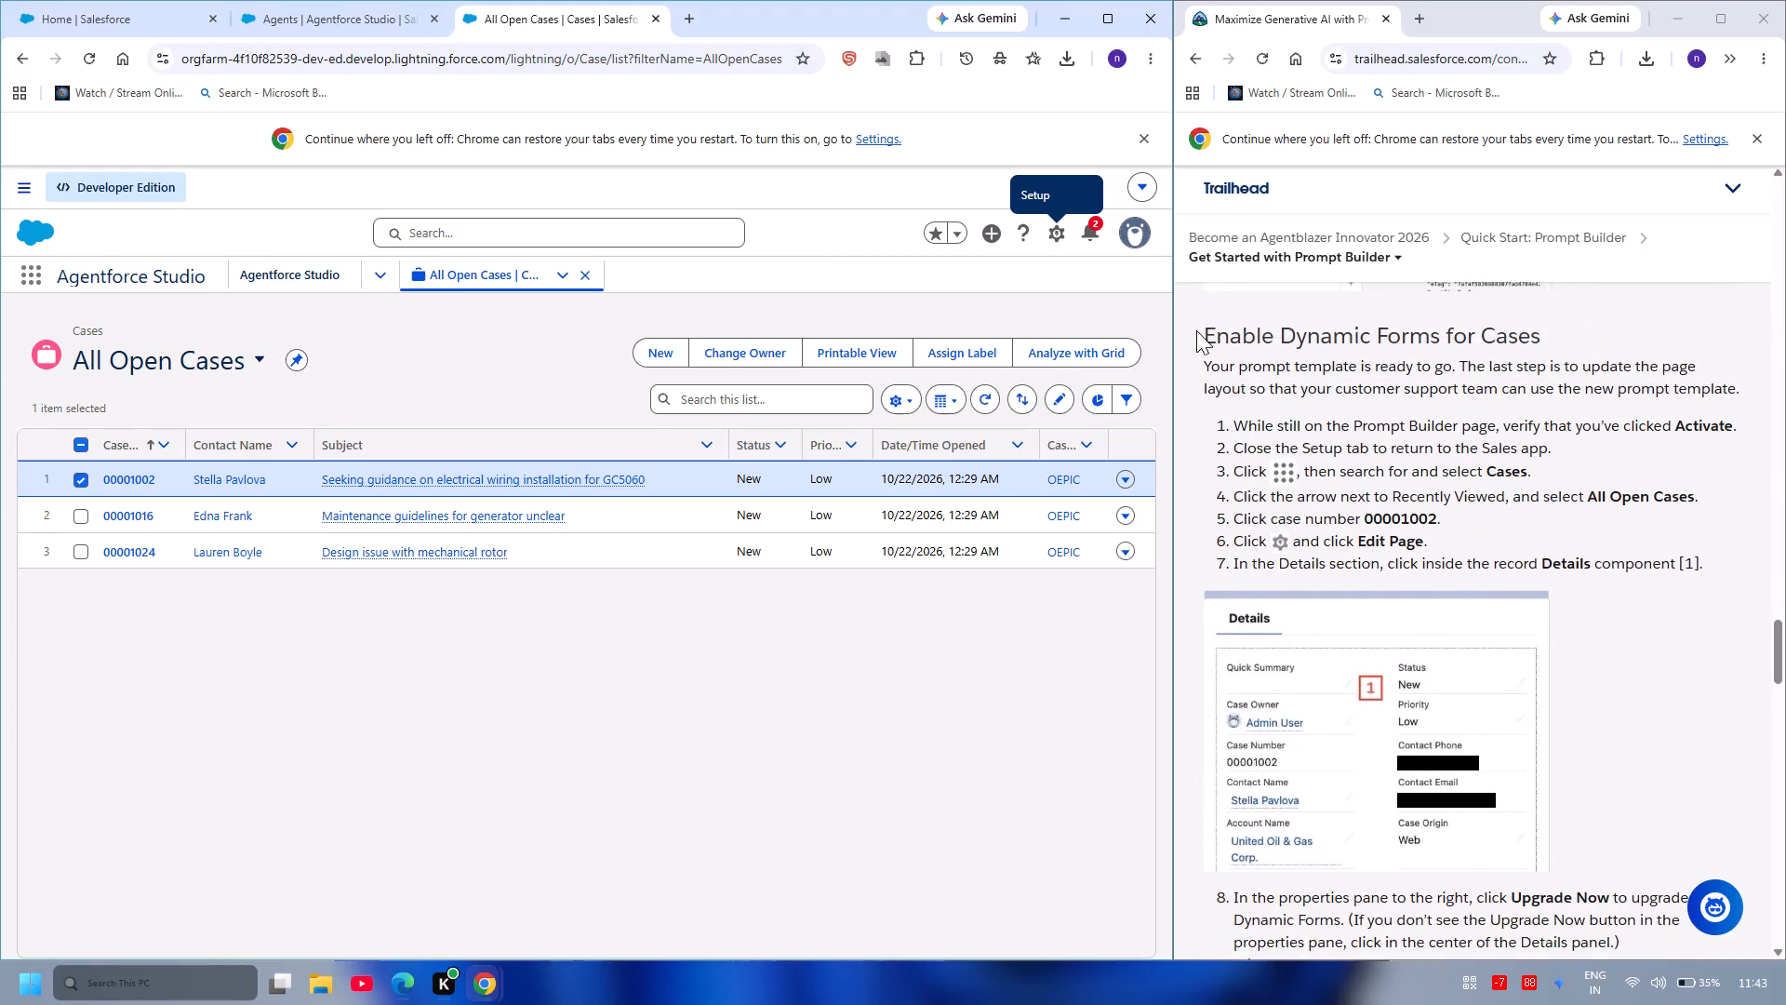
drag(1203, 330, 1450, 853)
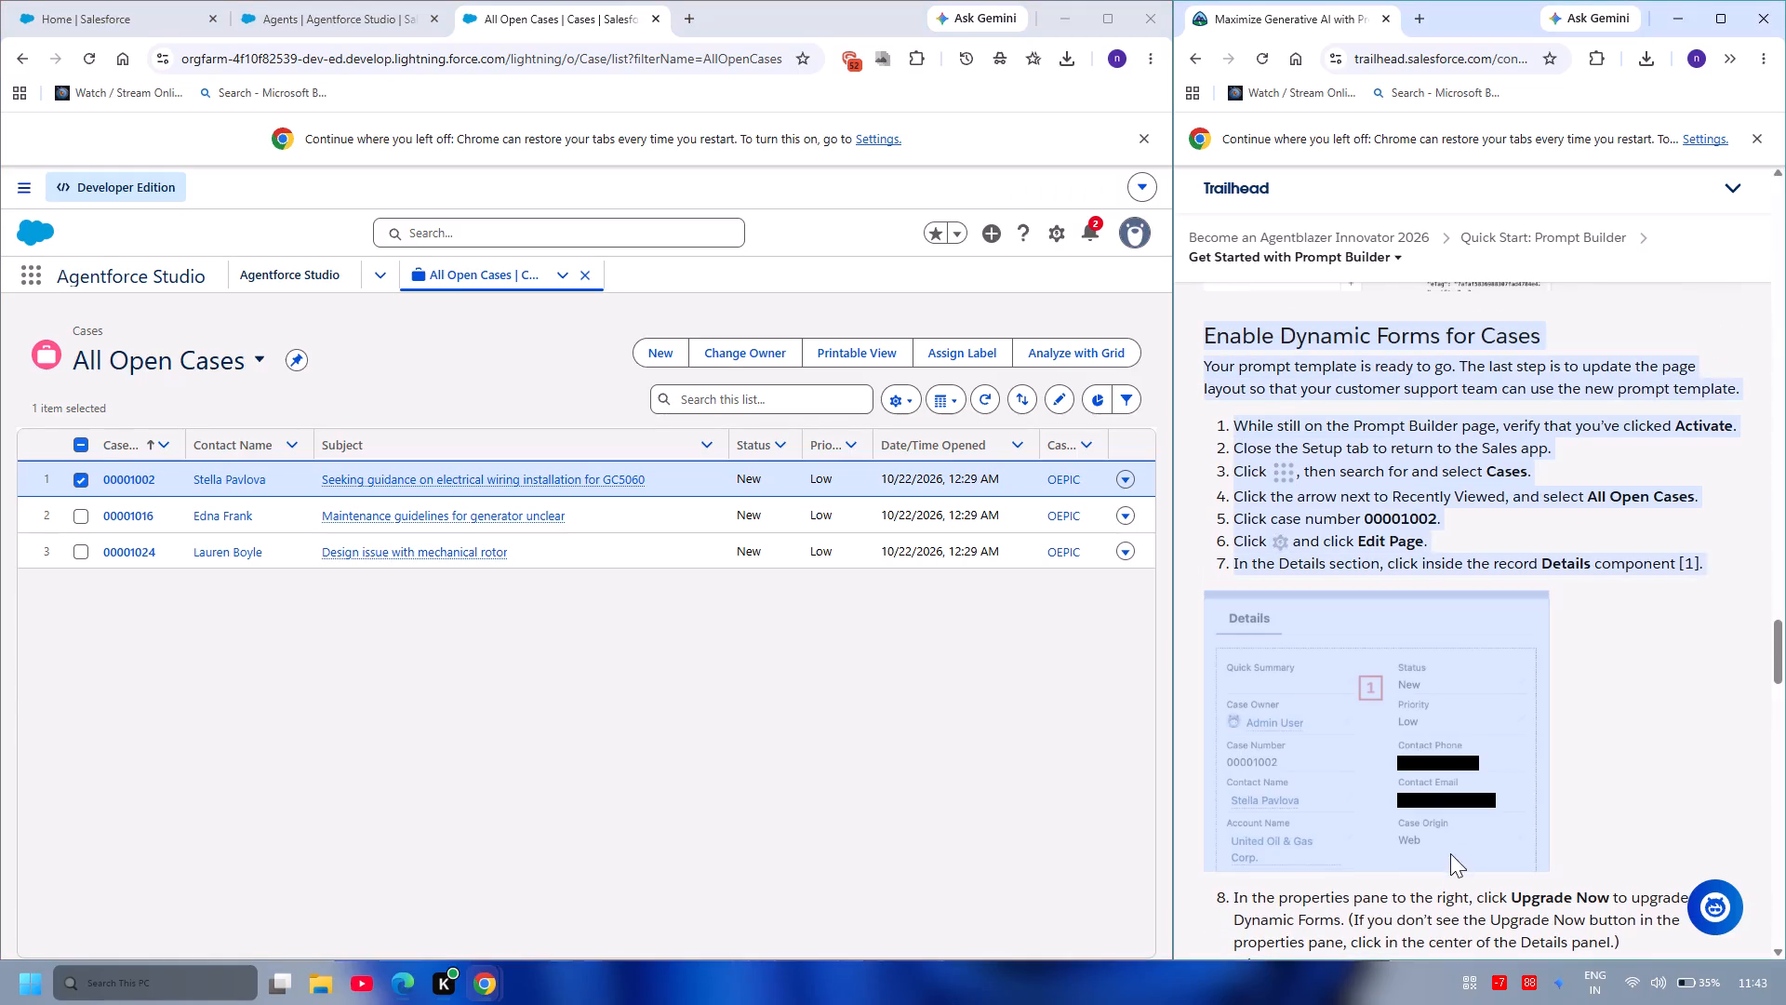
drag(1450, 853, 1450, 726)
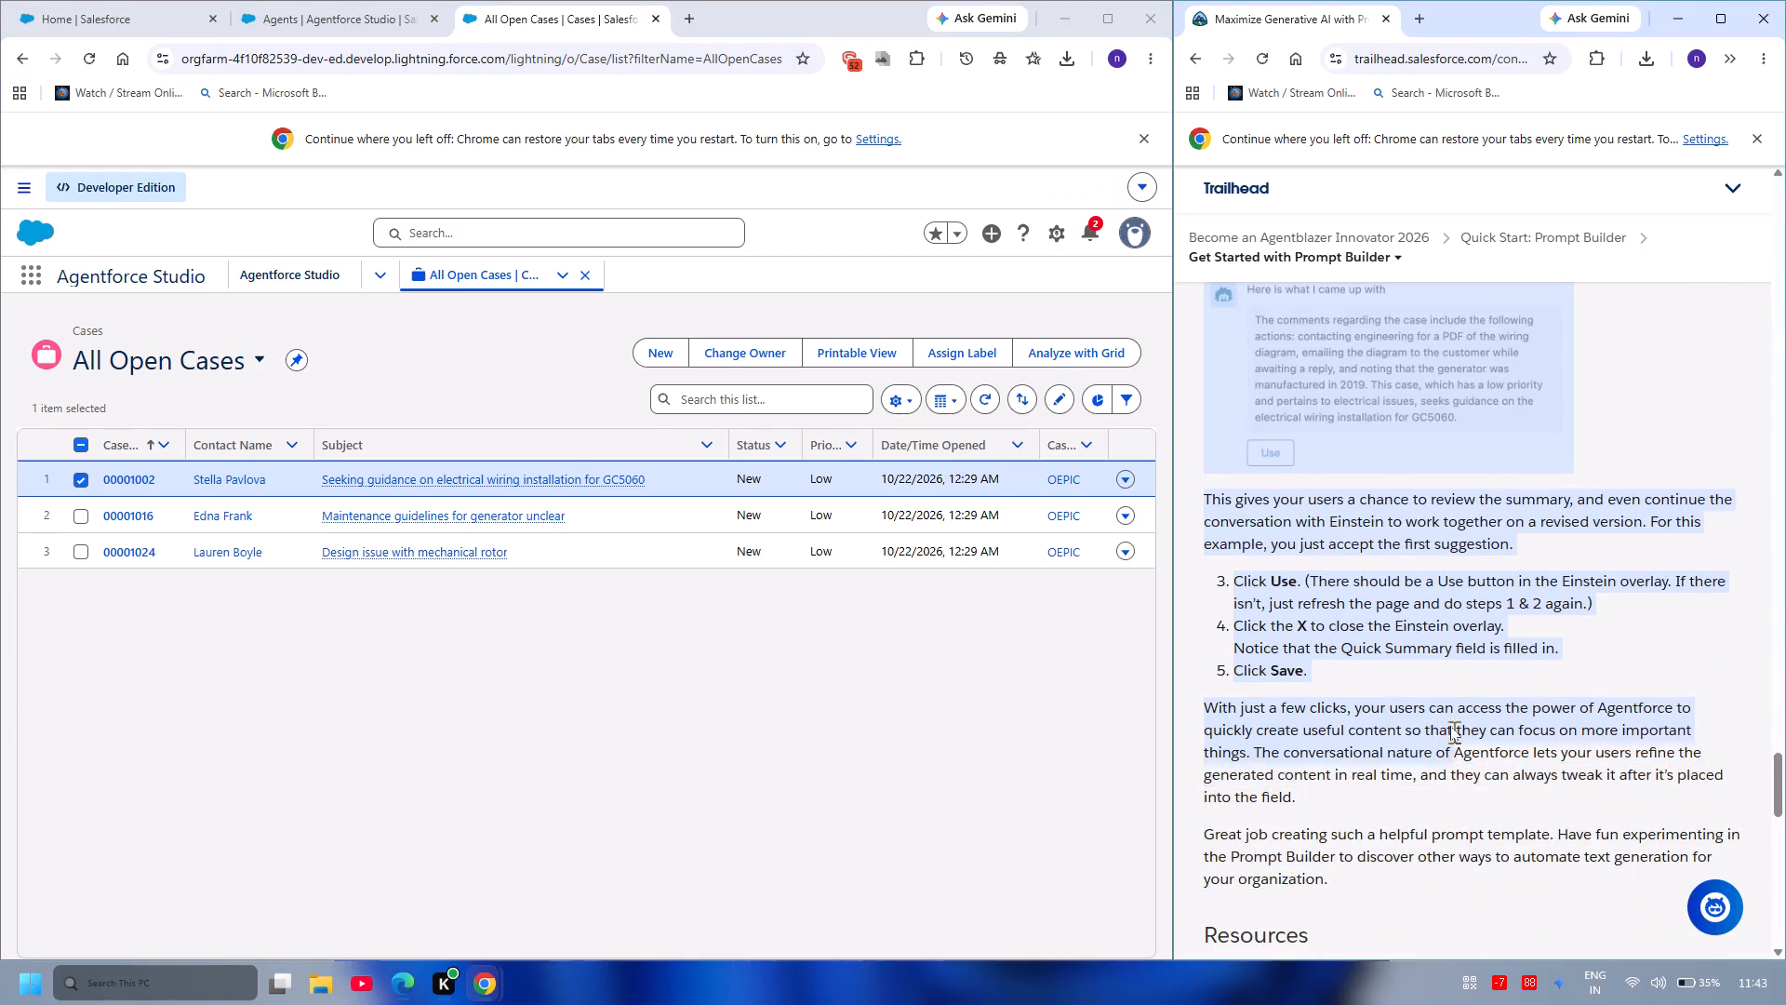
drag(1450, 726, 1445, 694)
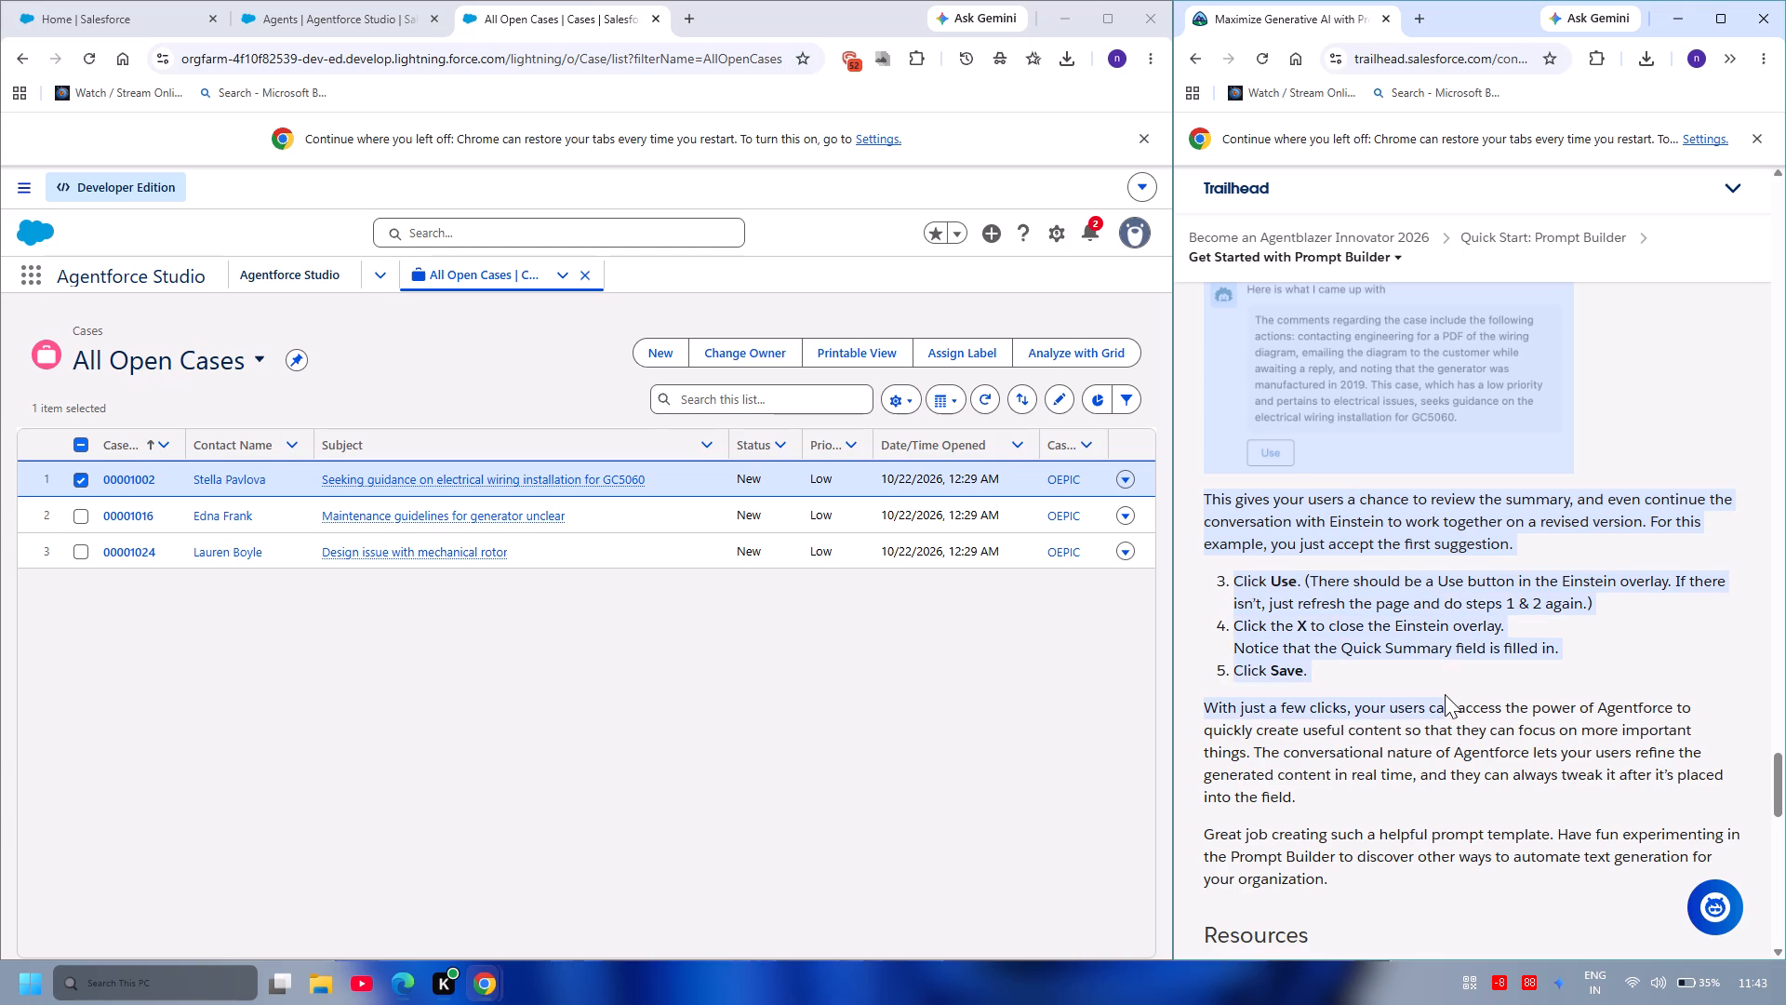
drag(1445, 694, 1435, 671)
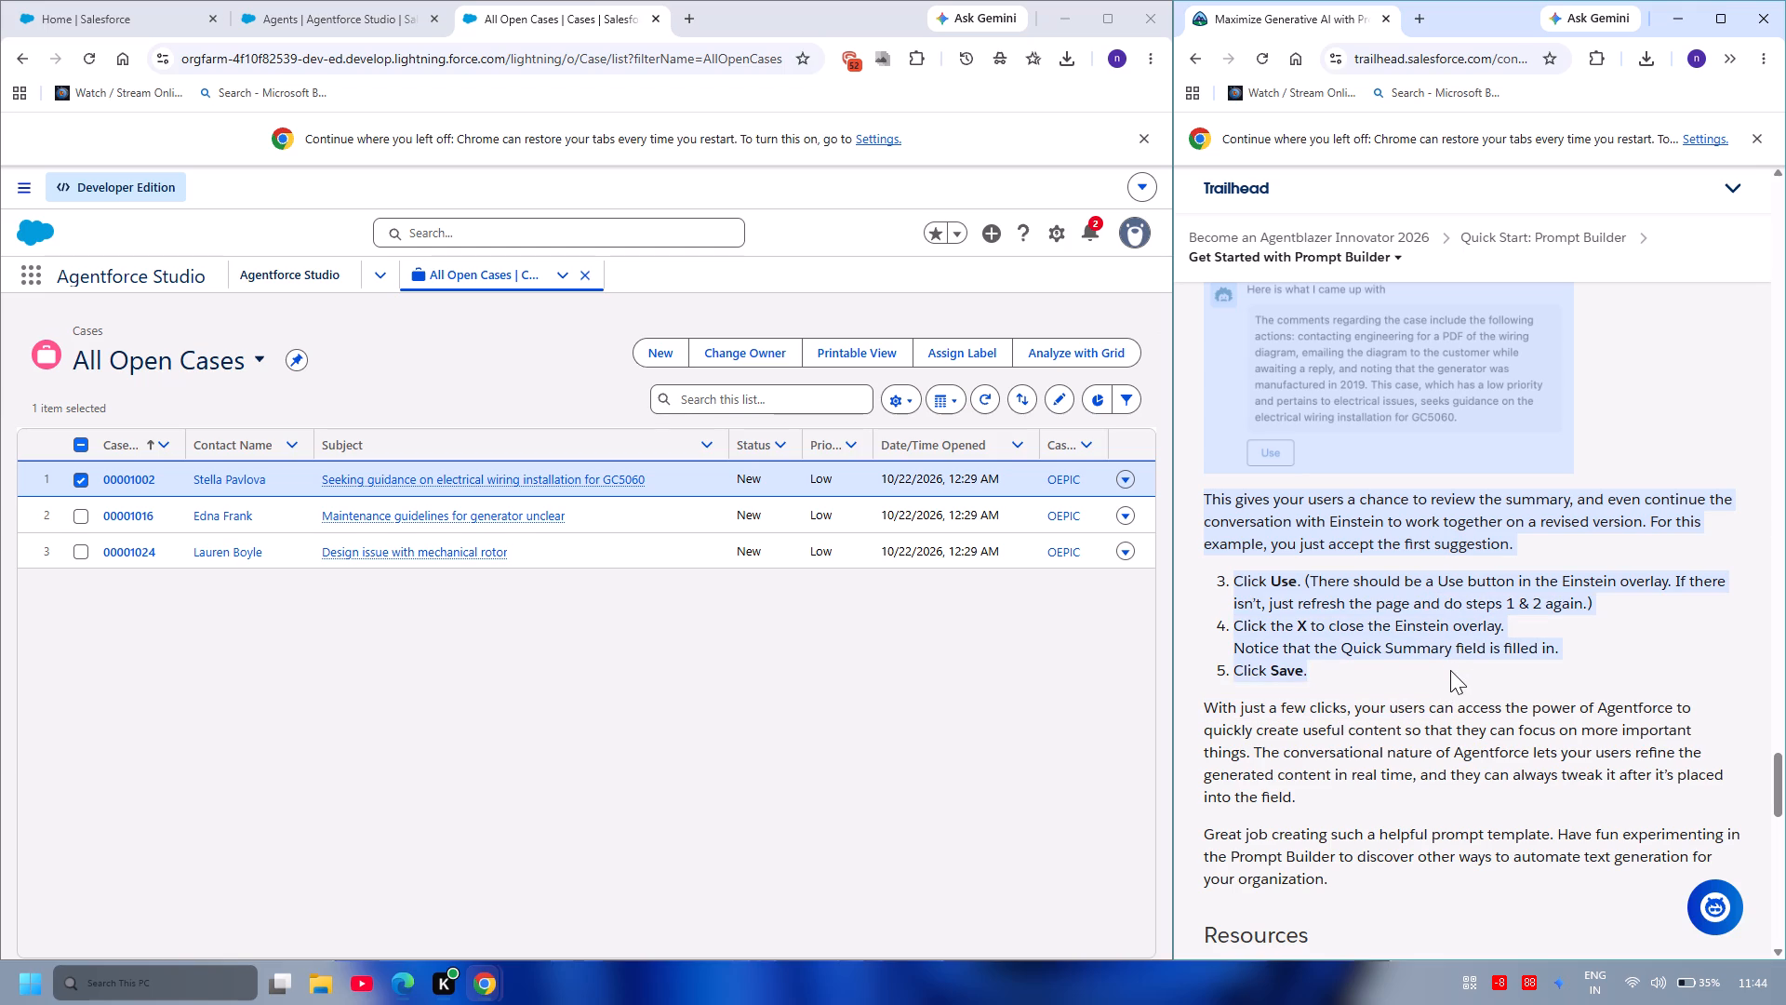
key(ctrl+c)
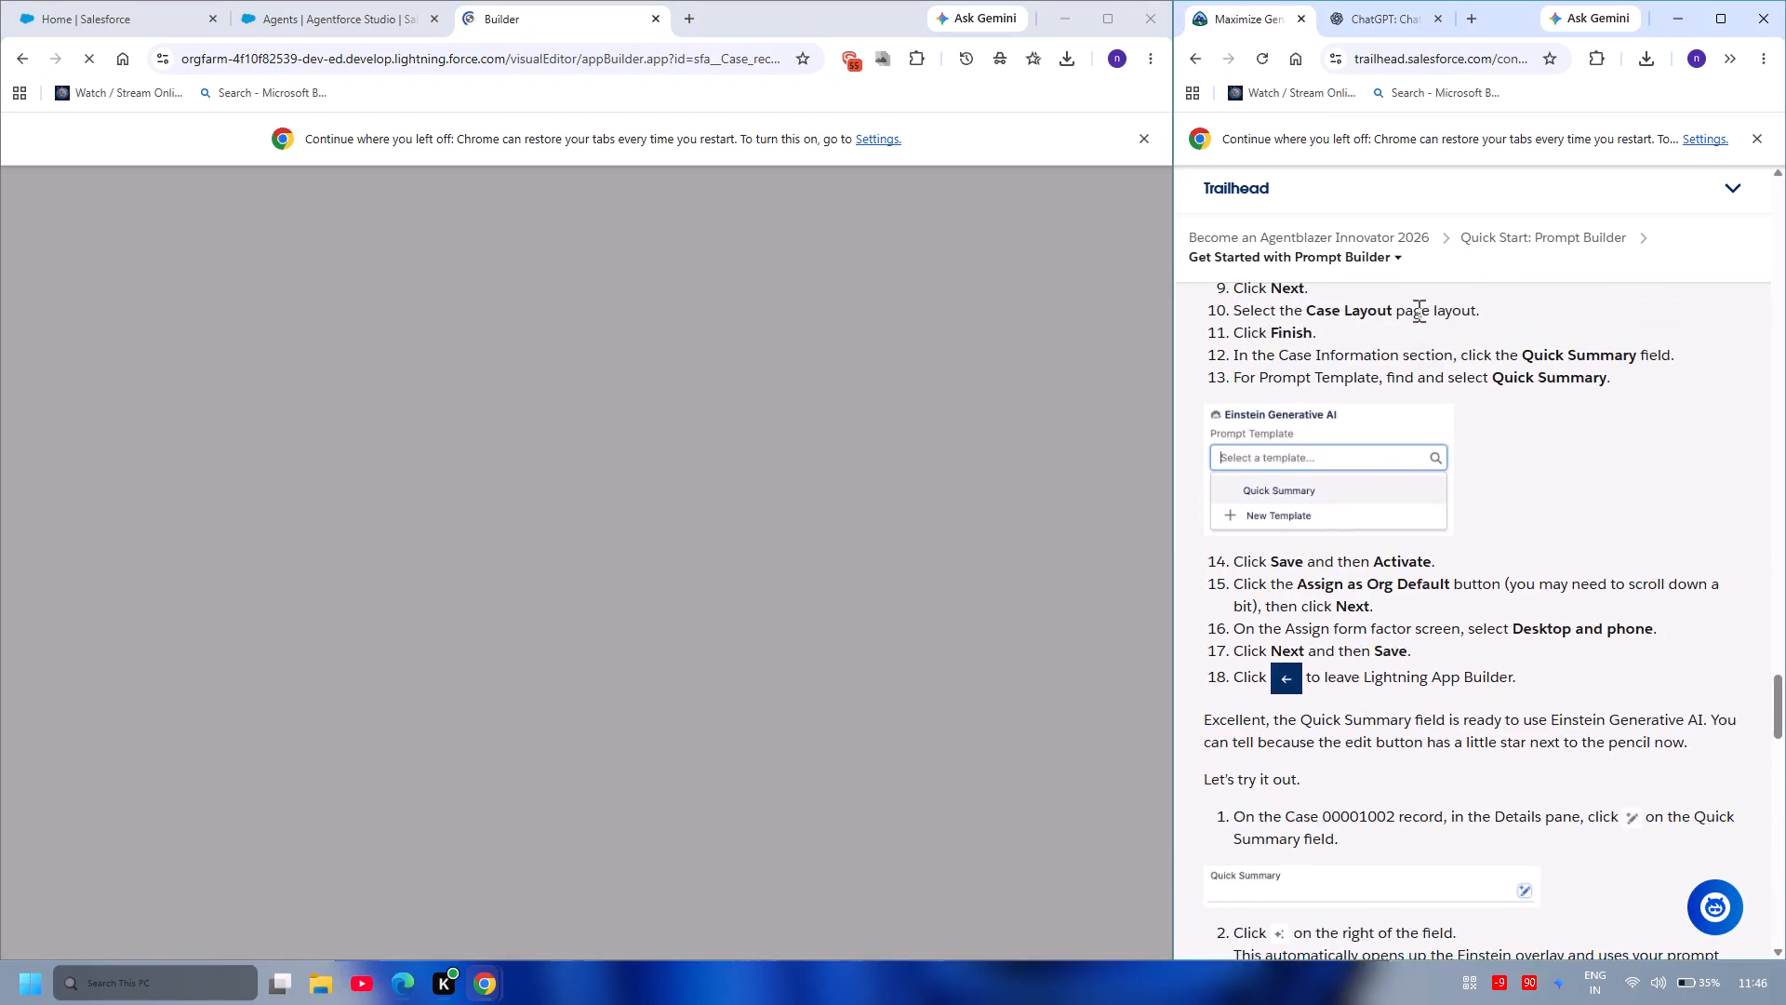
scroll(1417, 310, up, 4)
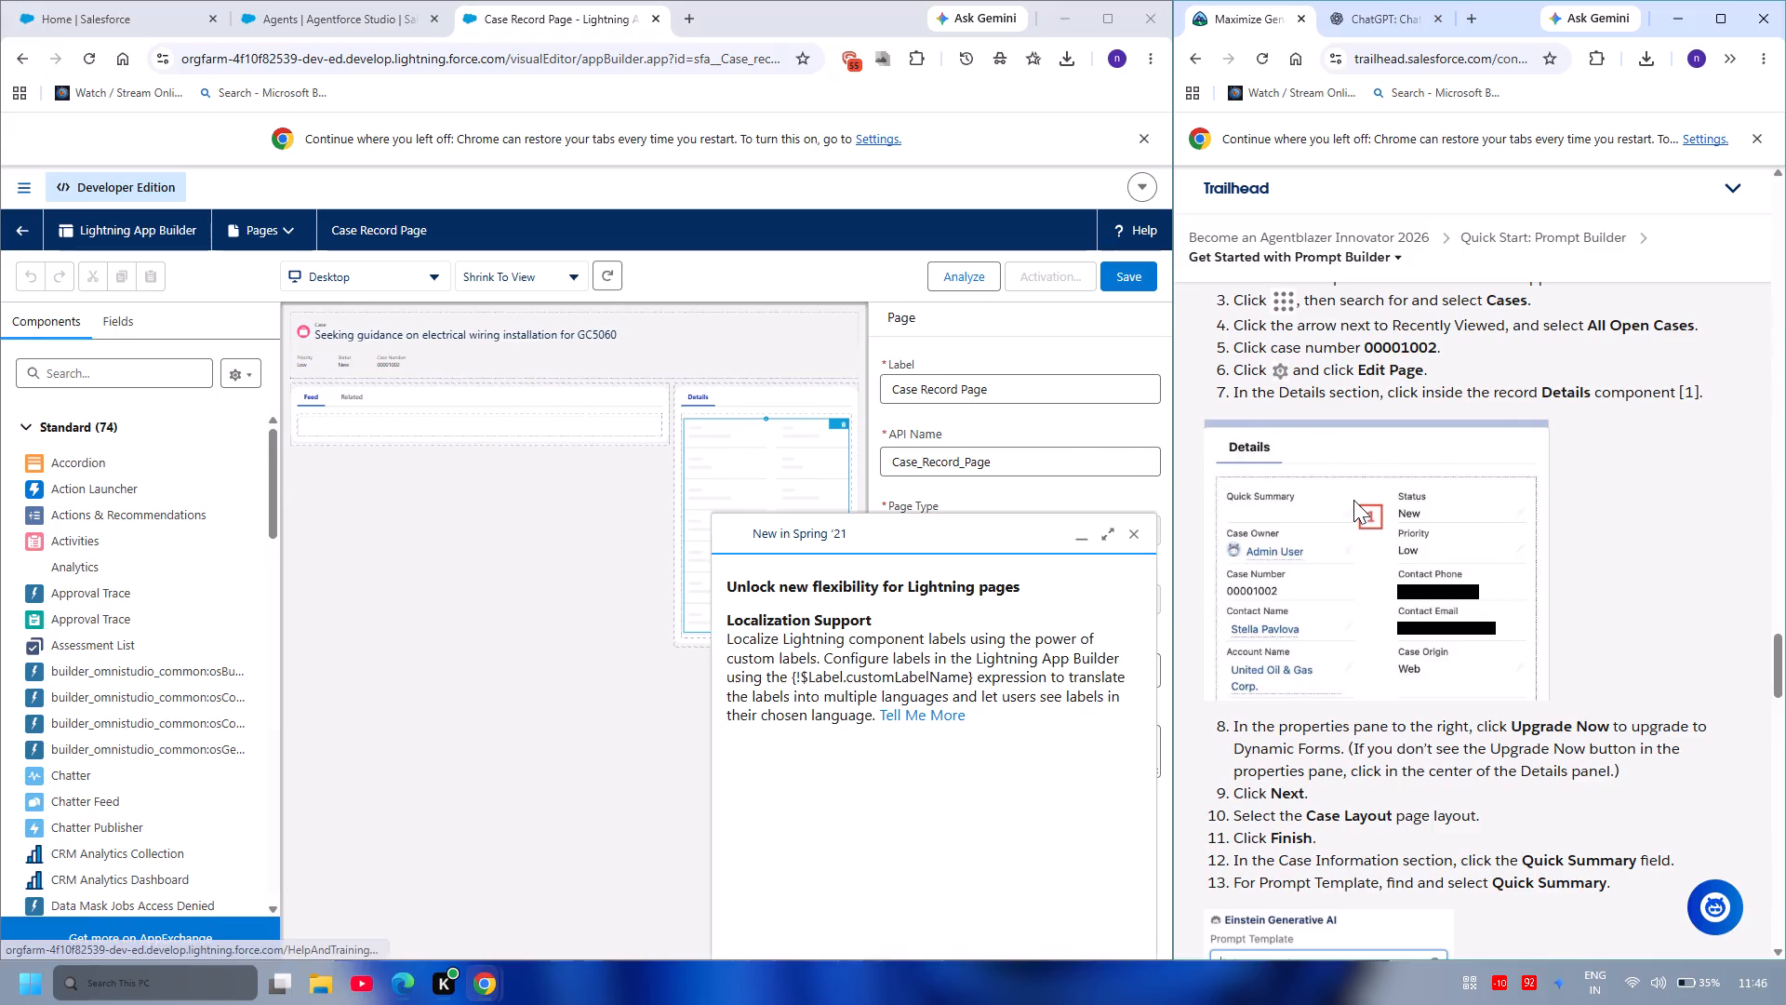
click(1127, 530)
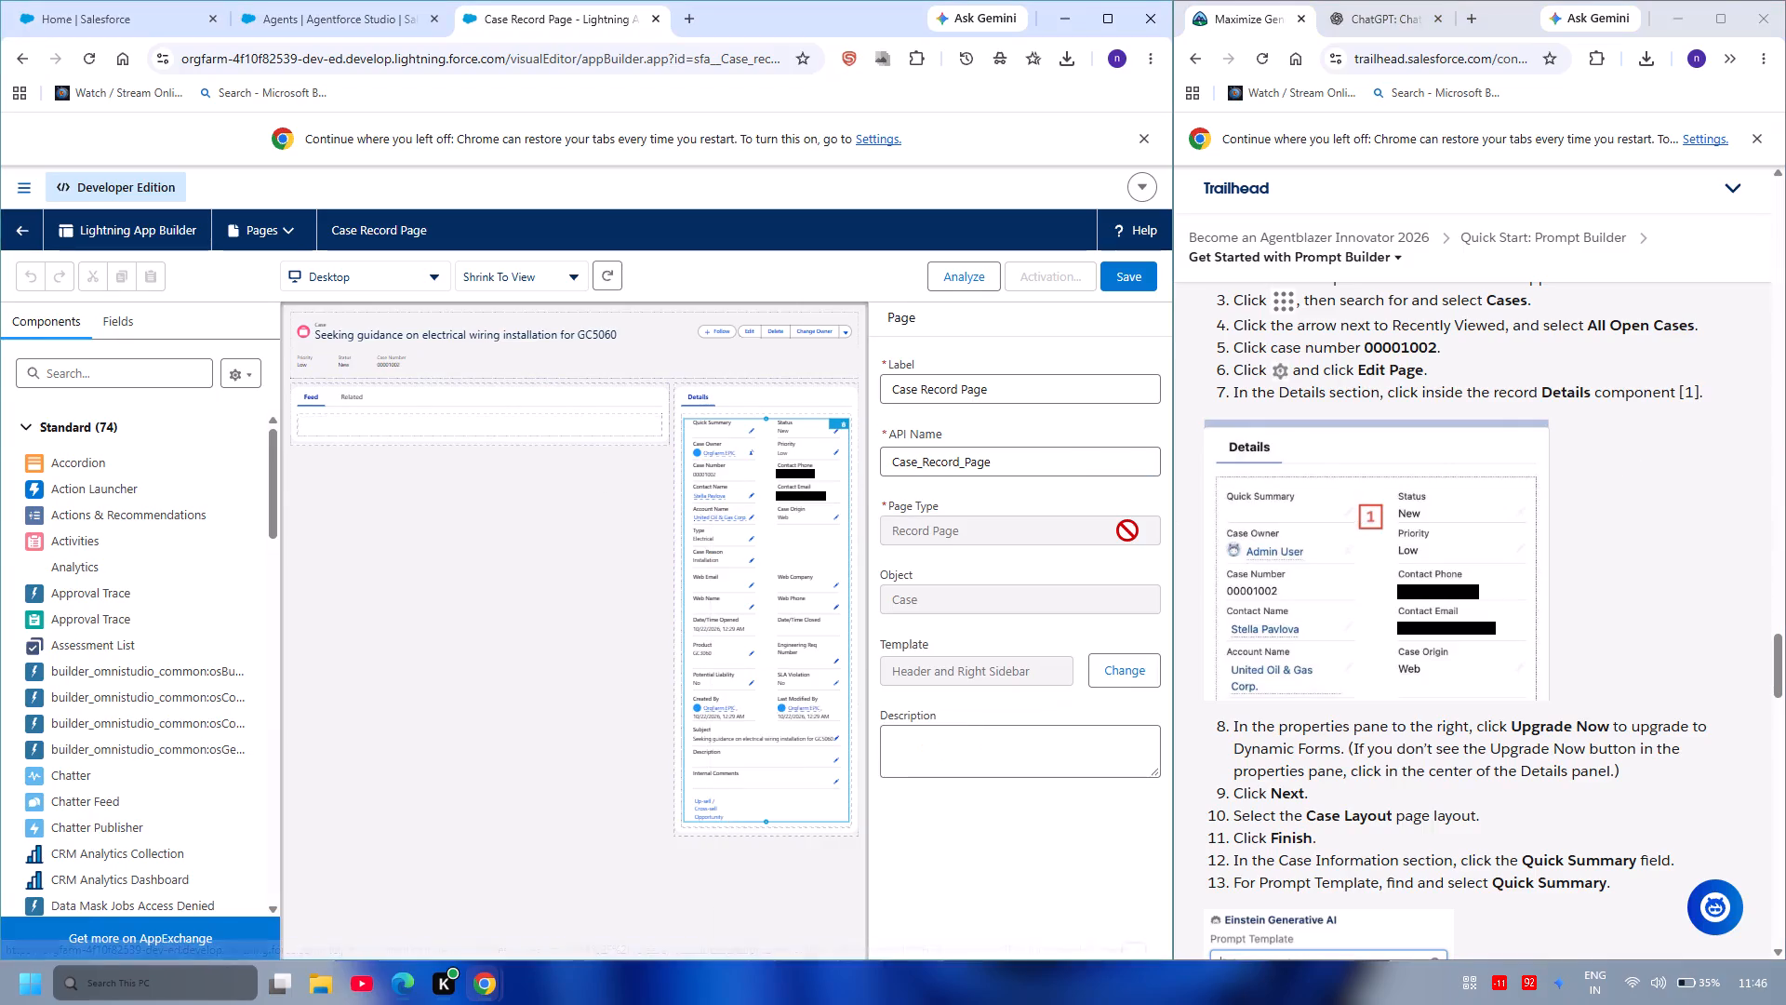
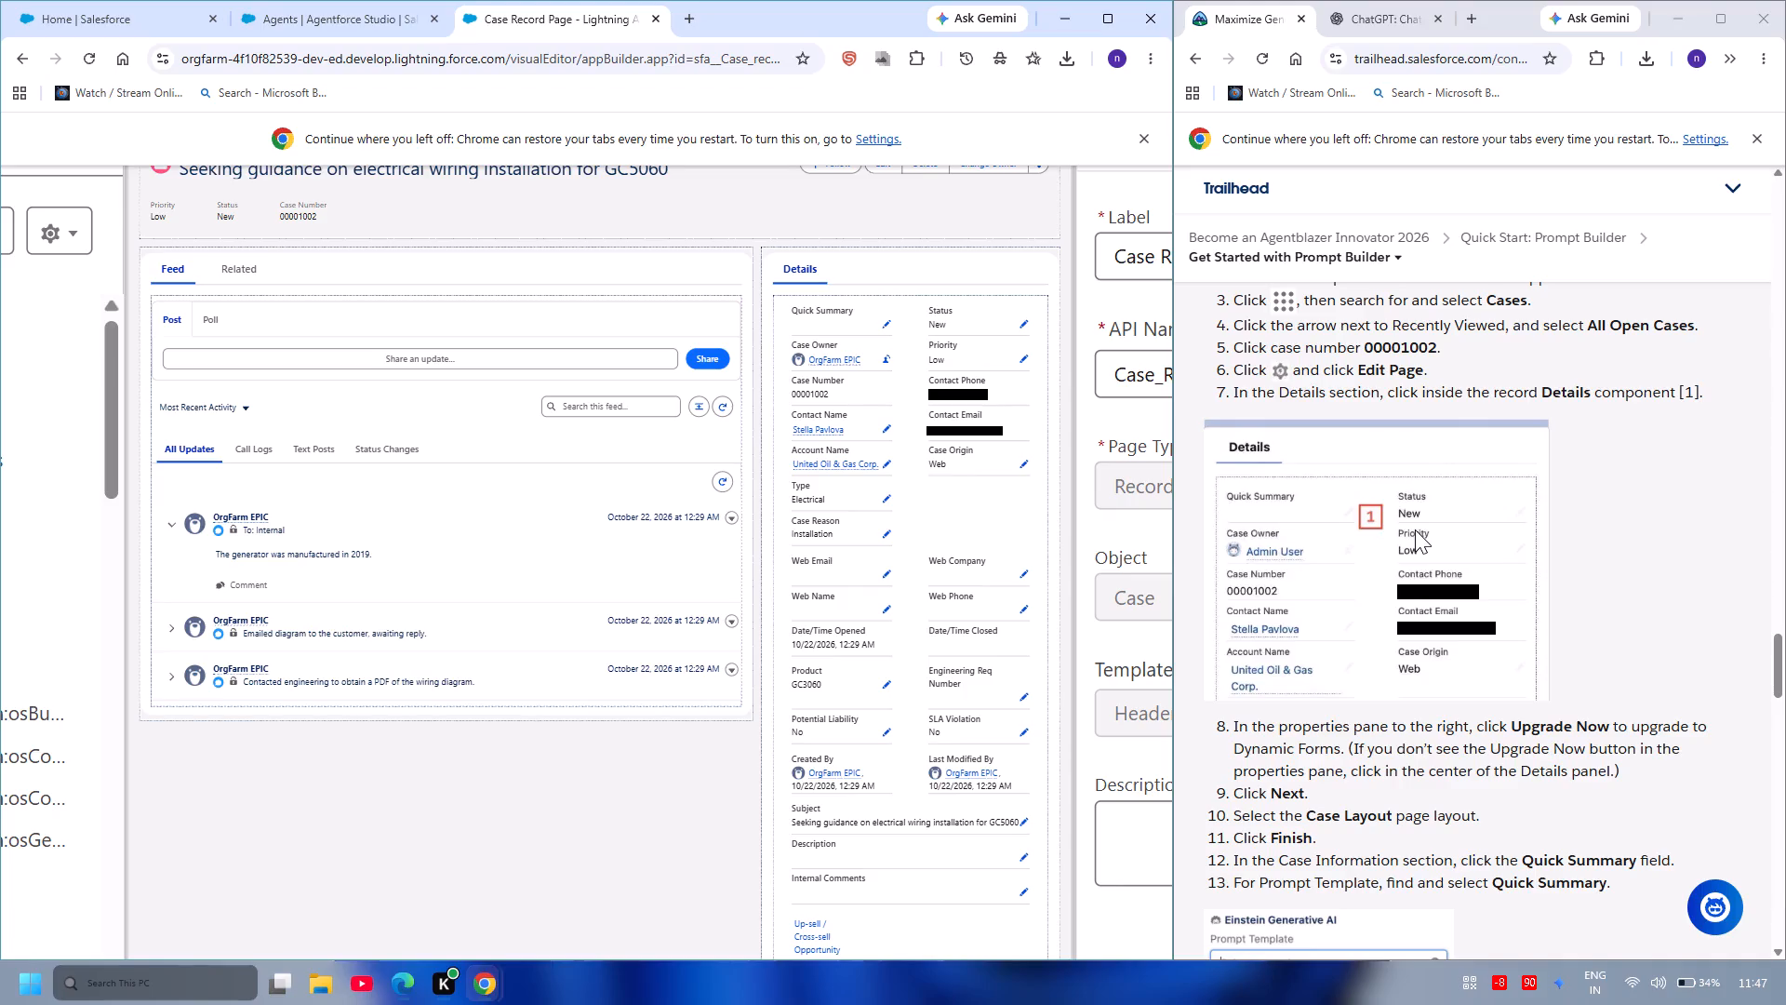
Upgrade the record page's Details component to Dynamic Forms, using Case Layout as the source page layout.
click(959, 312)
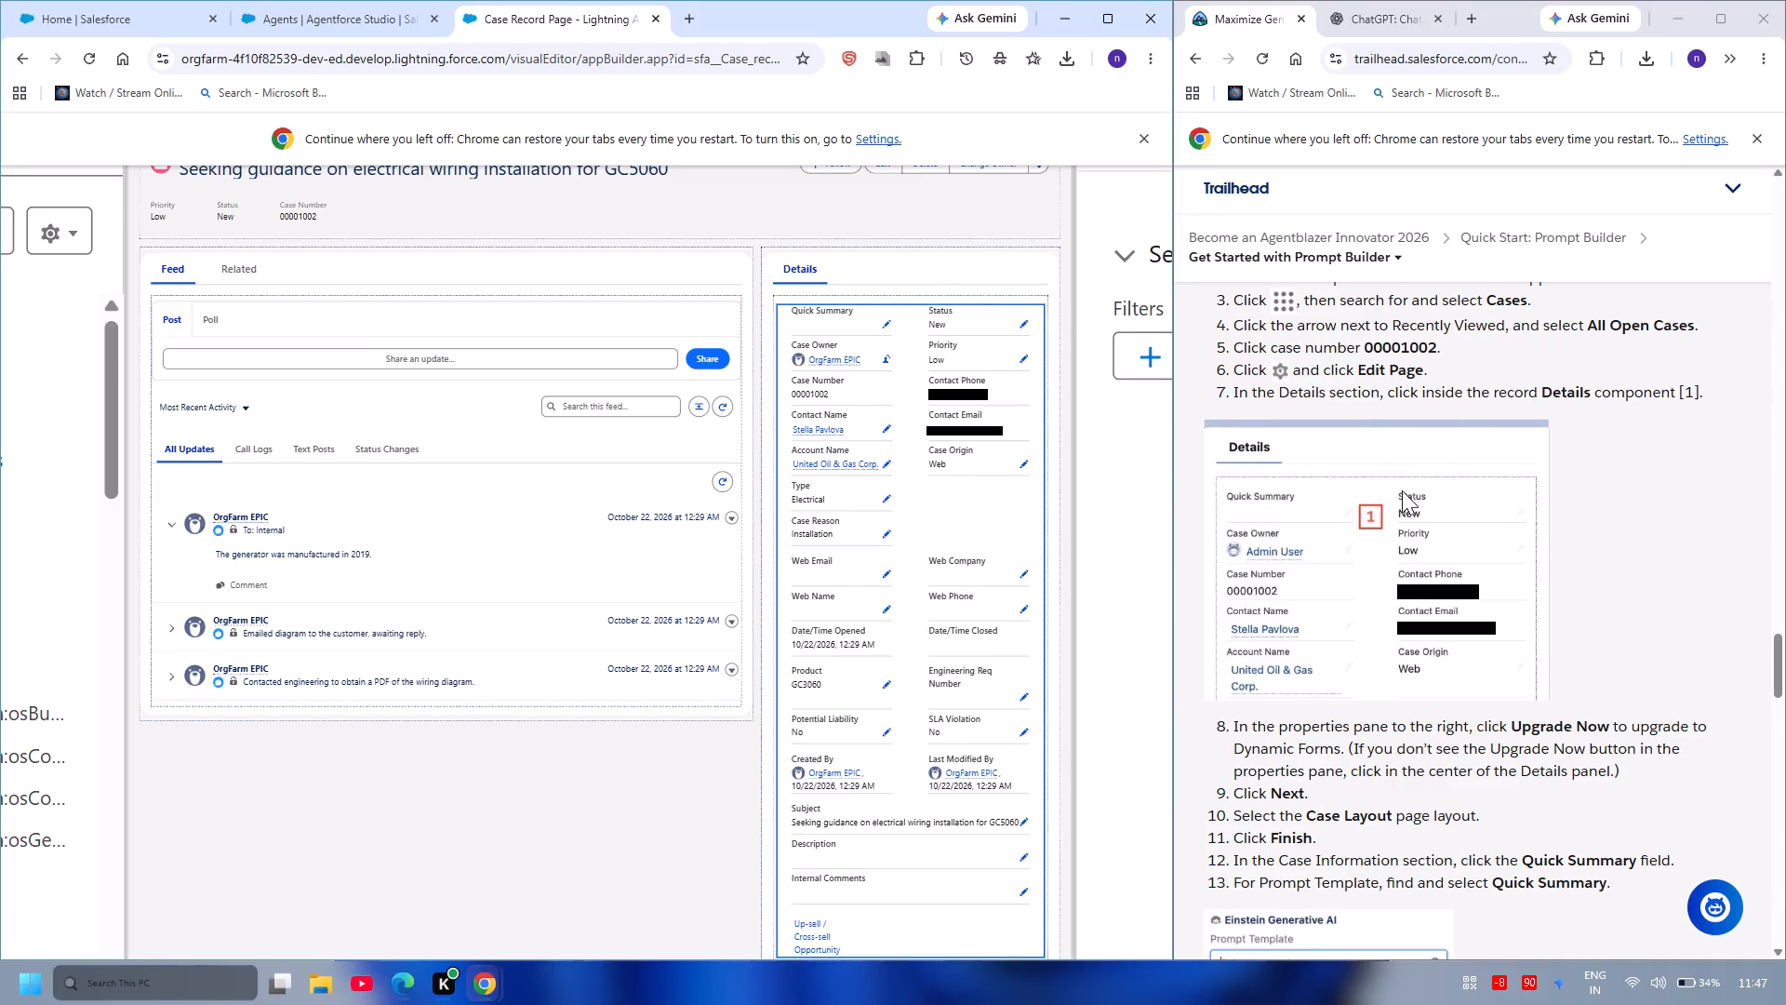
scroll(1402, 490, down, 1)
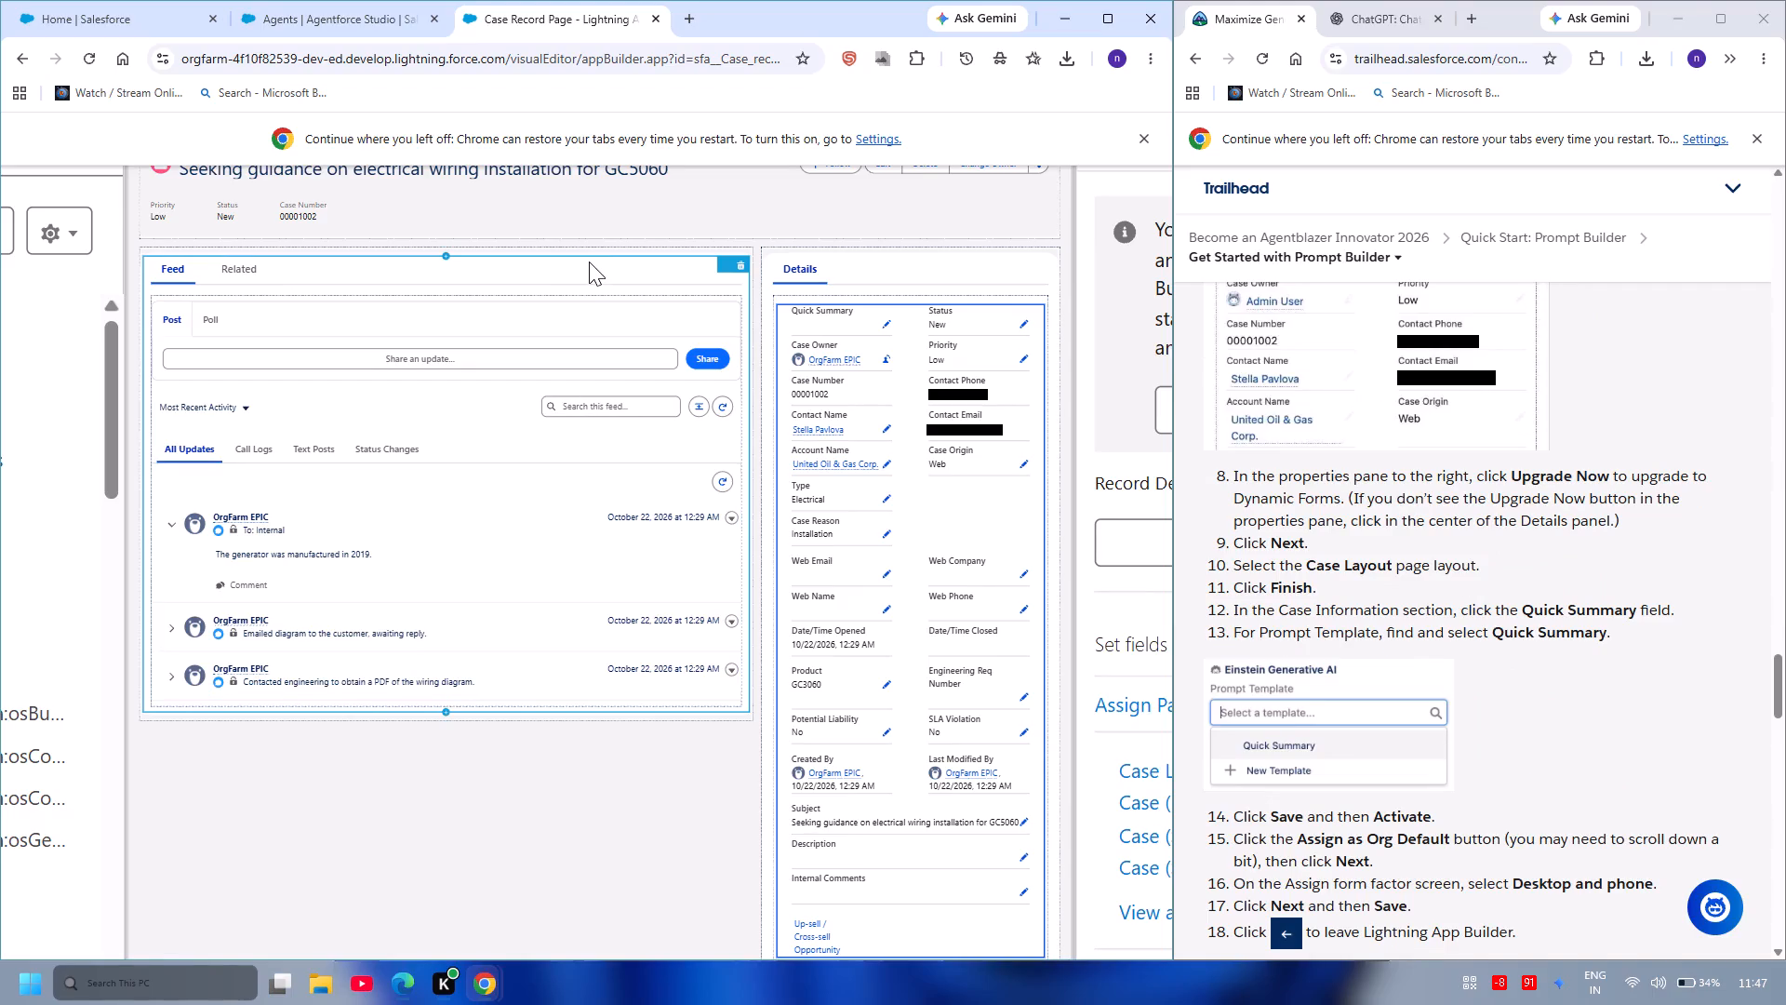
scroll(547, 230, right, 2)
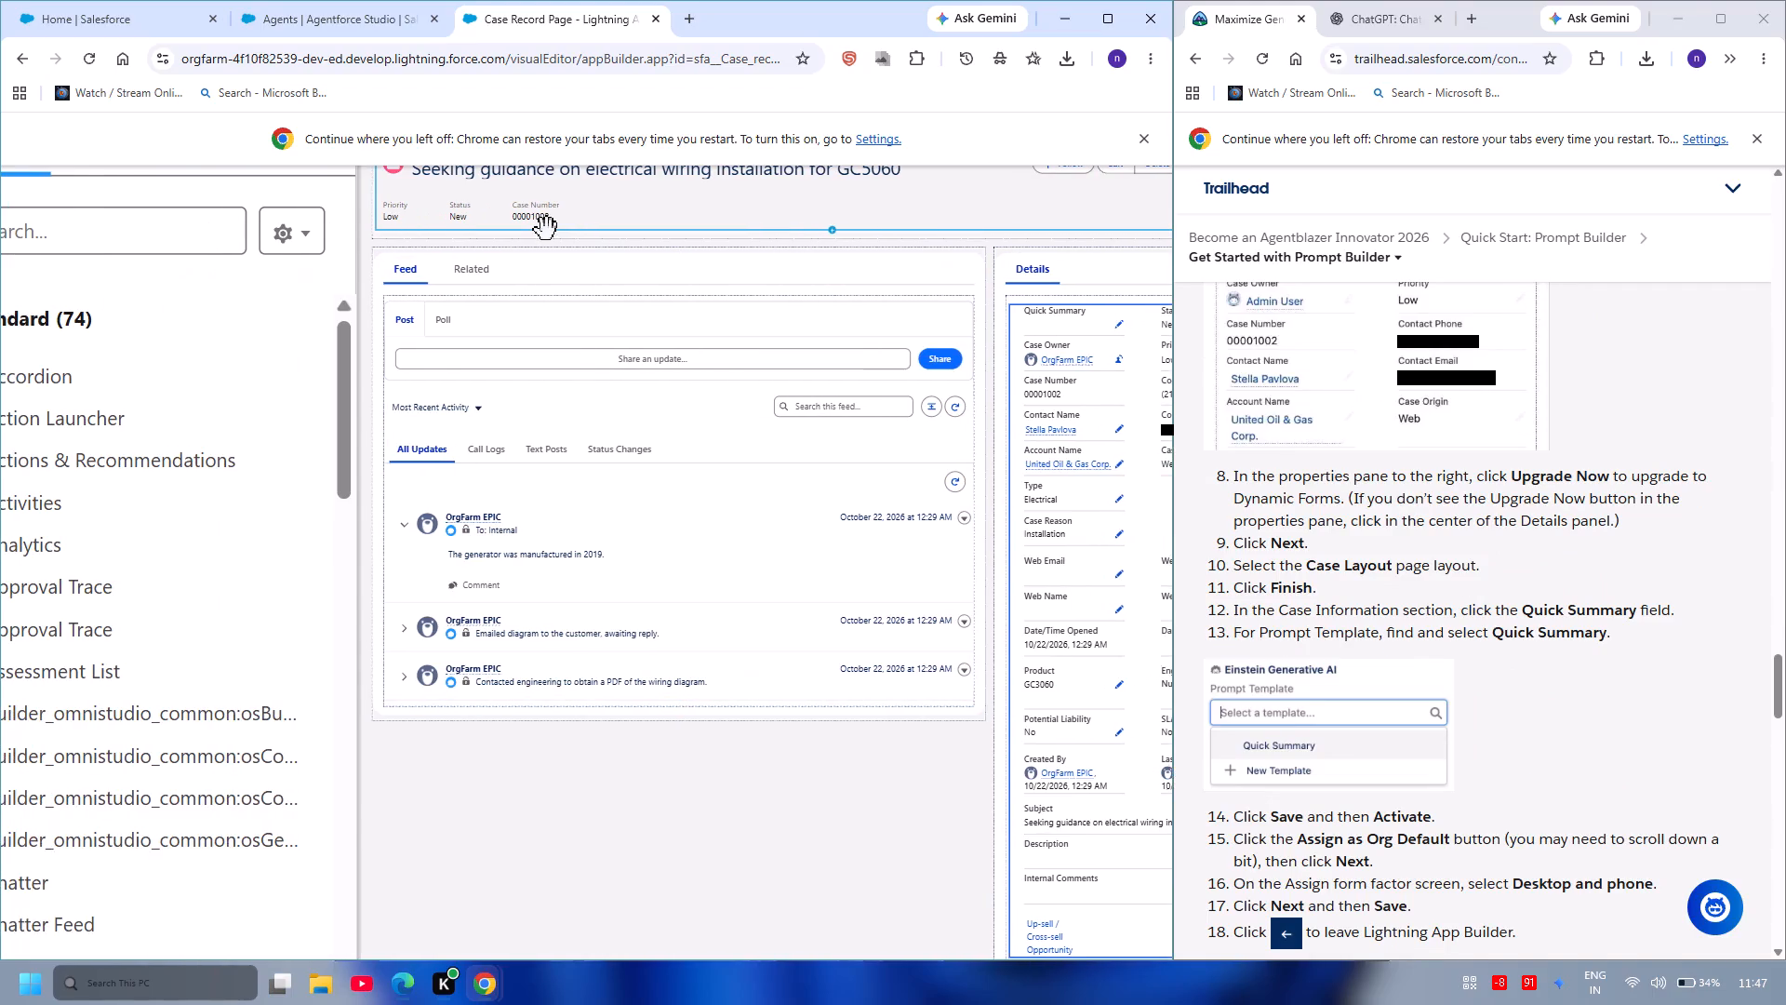
scroll(547, 230, right, 2)
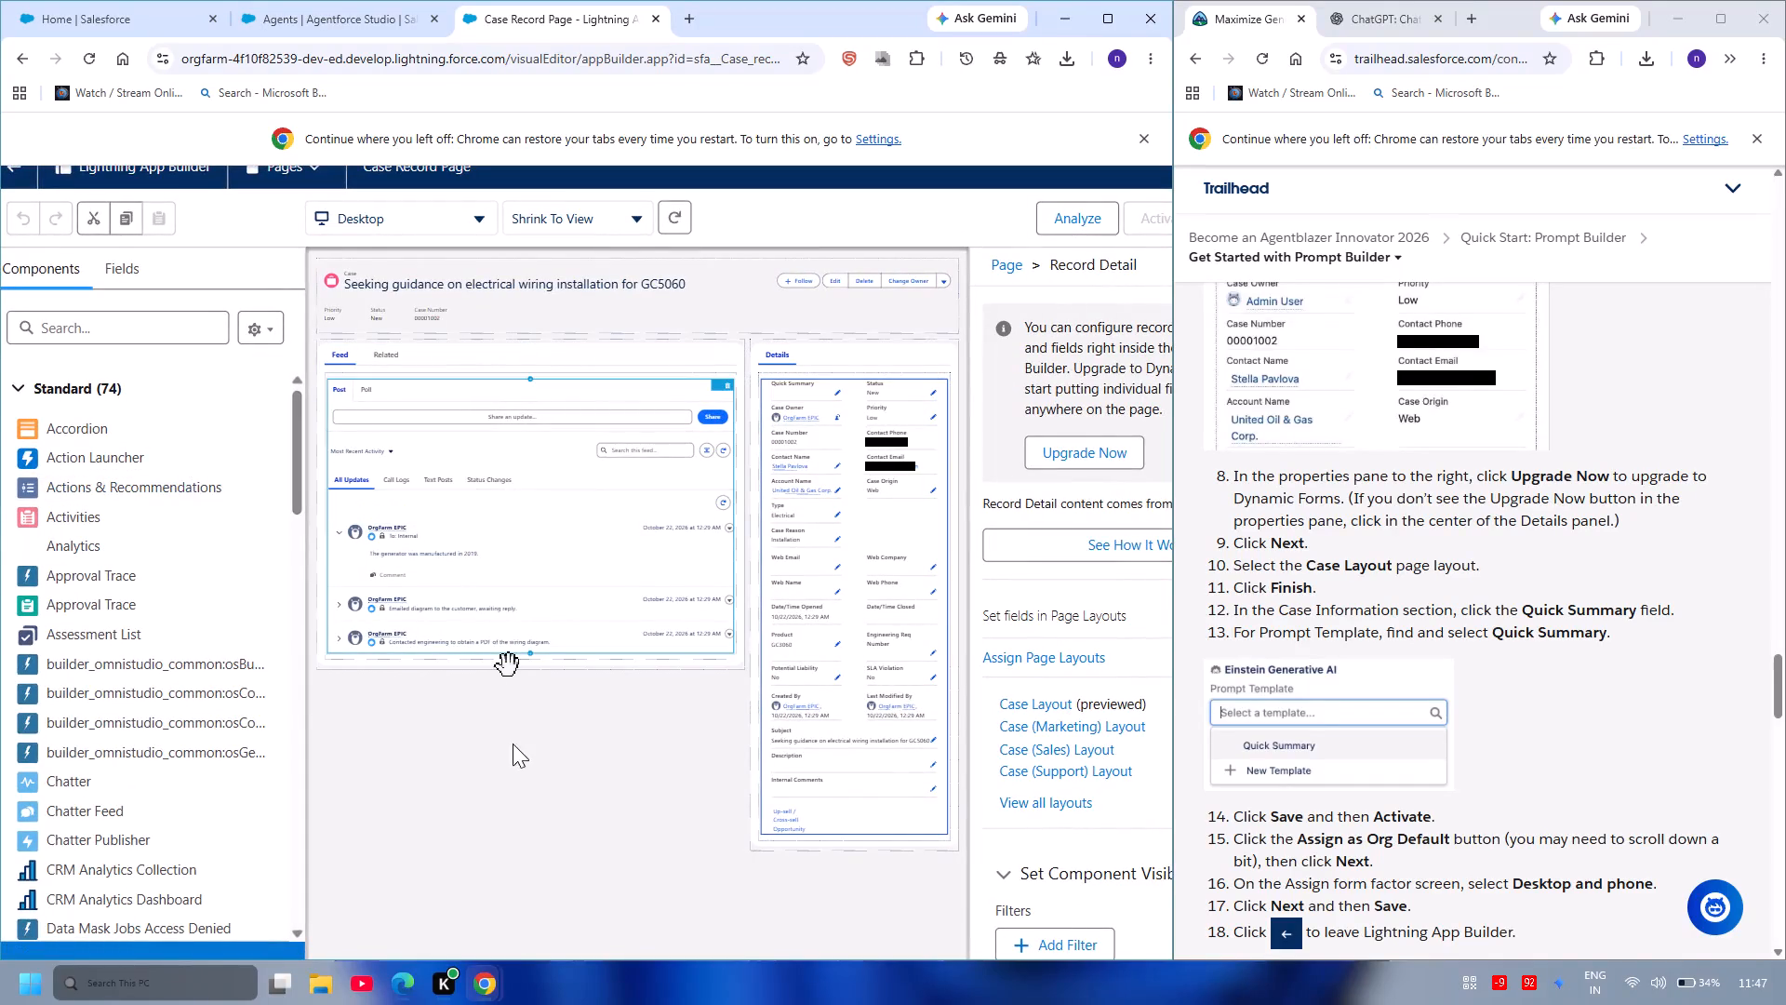
scroll(1084, 444, left, 1)
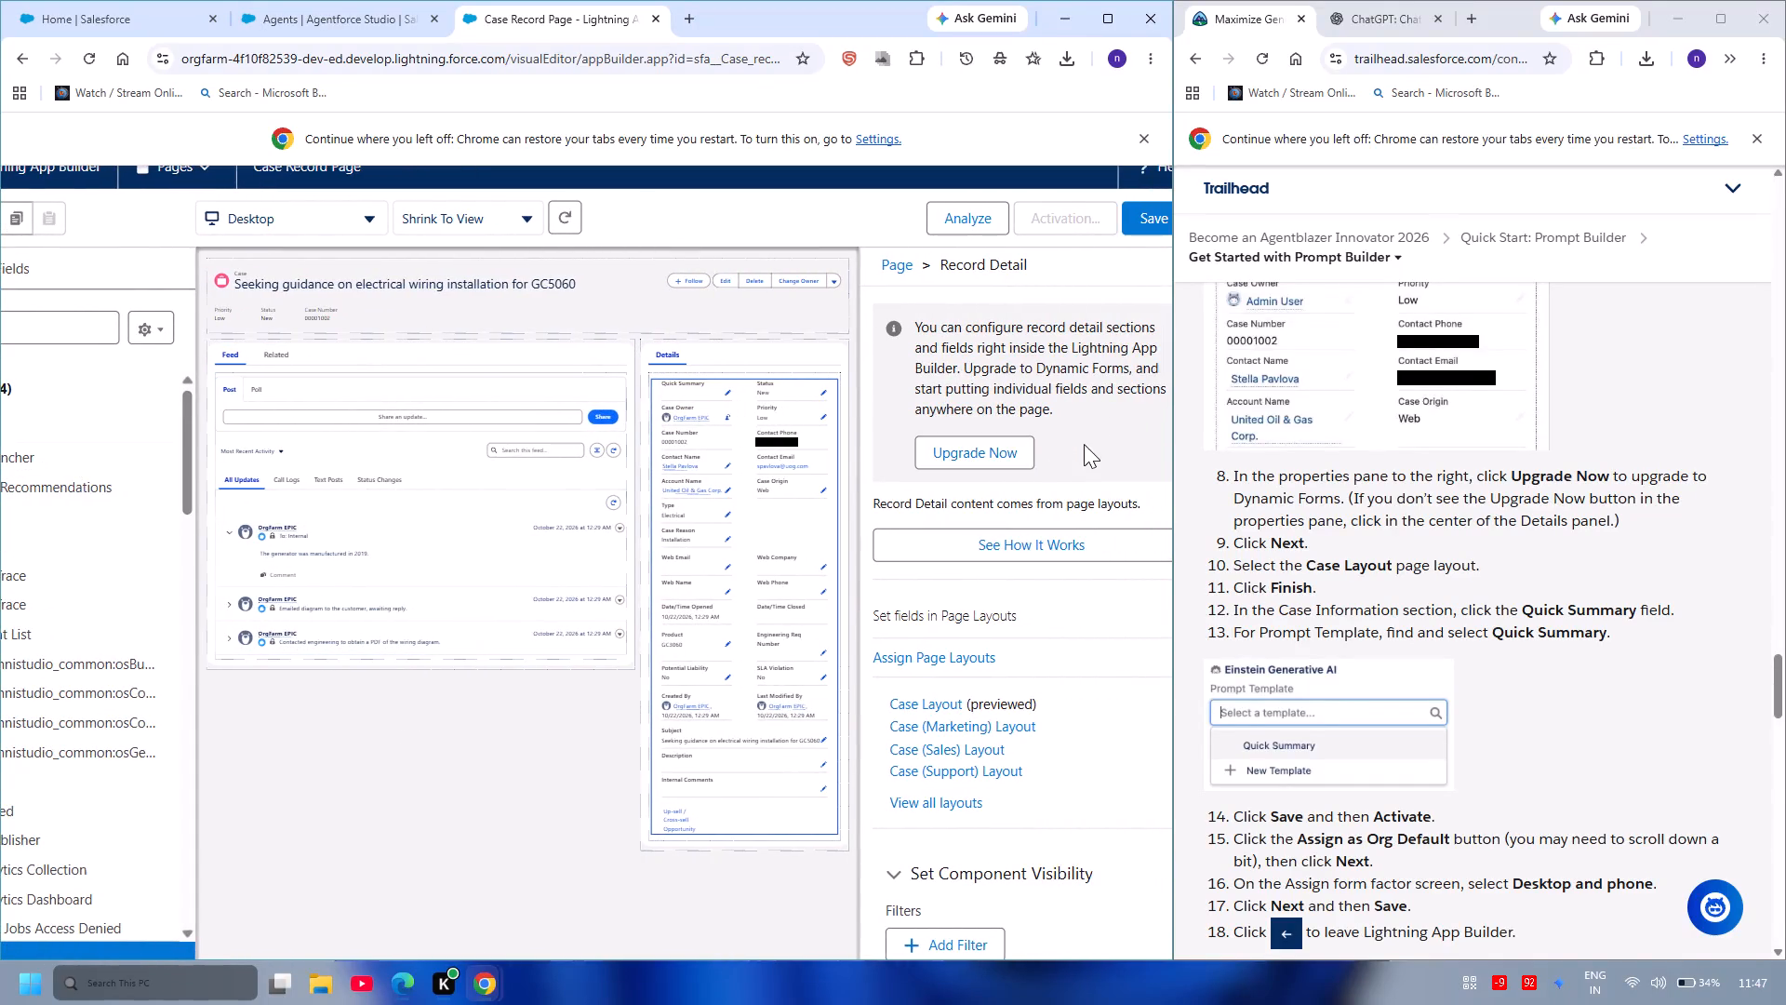
click(1001, 453)
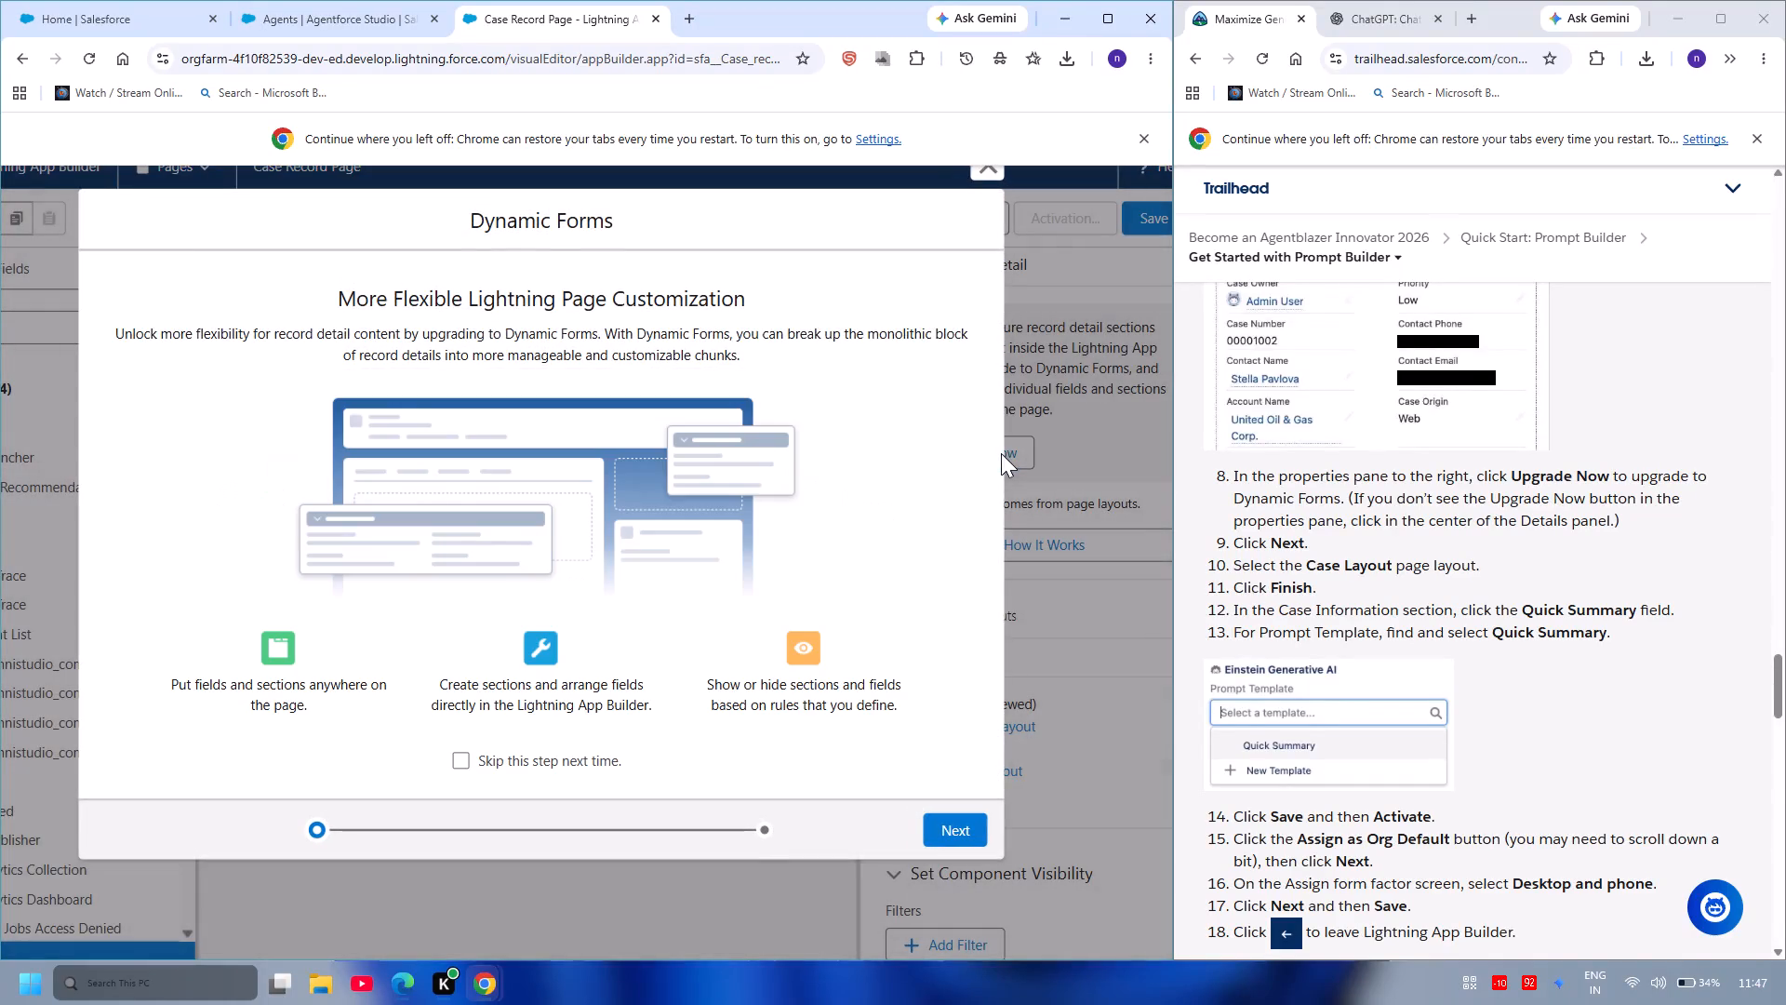
scroll(1403, 526, down, 1)
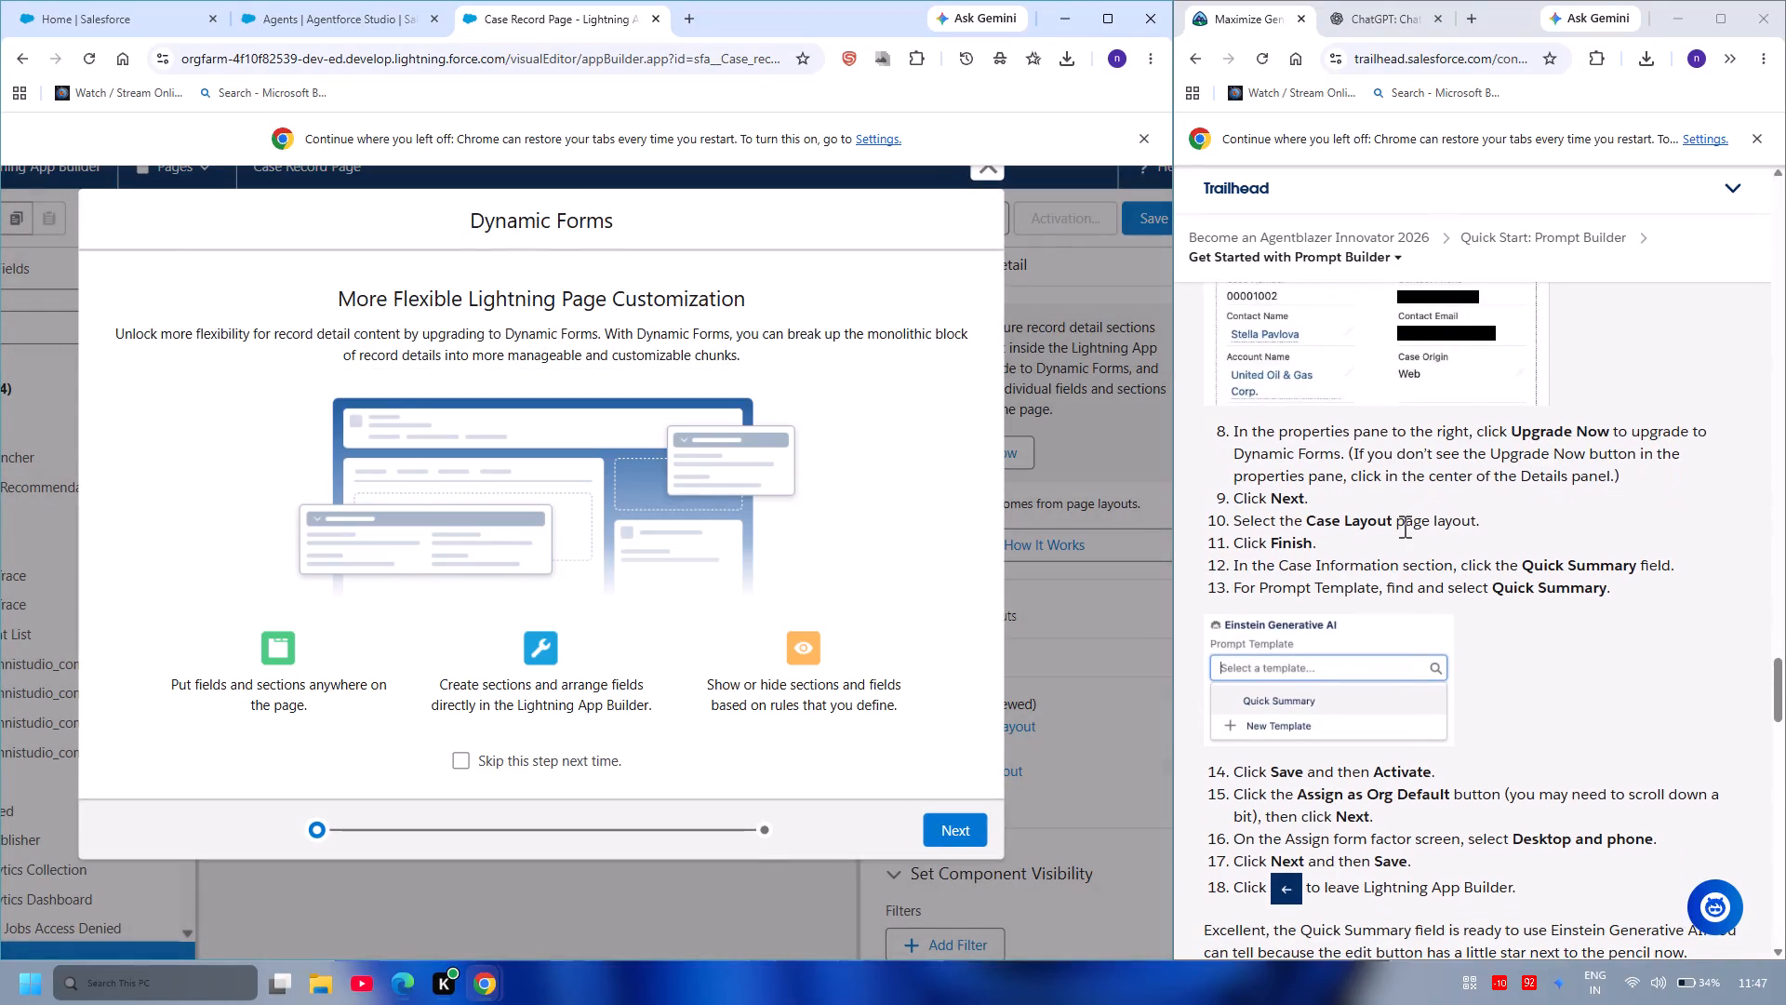
click(979, 832)
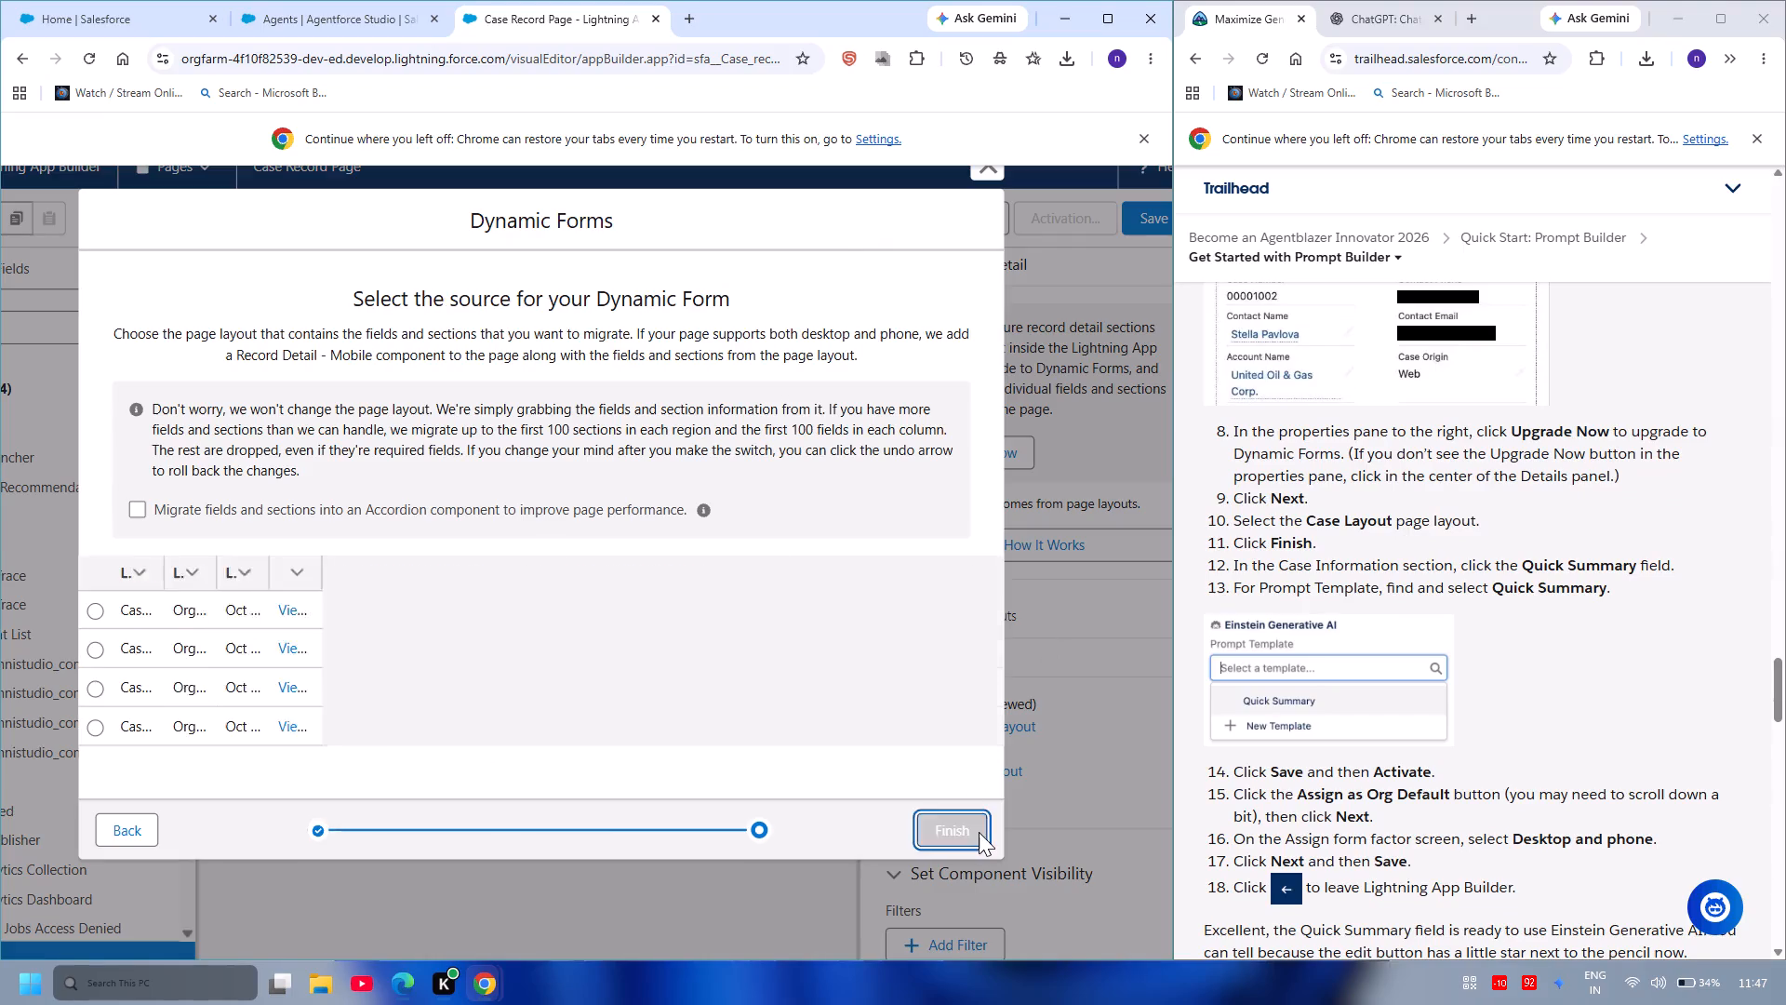
click(106, 608)
click(88, 612)
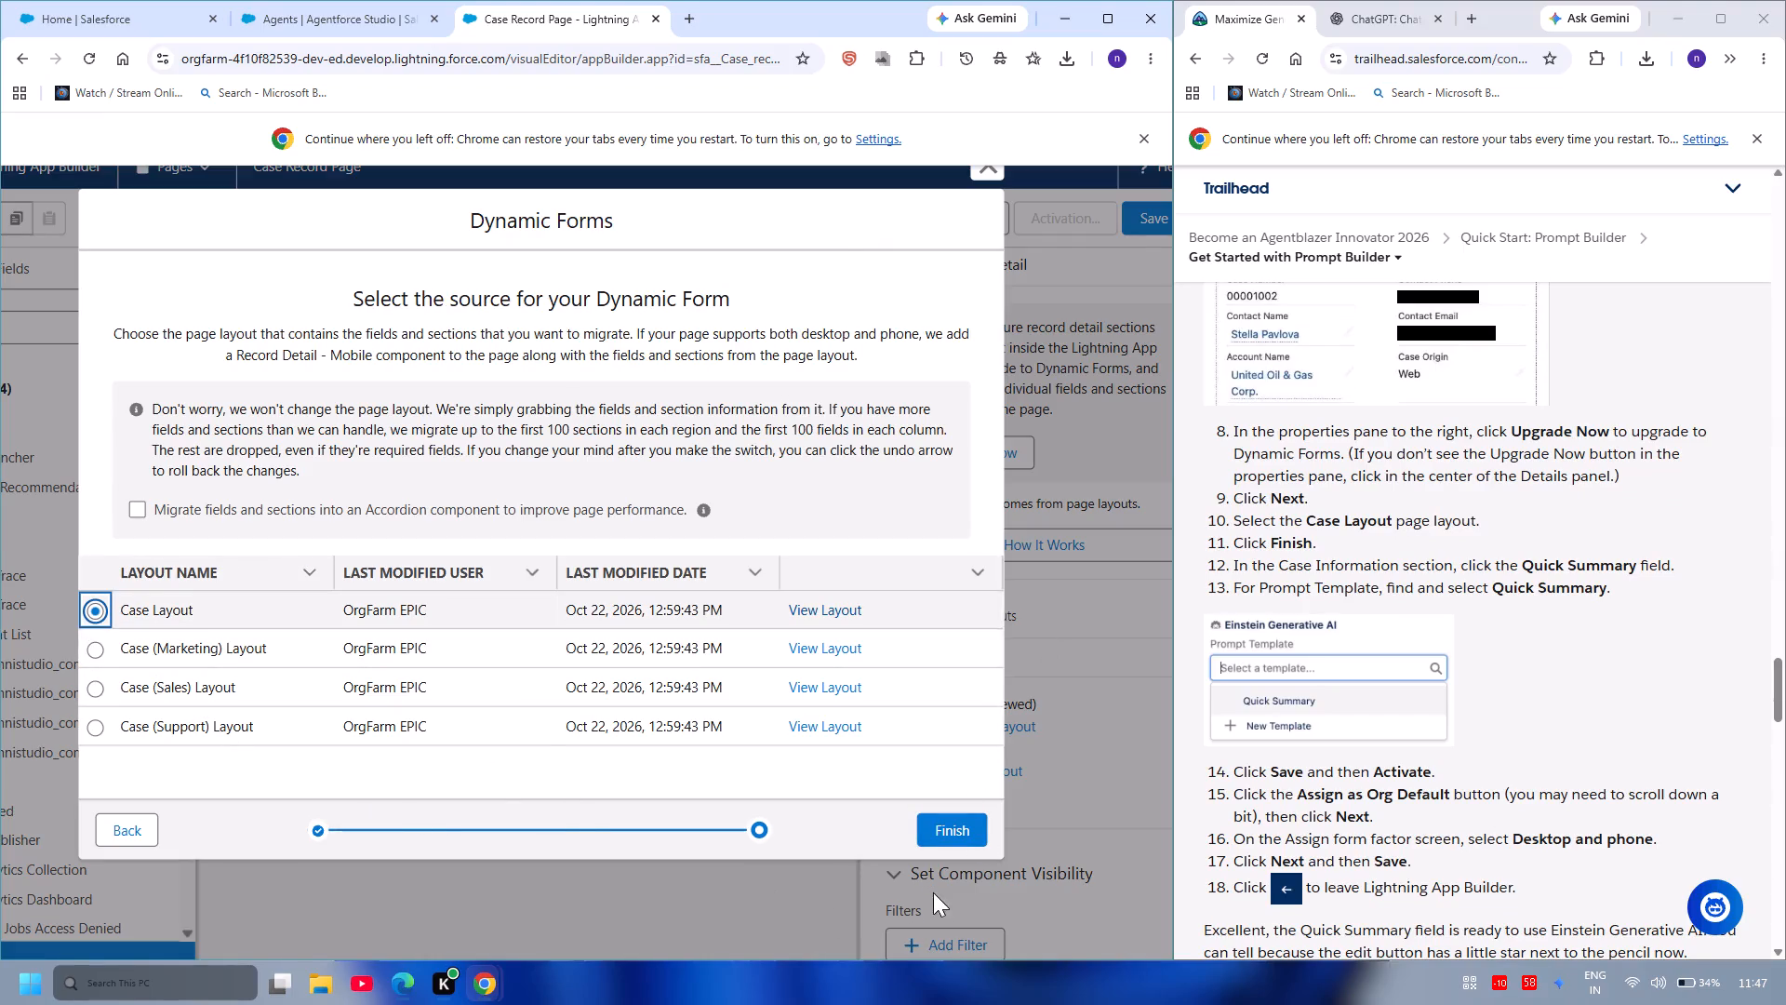
click(931, 818)
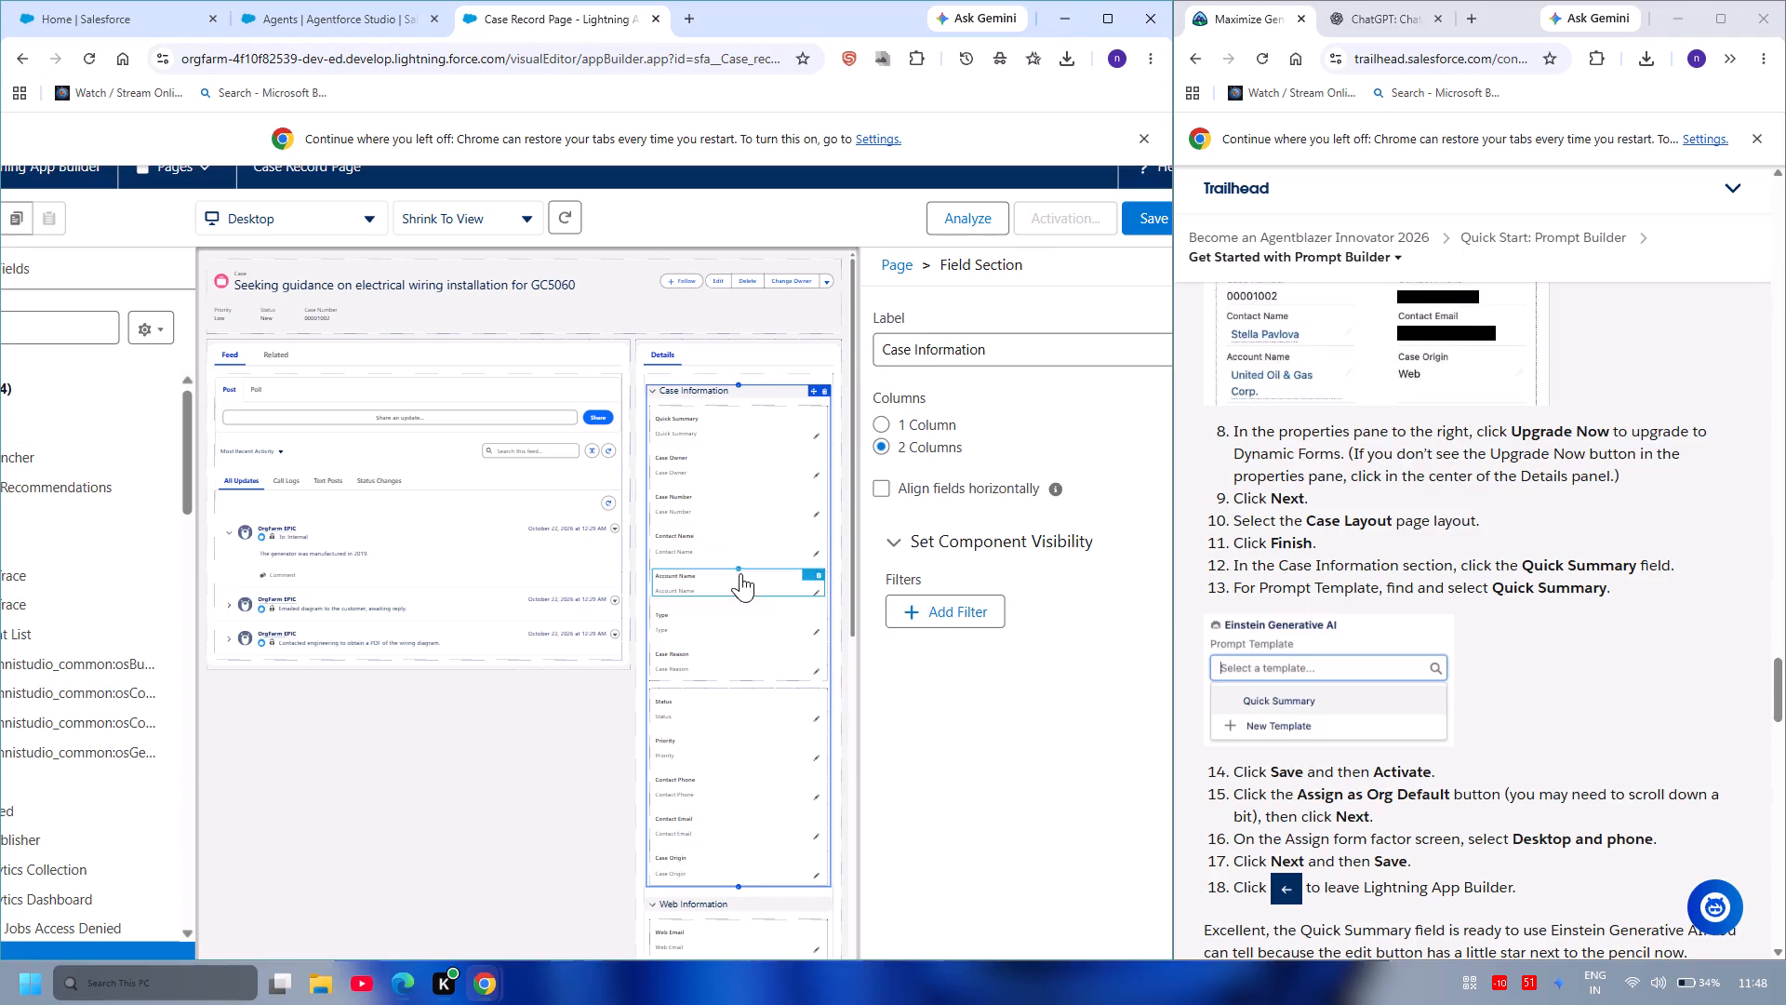
Assign the Quick_Summary prompt template to the Quick Summary field in the Case Information section.
scroll(345, 761, right, 1)
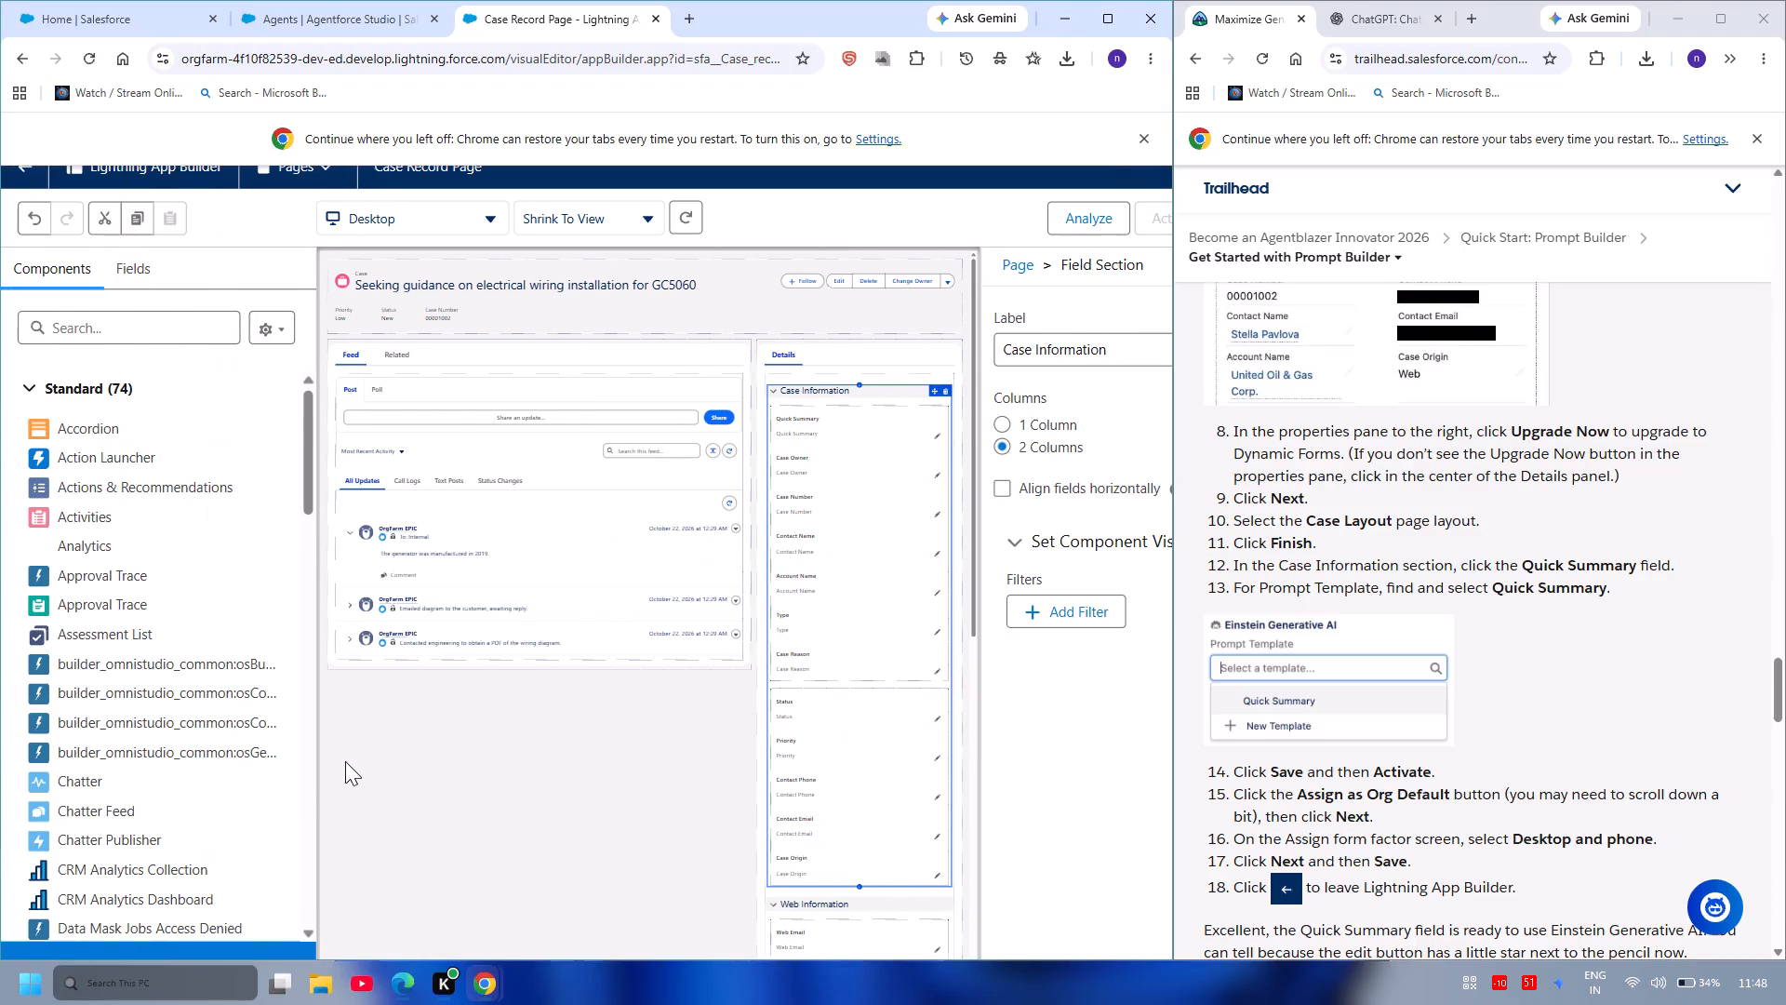
scroll(345, 761, right, 1)
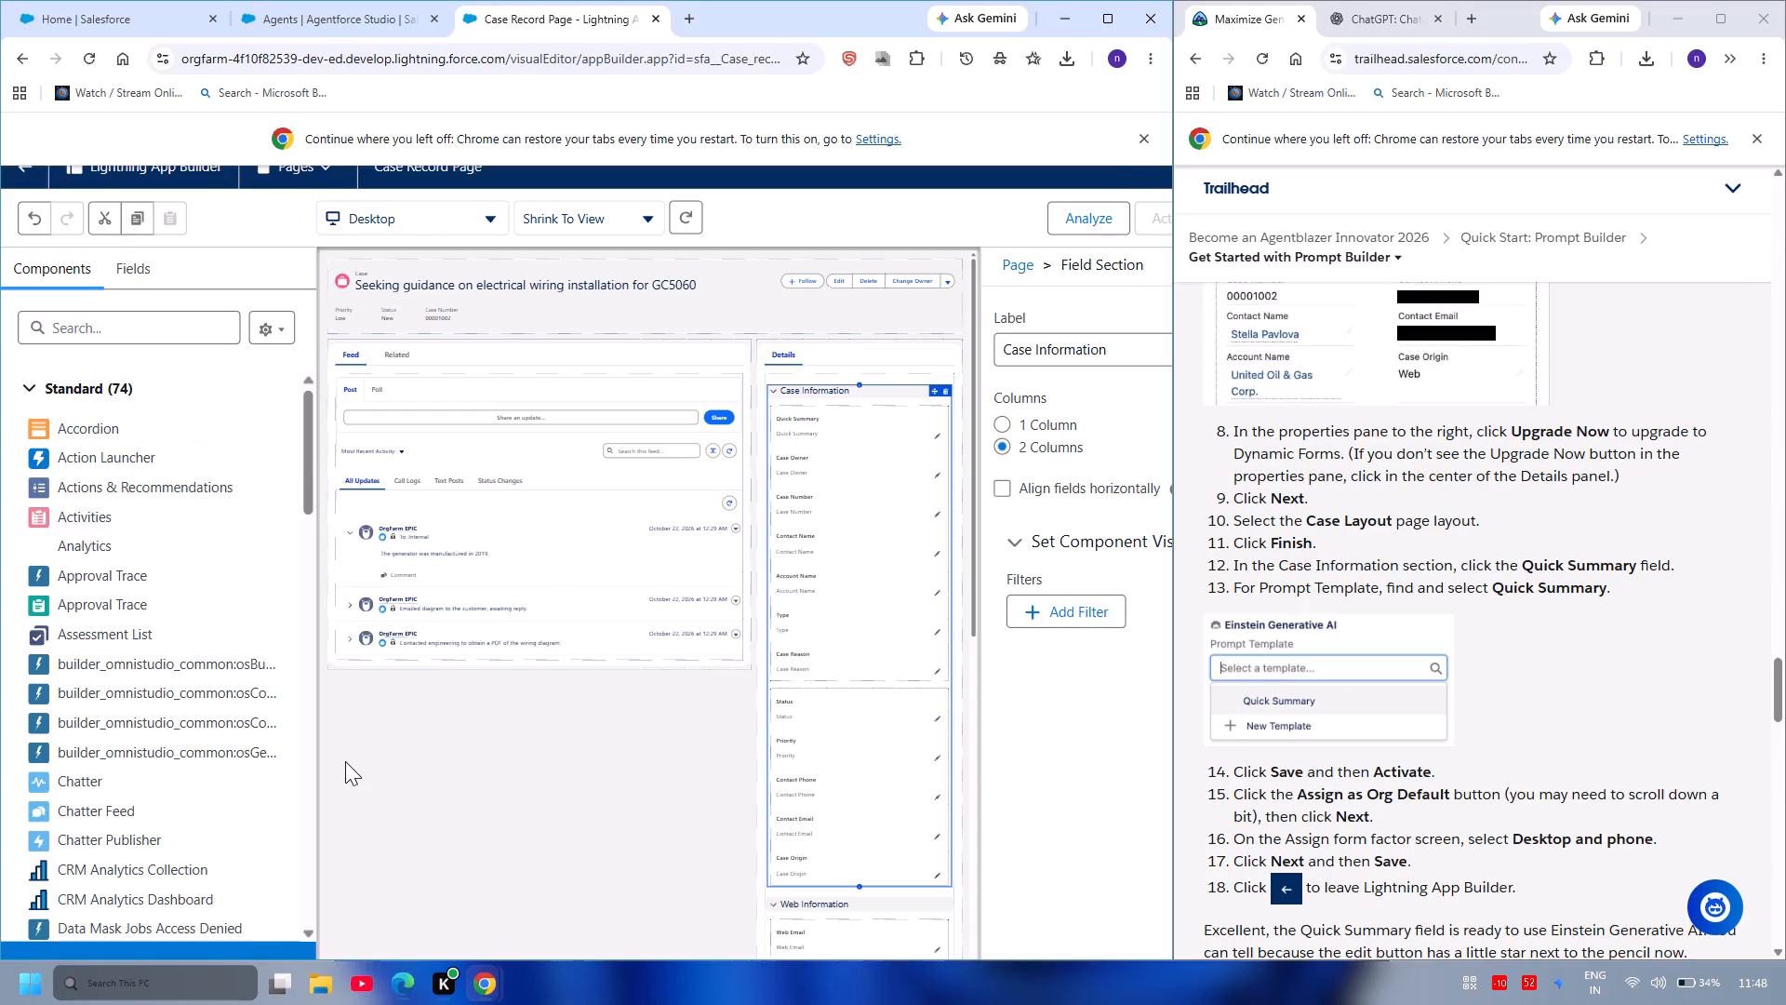
scroll(345, 761, left, 1)
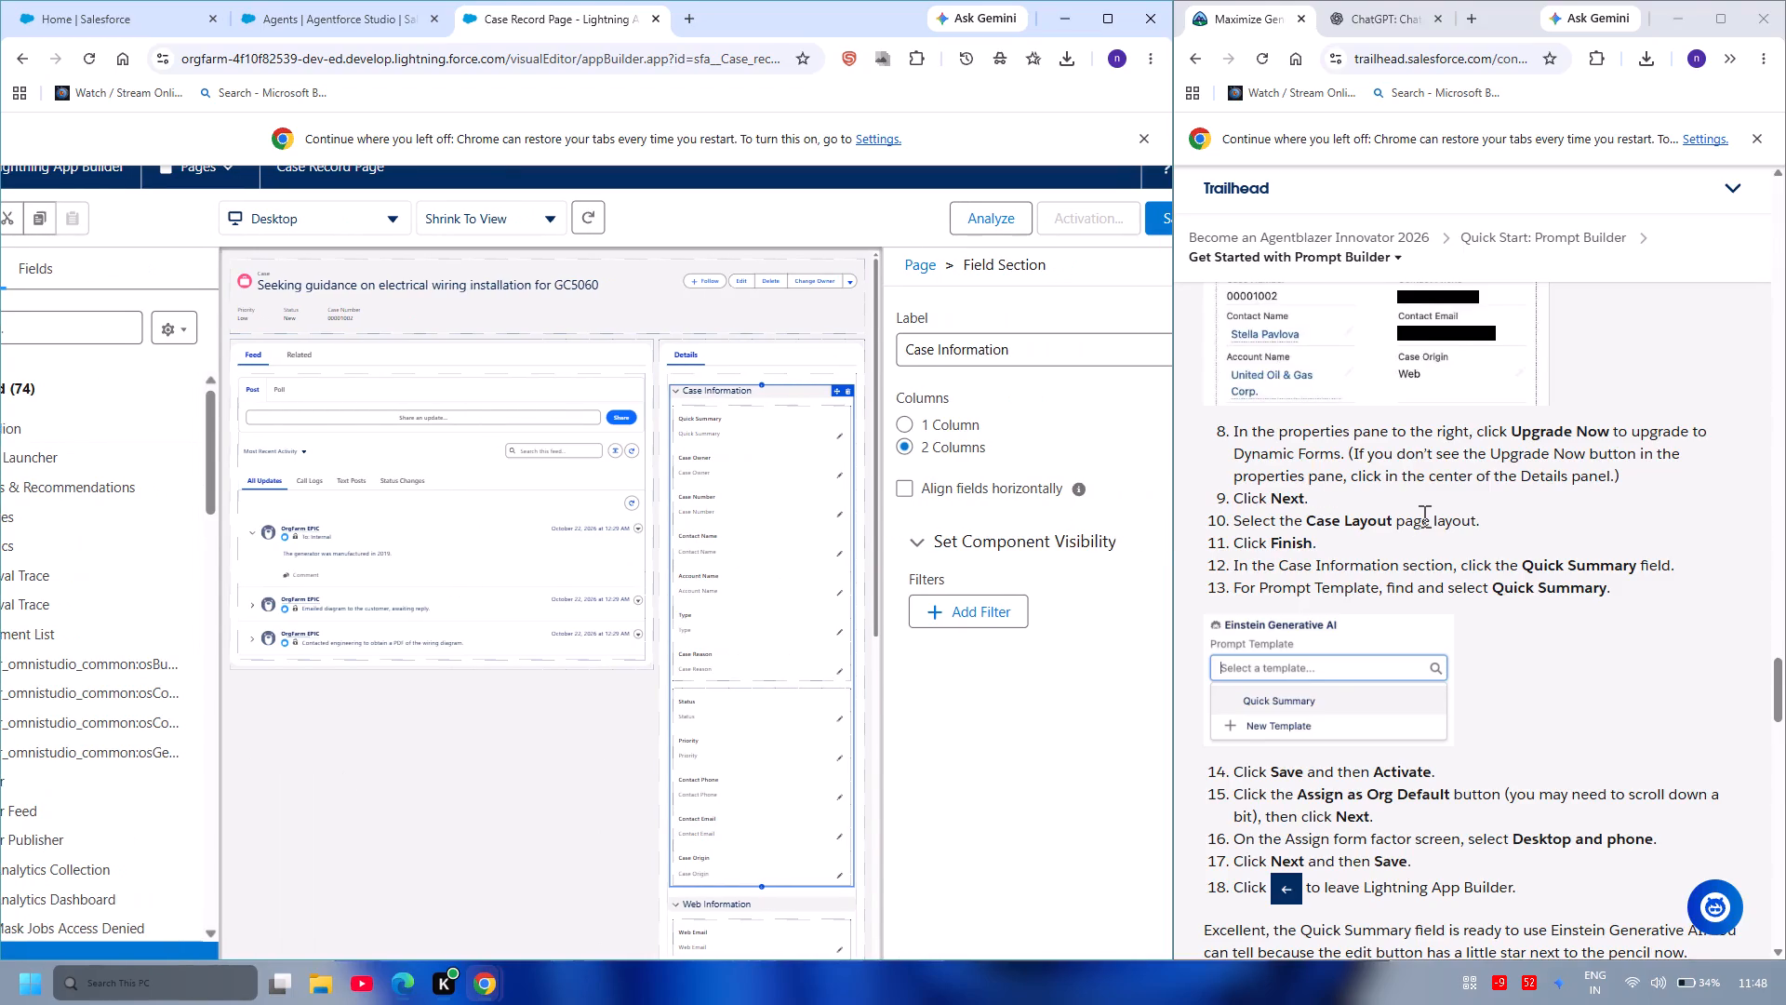
scroll(1422, 516, down, 1)
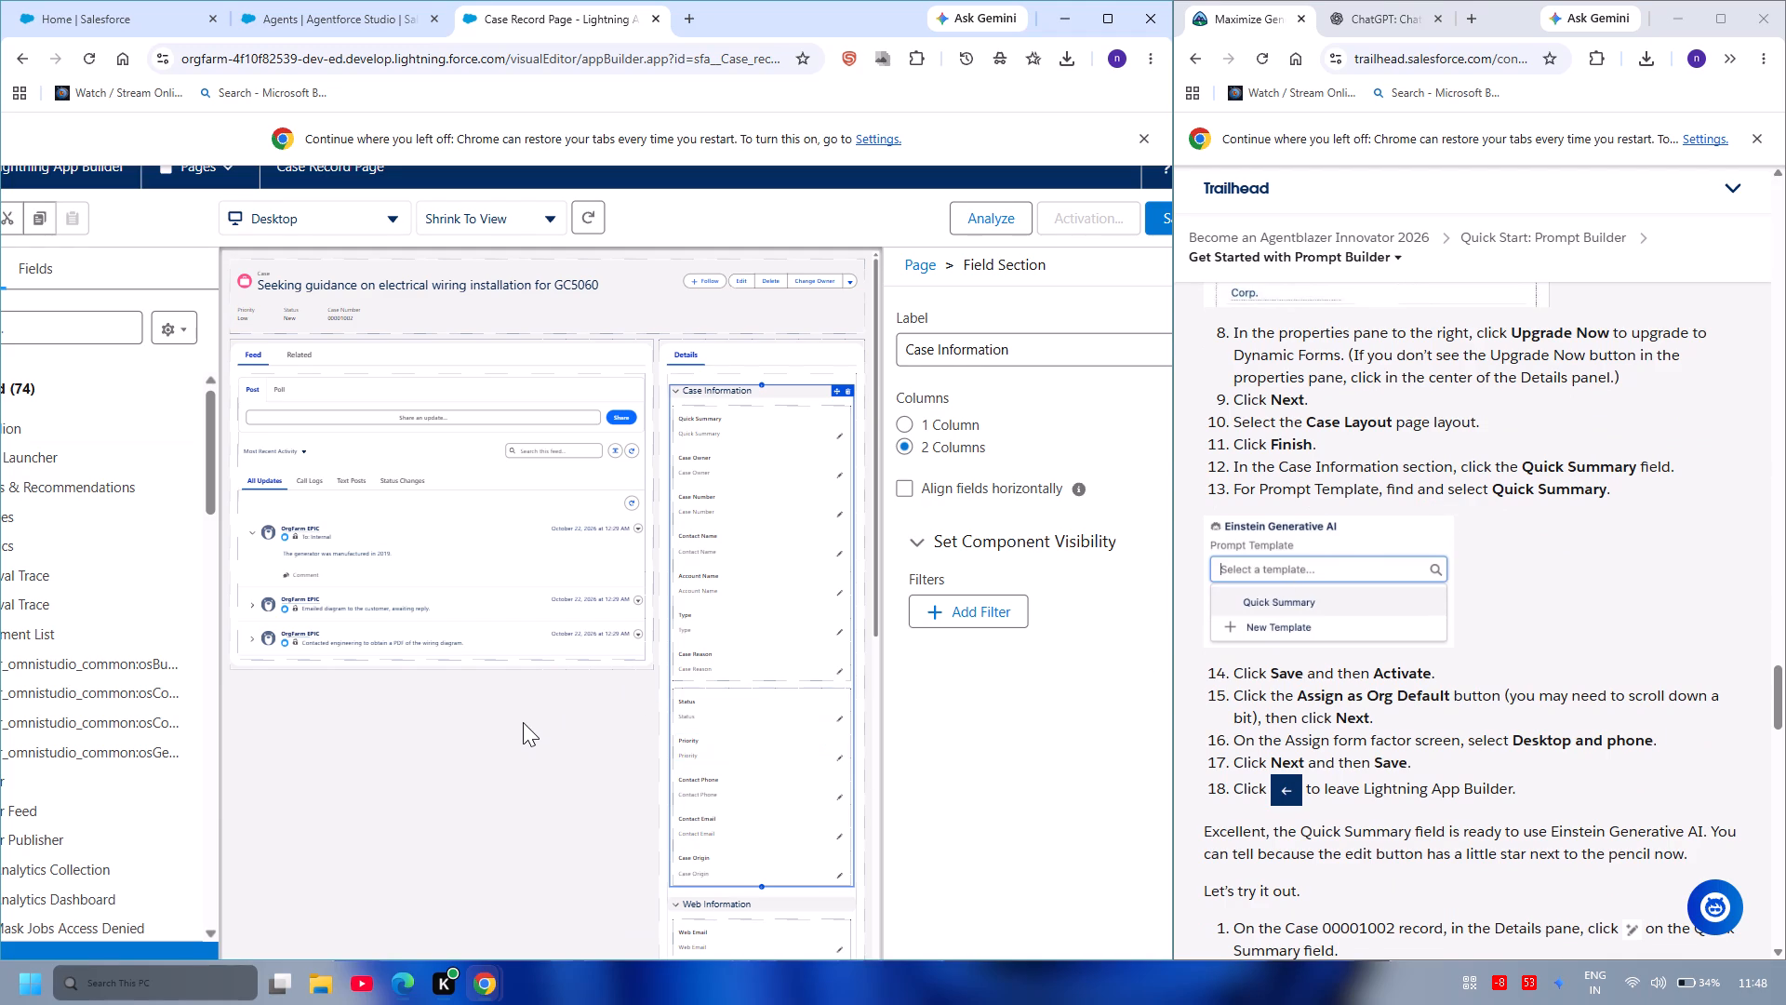
scroll(633, 748, up, 1)
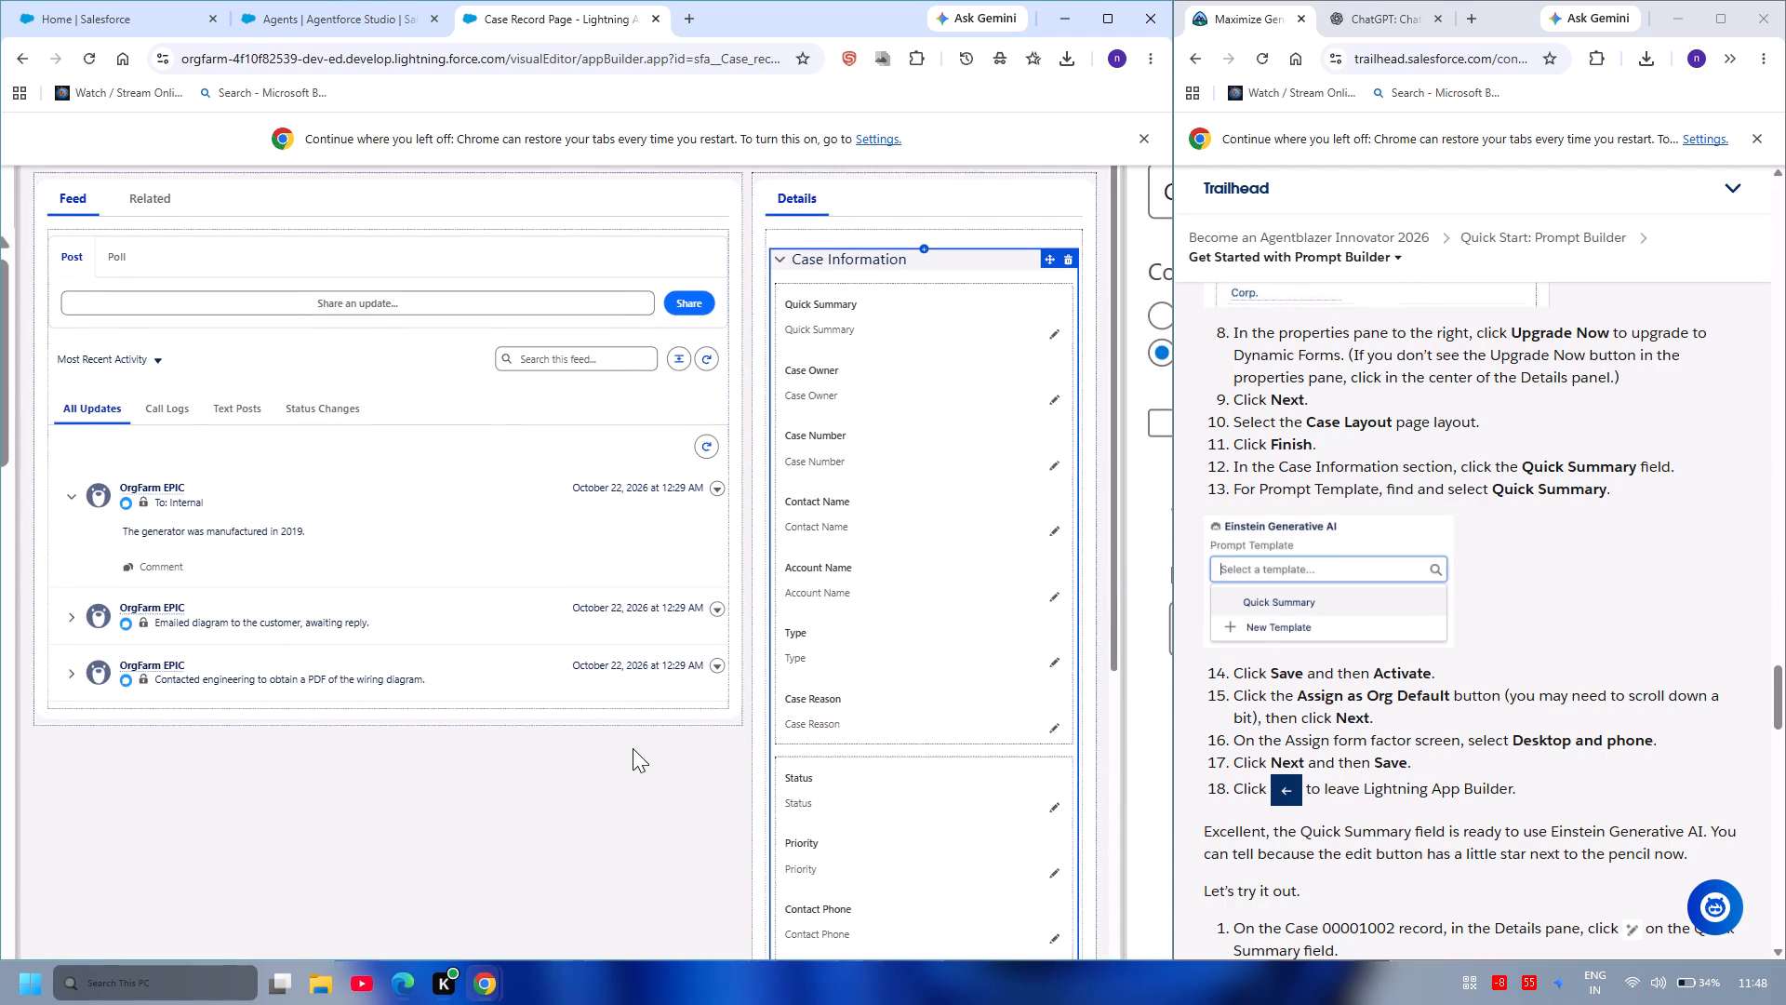
scroll(633, 748, up, 1)
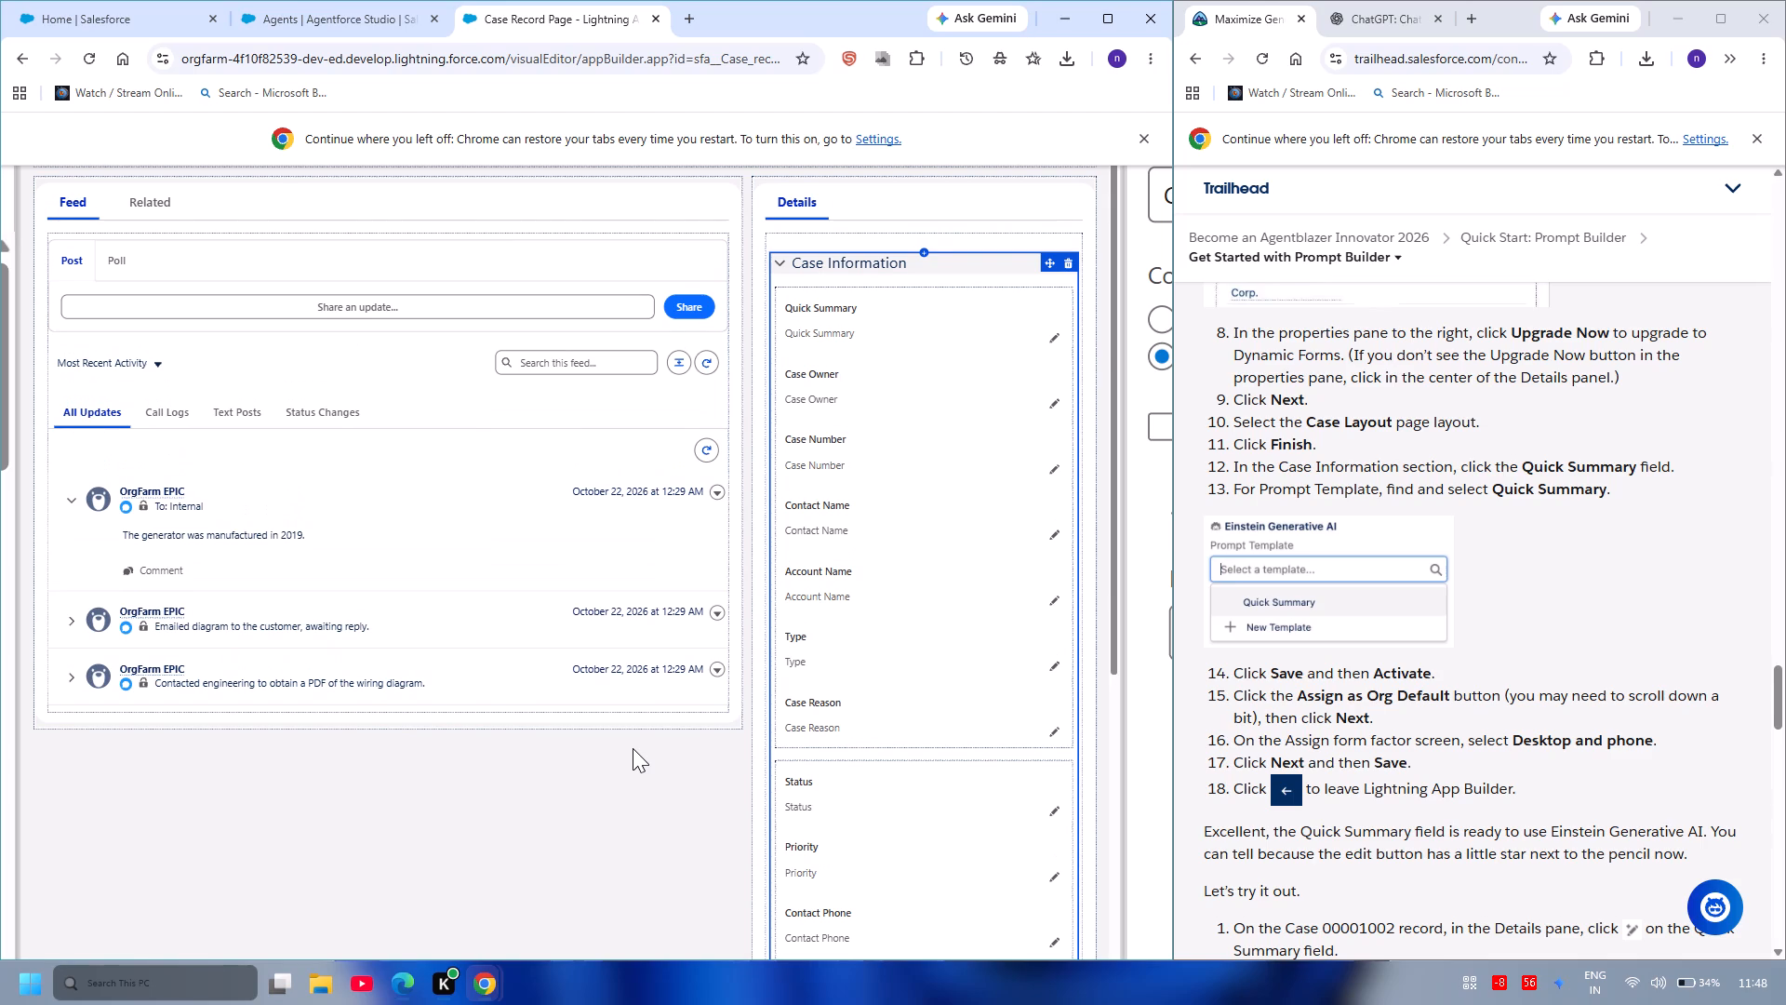
click(815, 330)
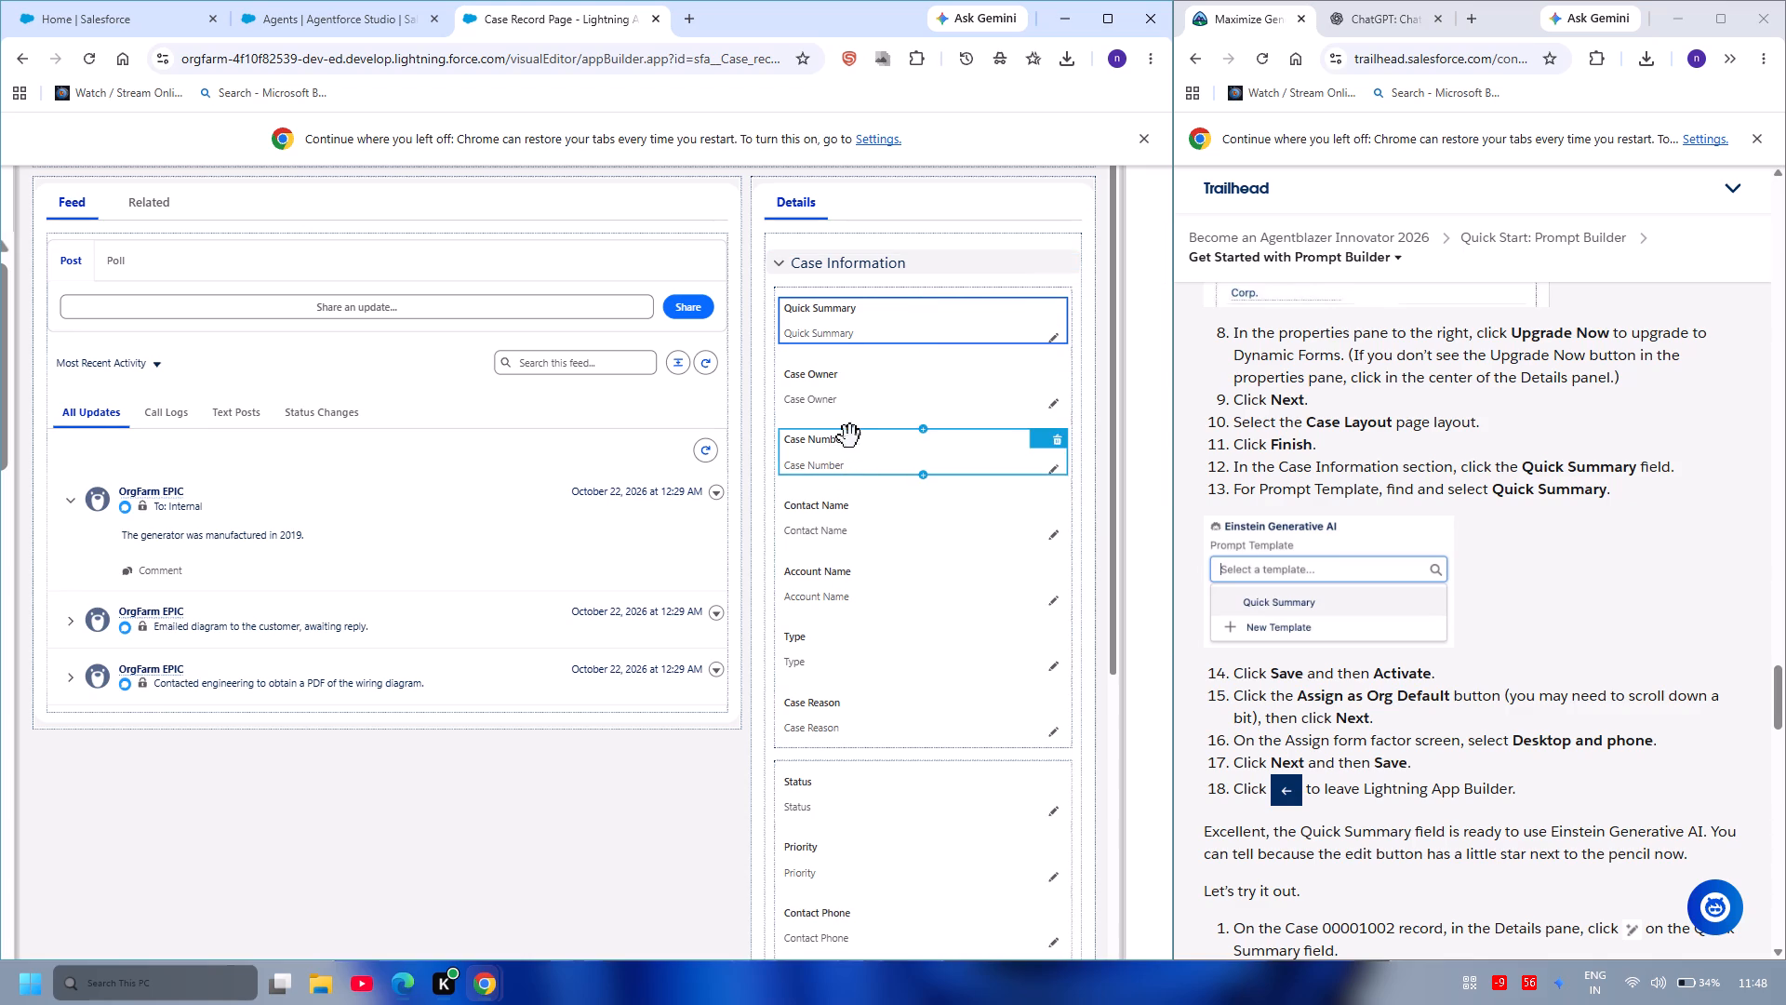
double_click(821, 324)
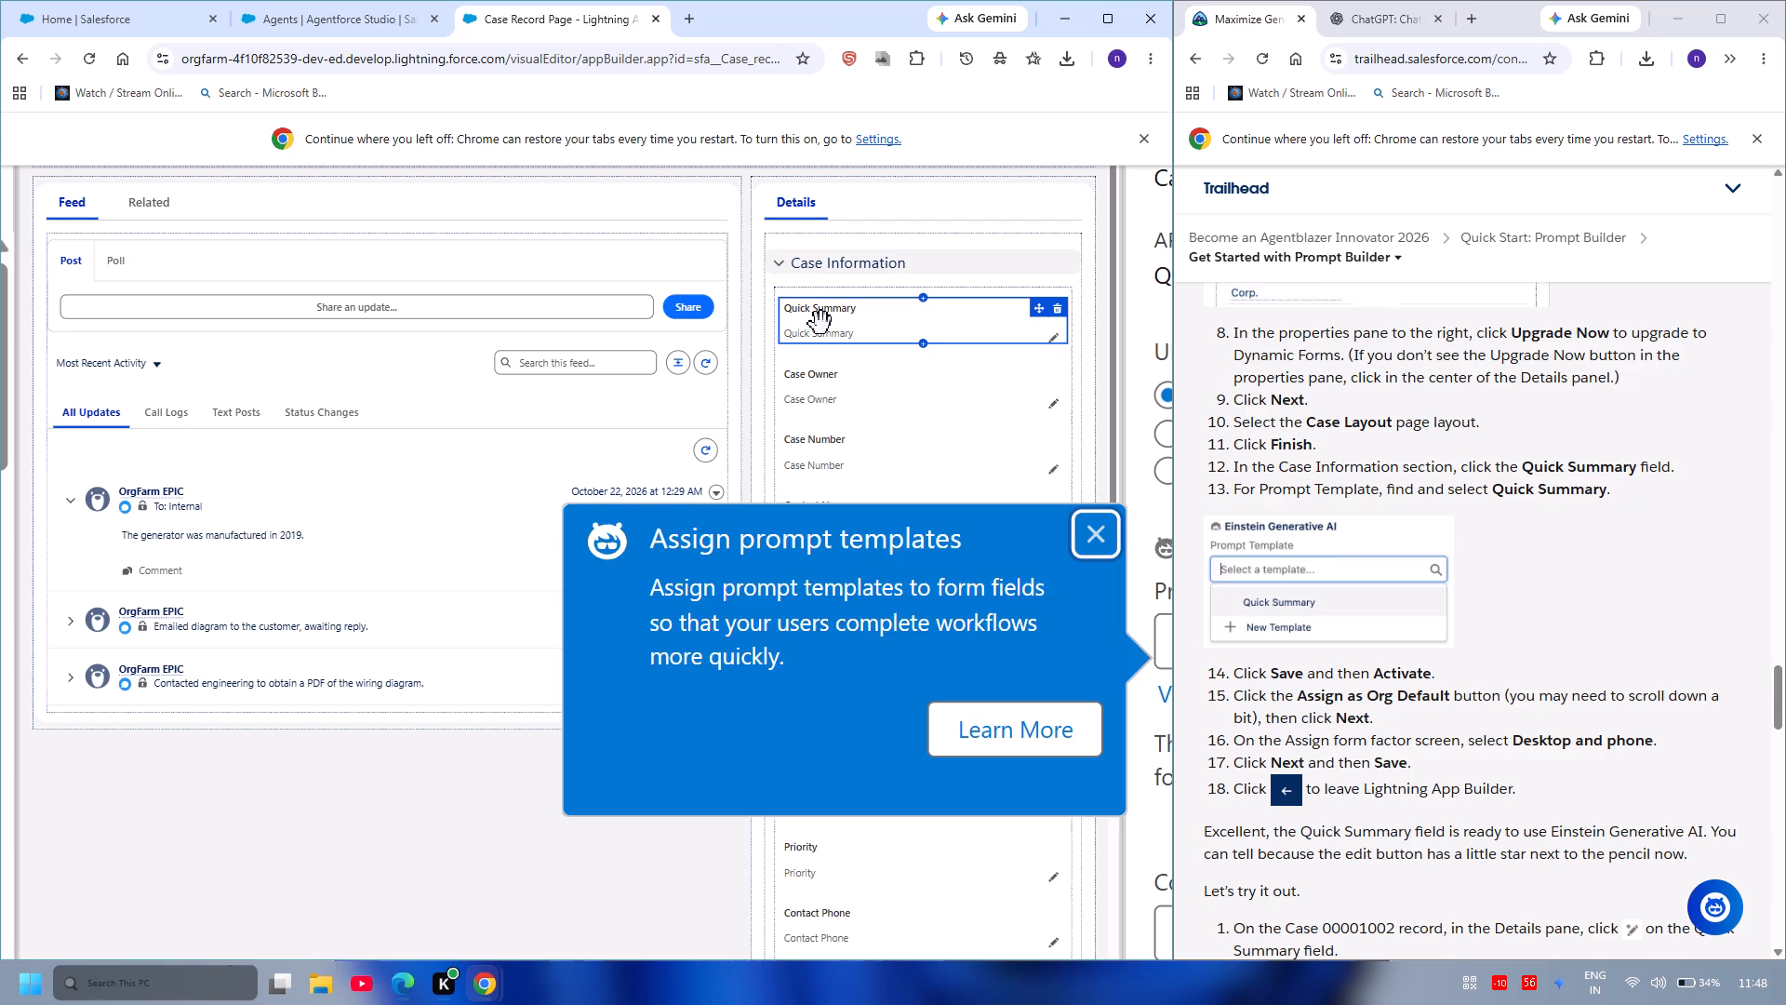
click(1084, 531)
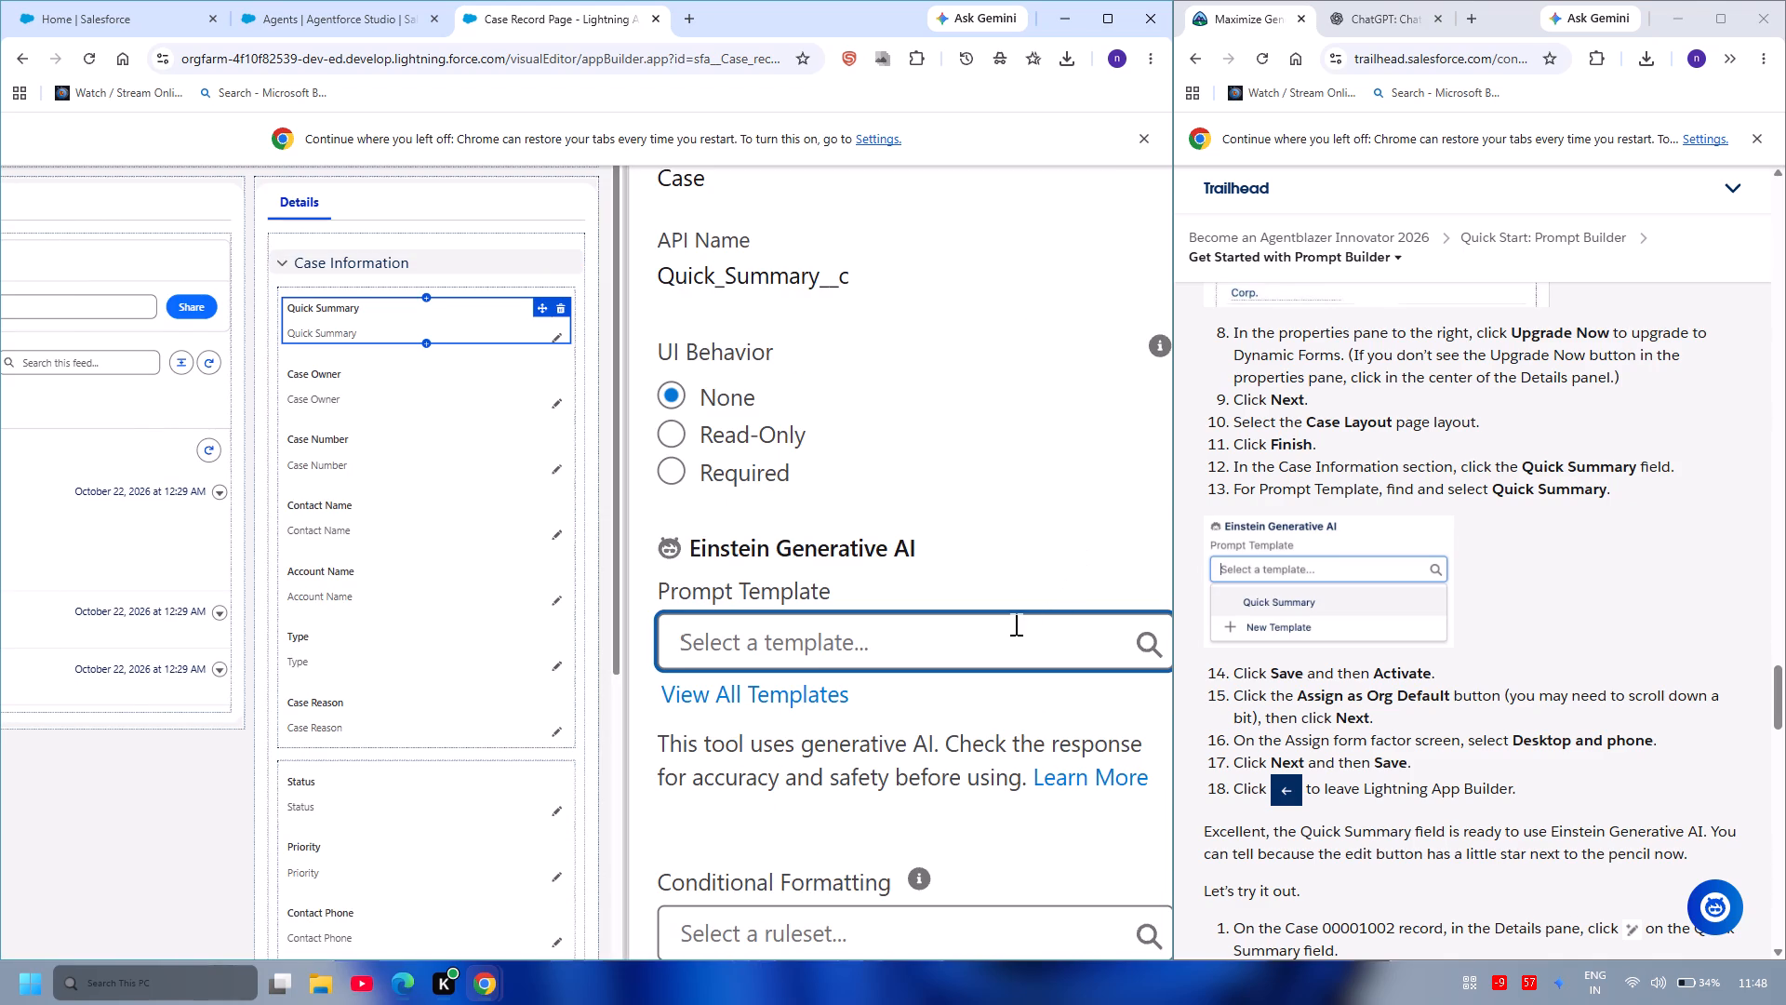
text(qui)
click(915, 717)
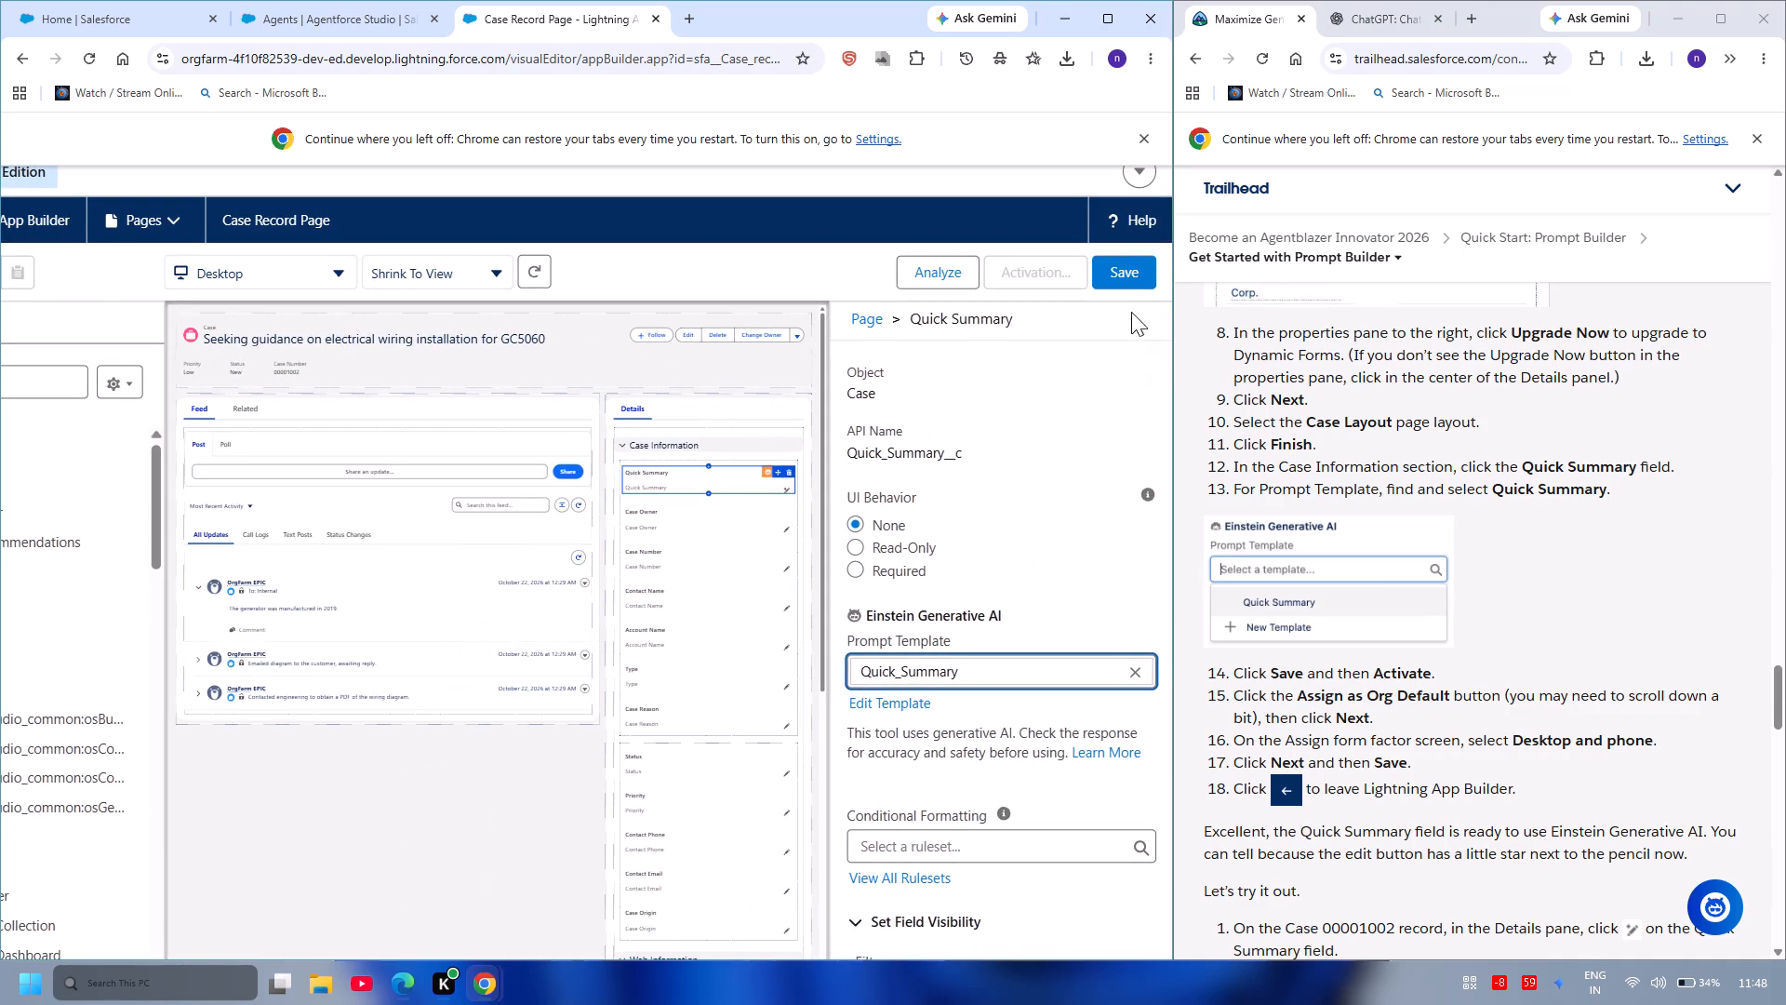
Save the Case Record Page and activate it as the org default for the Desktop form factor.
click(1120, 263)
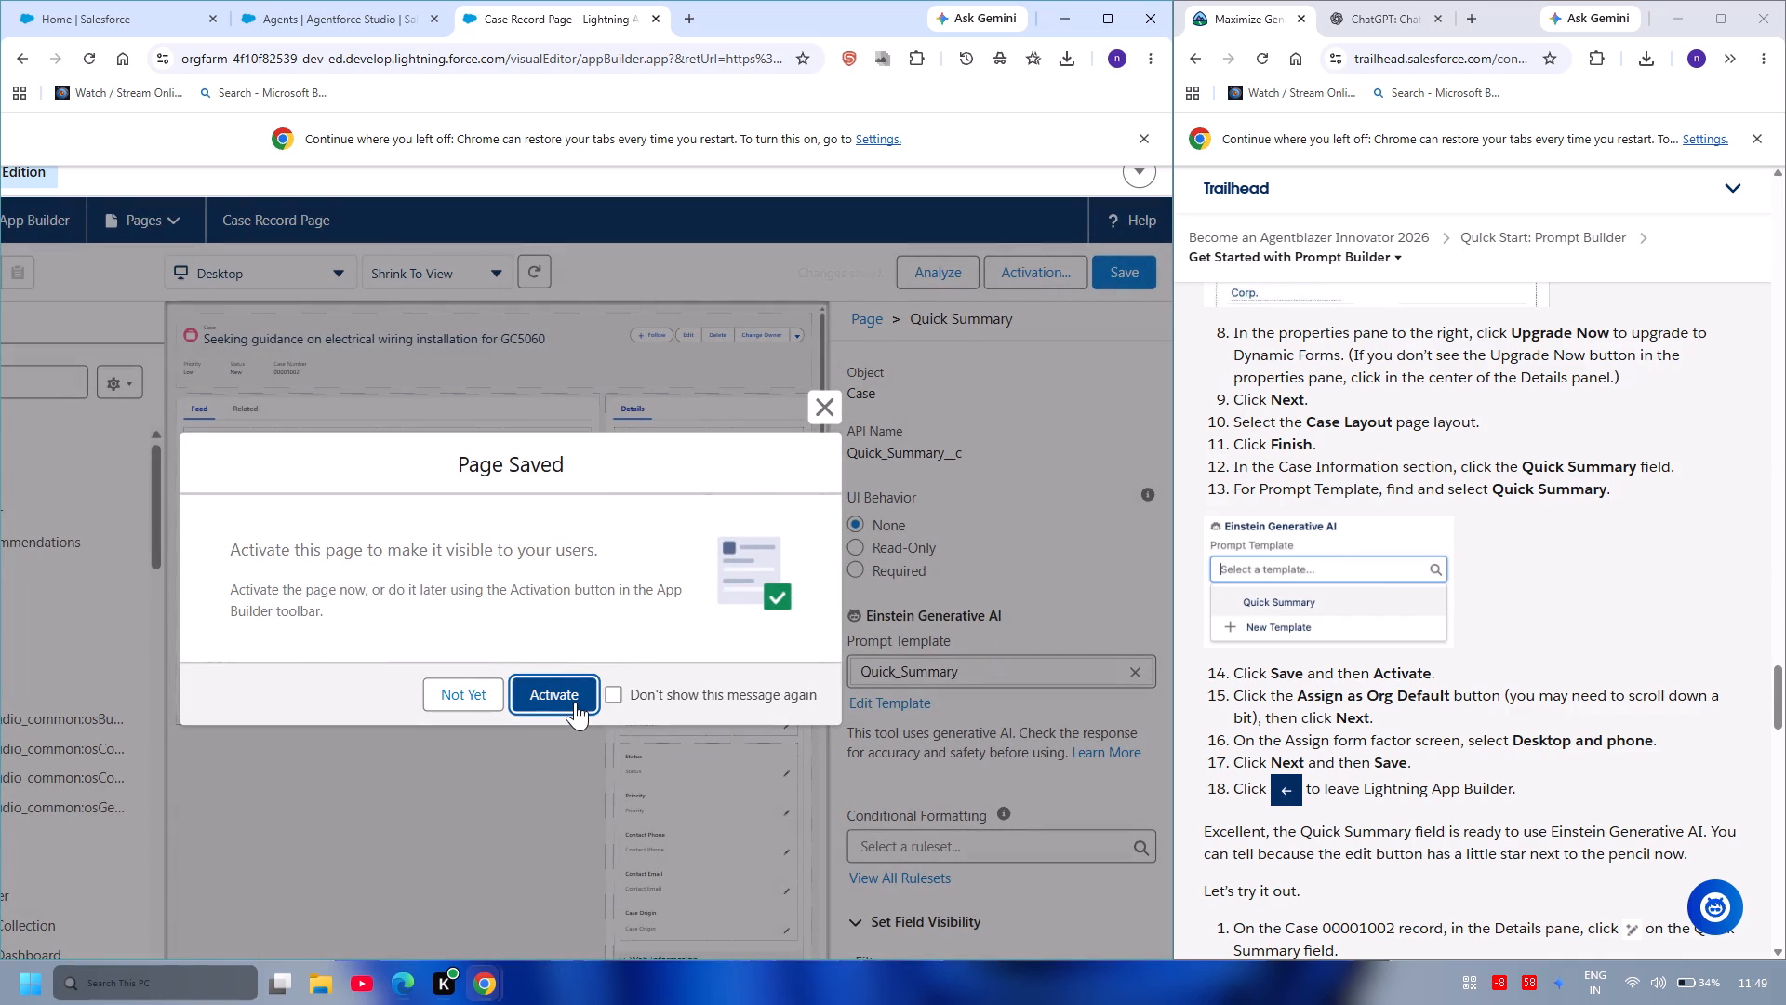
click(575, 702)
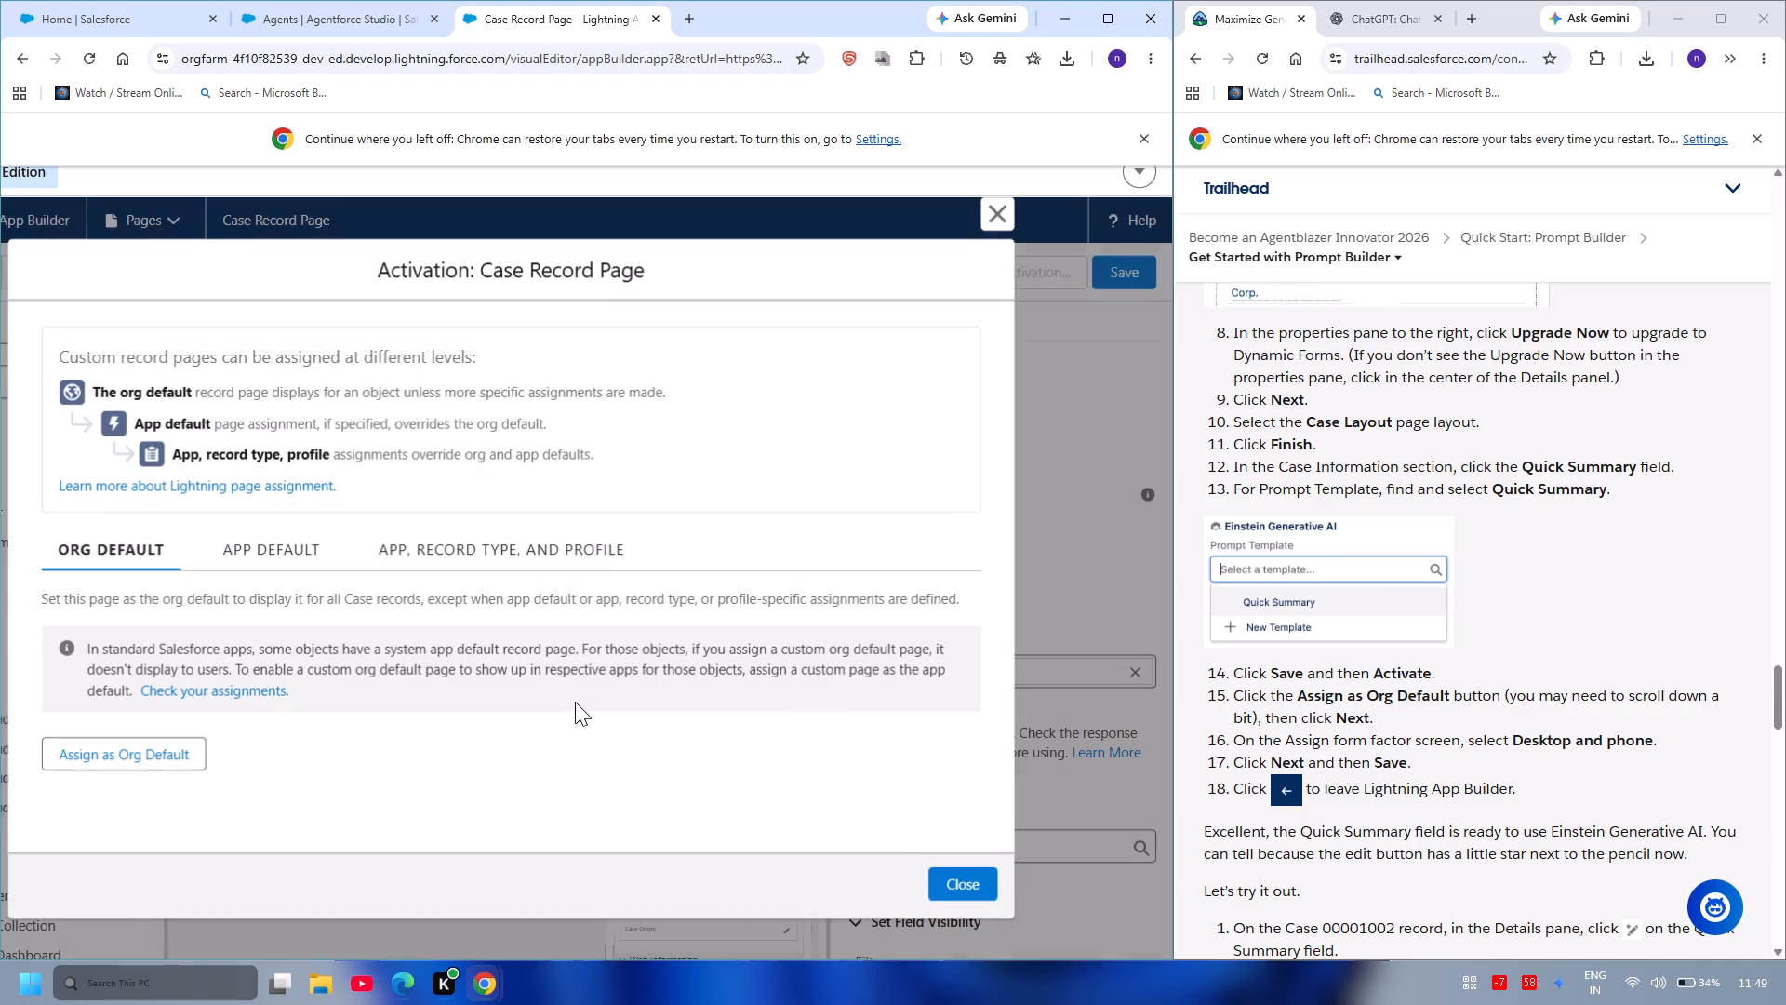
click(180, 754)
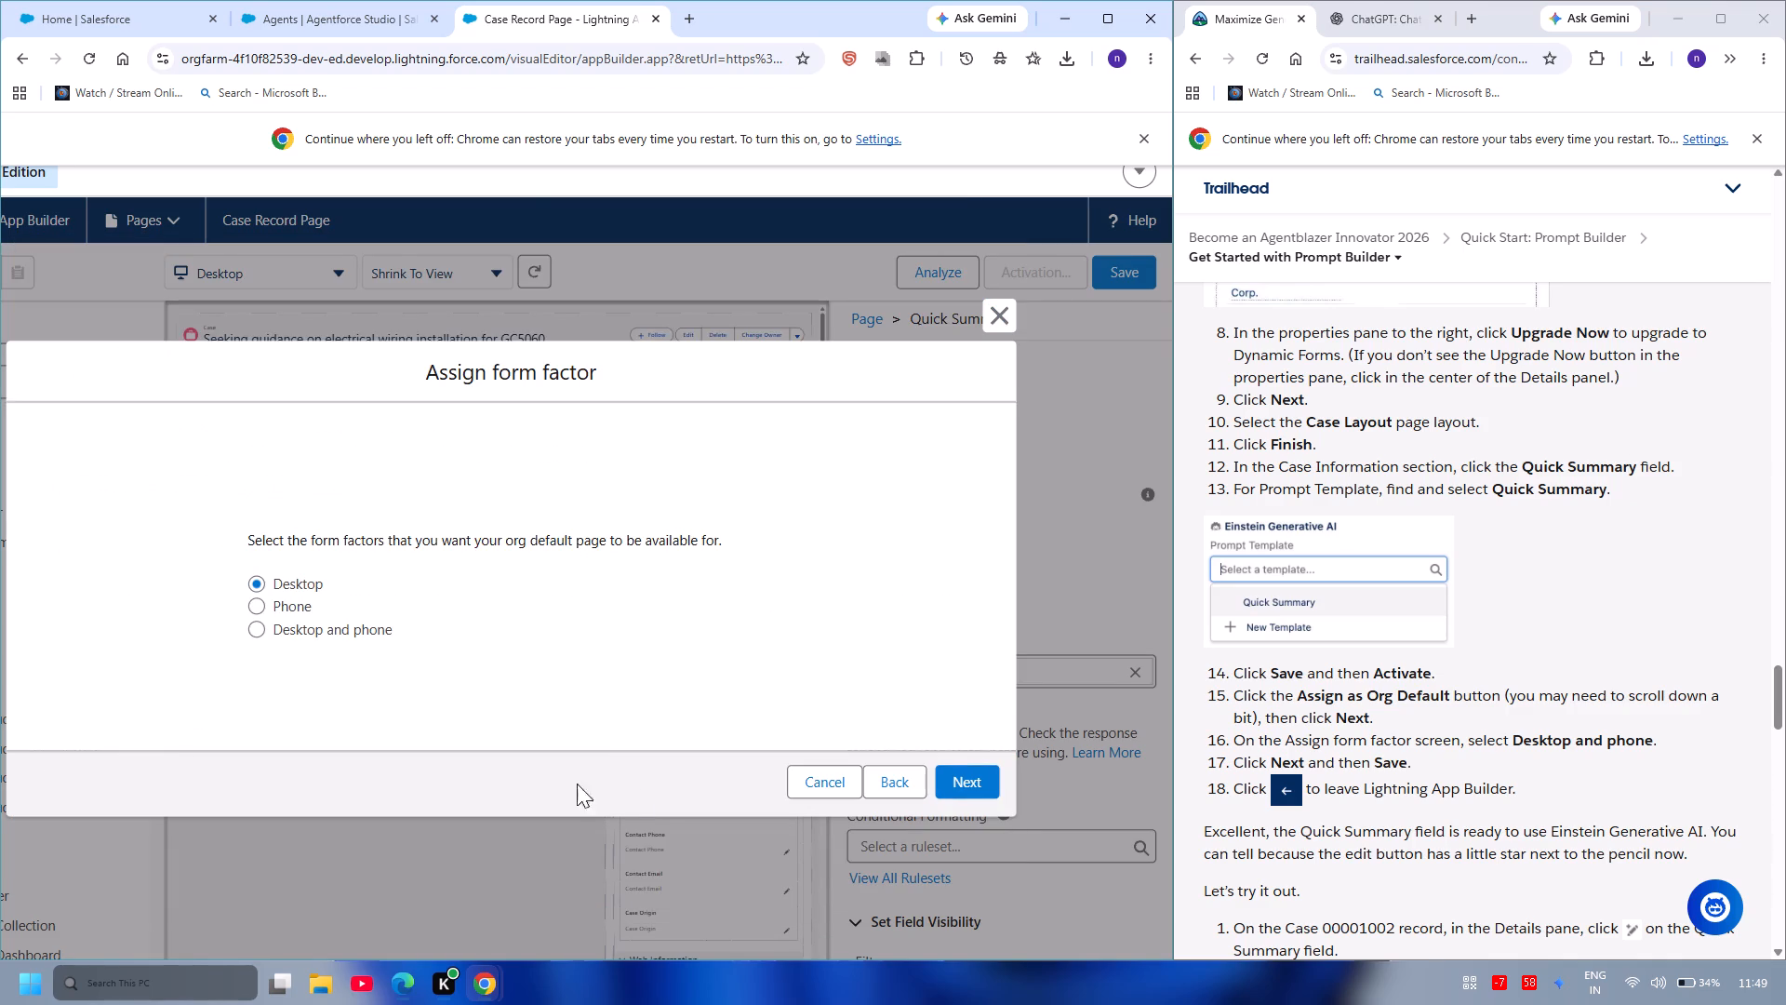
click(972, 777)
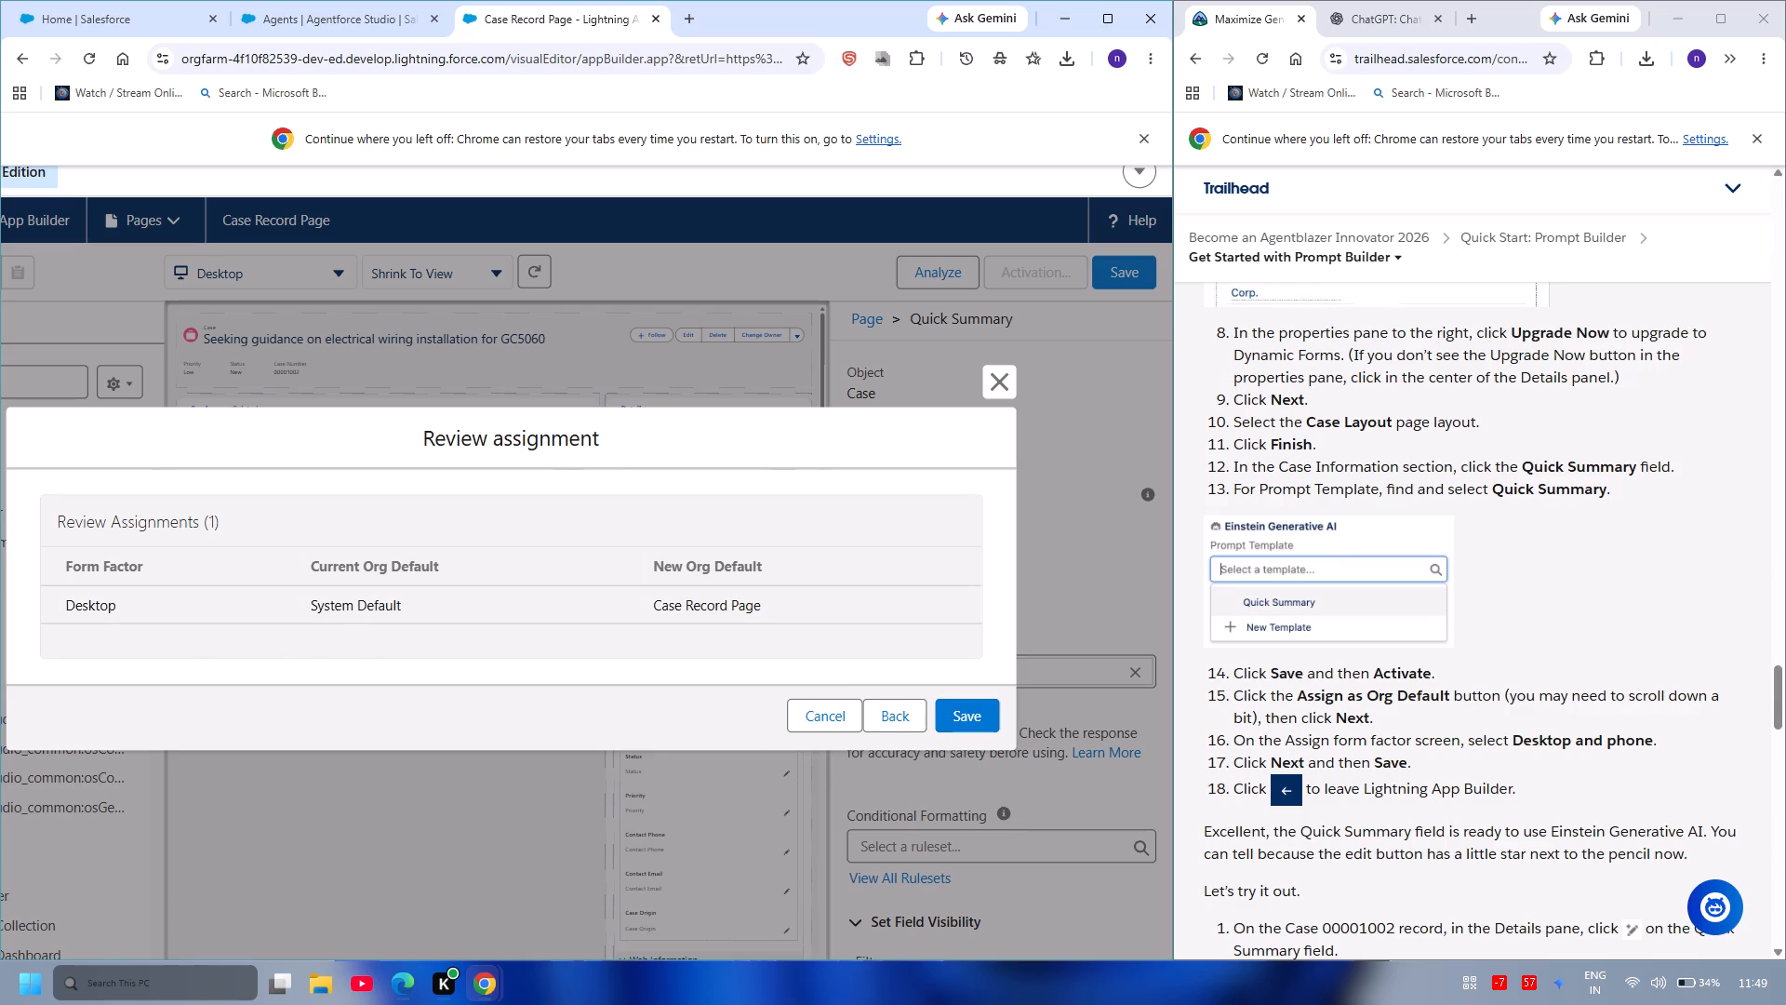
click(104, 601)
scroll(735, 610, down, 1)
scroll(735, 610, up, 1)
click(116, 527)
click(975, 718)
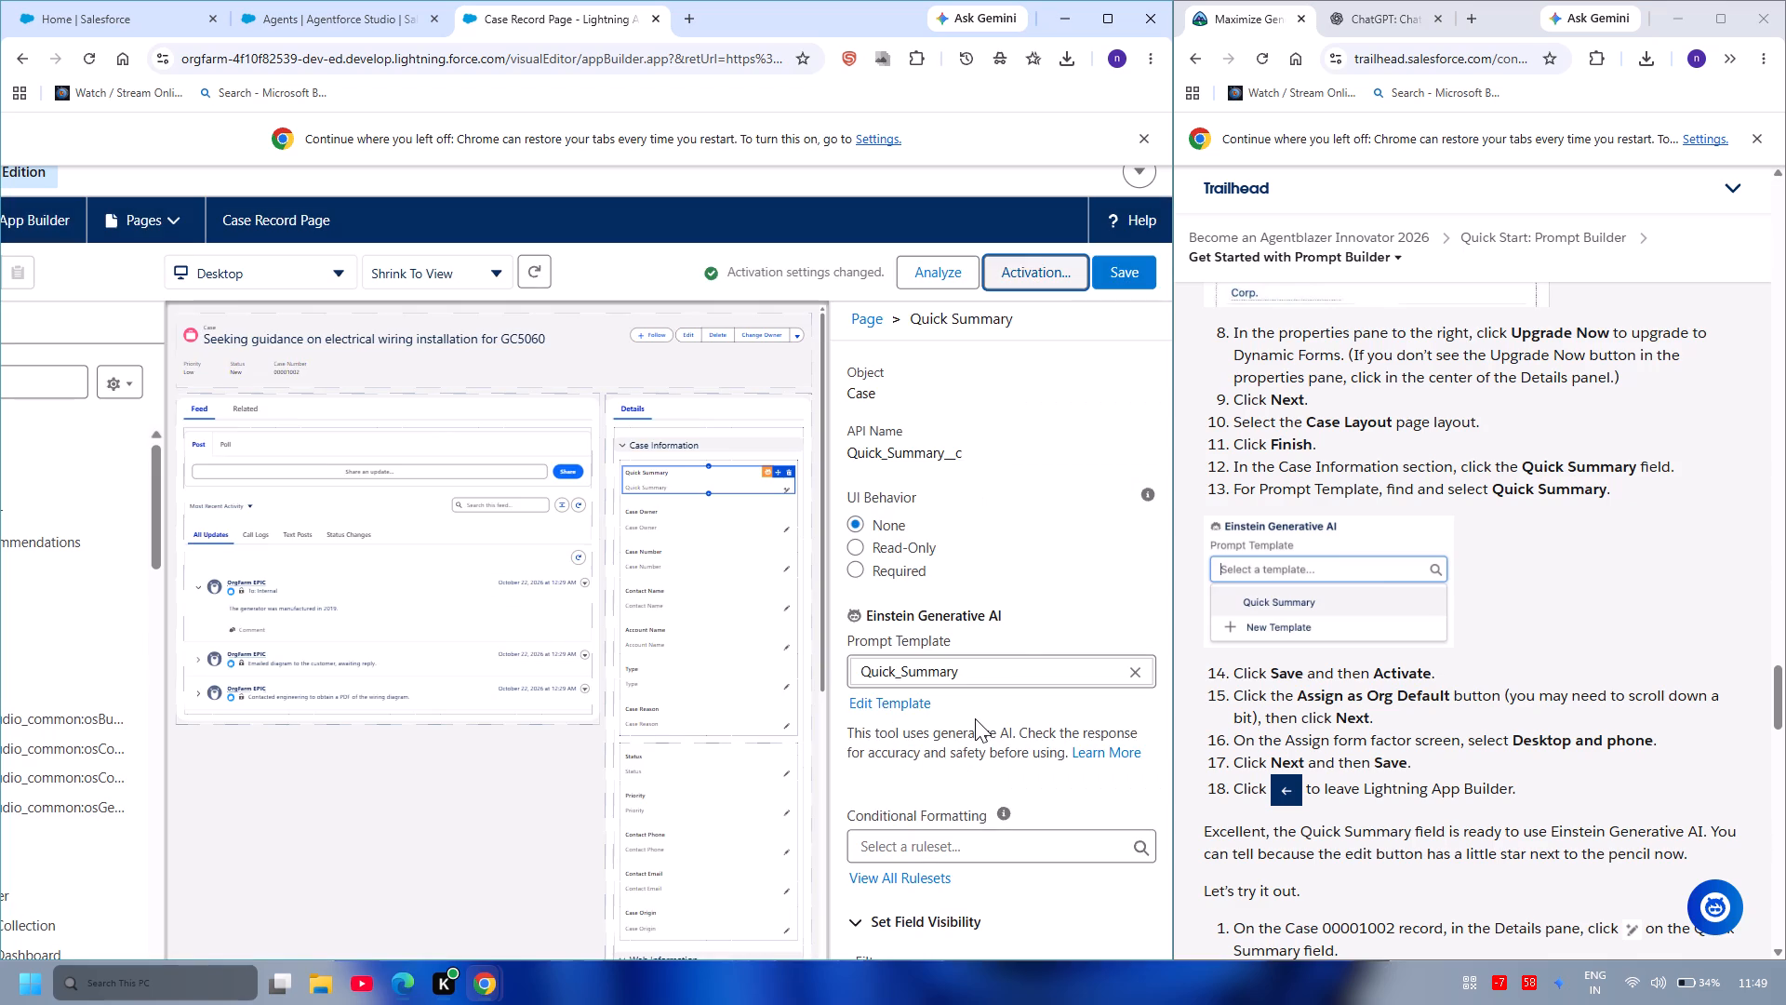
click(1123, 275)
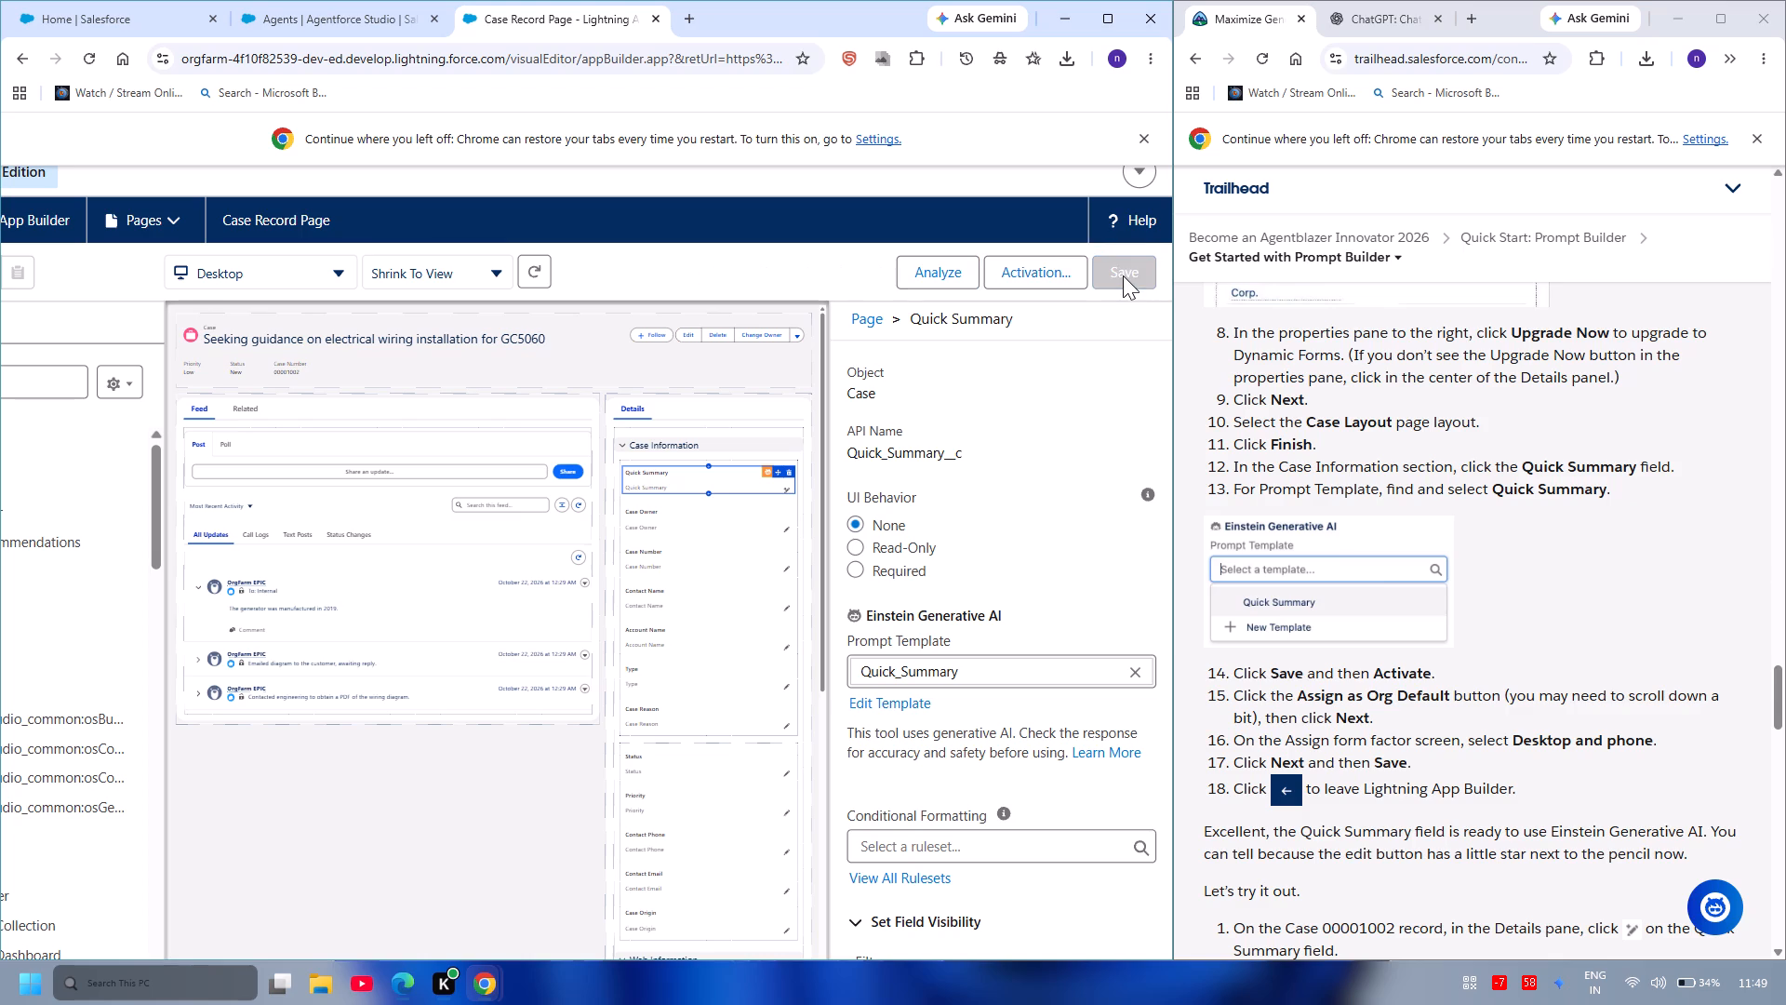
Read Trailhead's remaining instructions on leaving Lightning App Builder and generating a Quick Summary with Einstein on case 00001002.
scroll(1446, 641, down, 3)
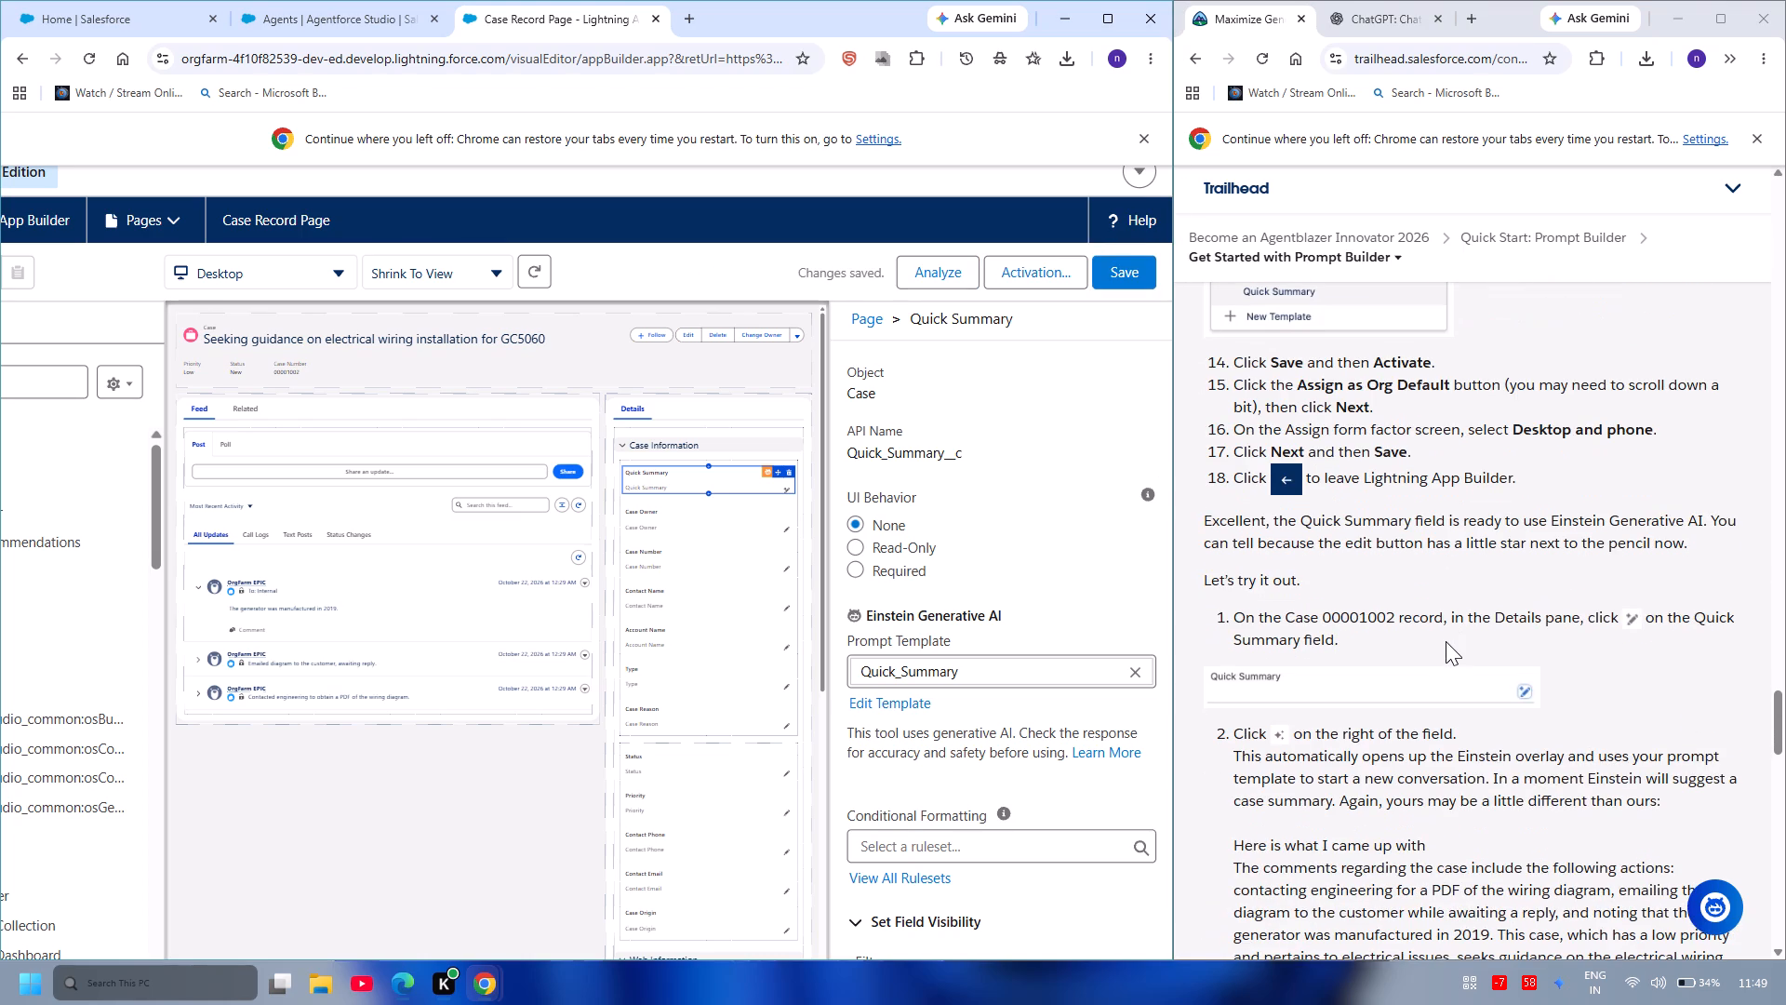
scroll(1446, 641, down, 1)
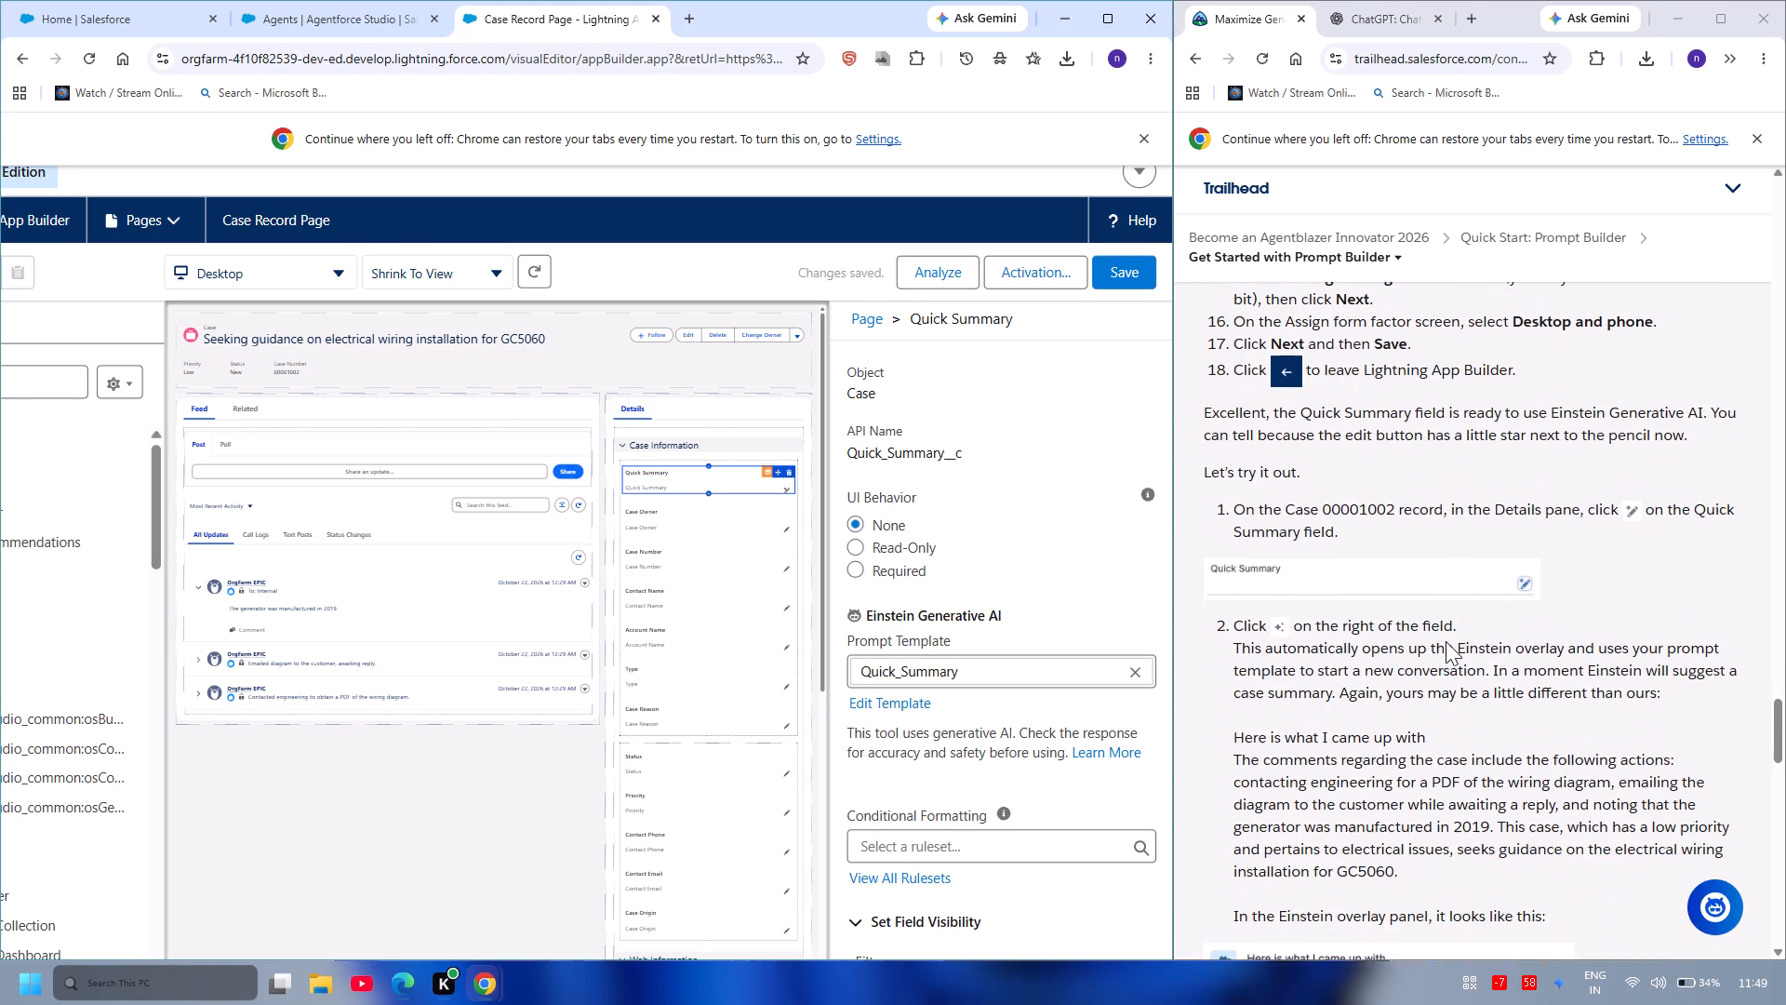
scroll(1446, 641, down, 3)
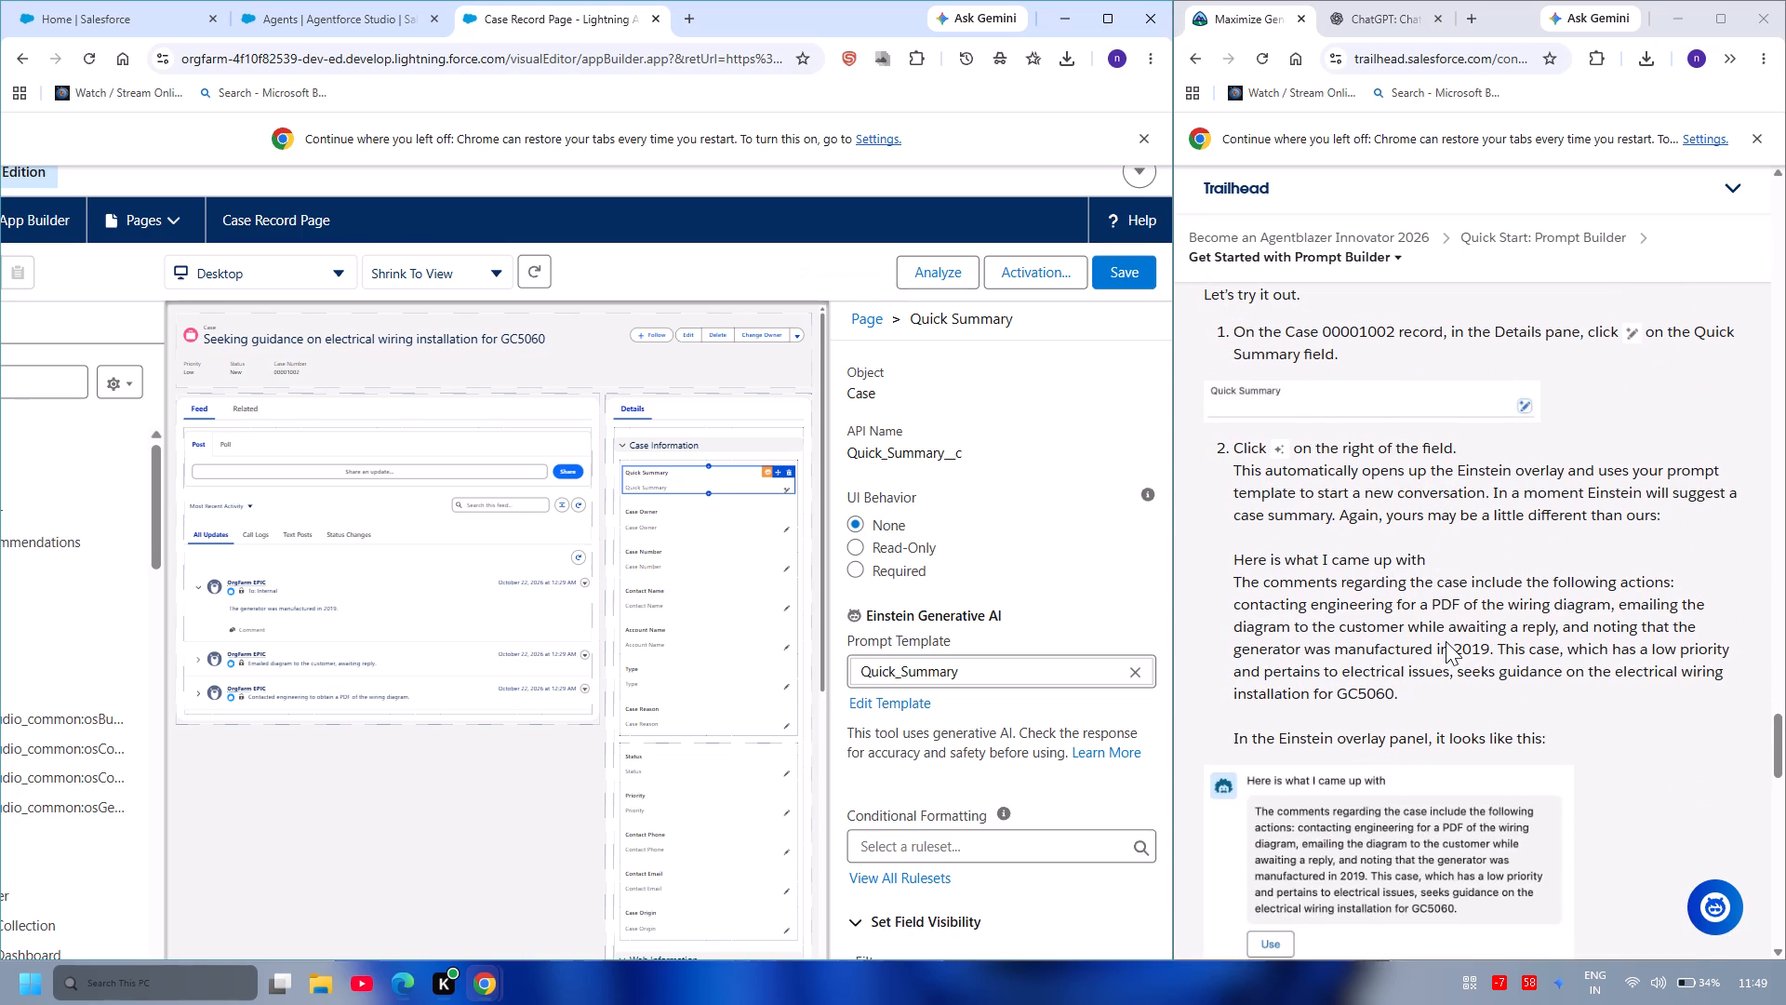
scroll(1446, 641, down, 2)
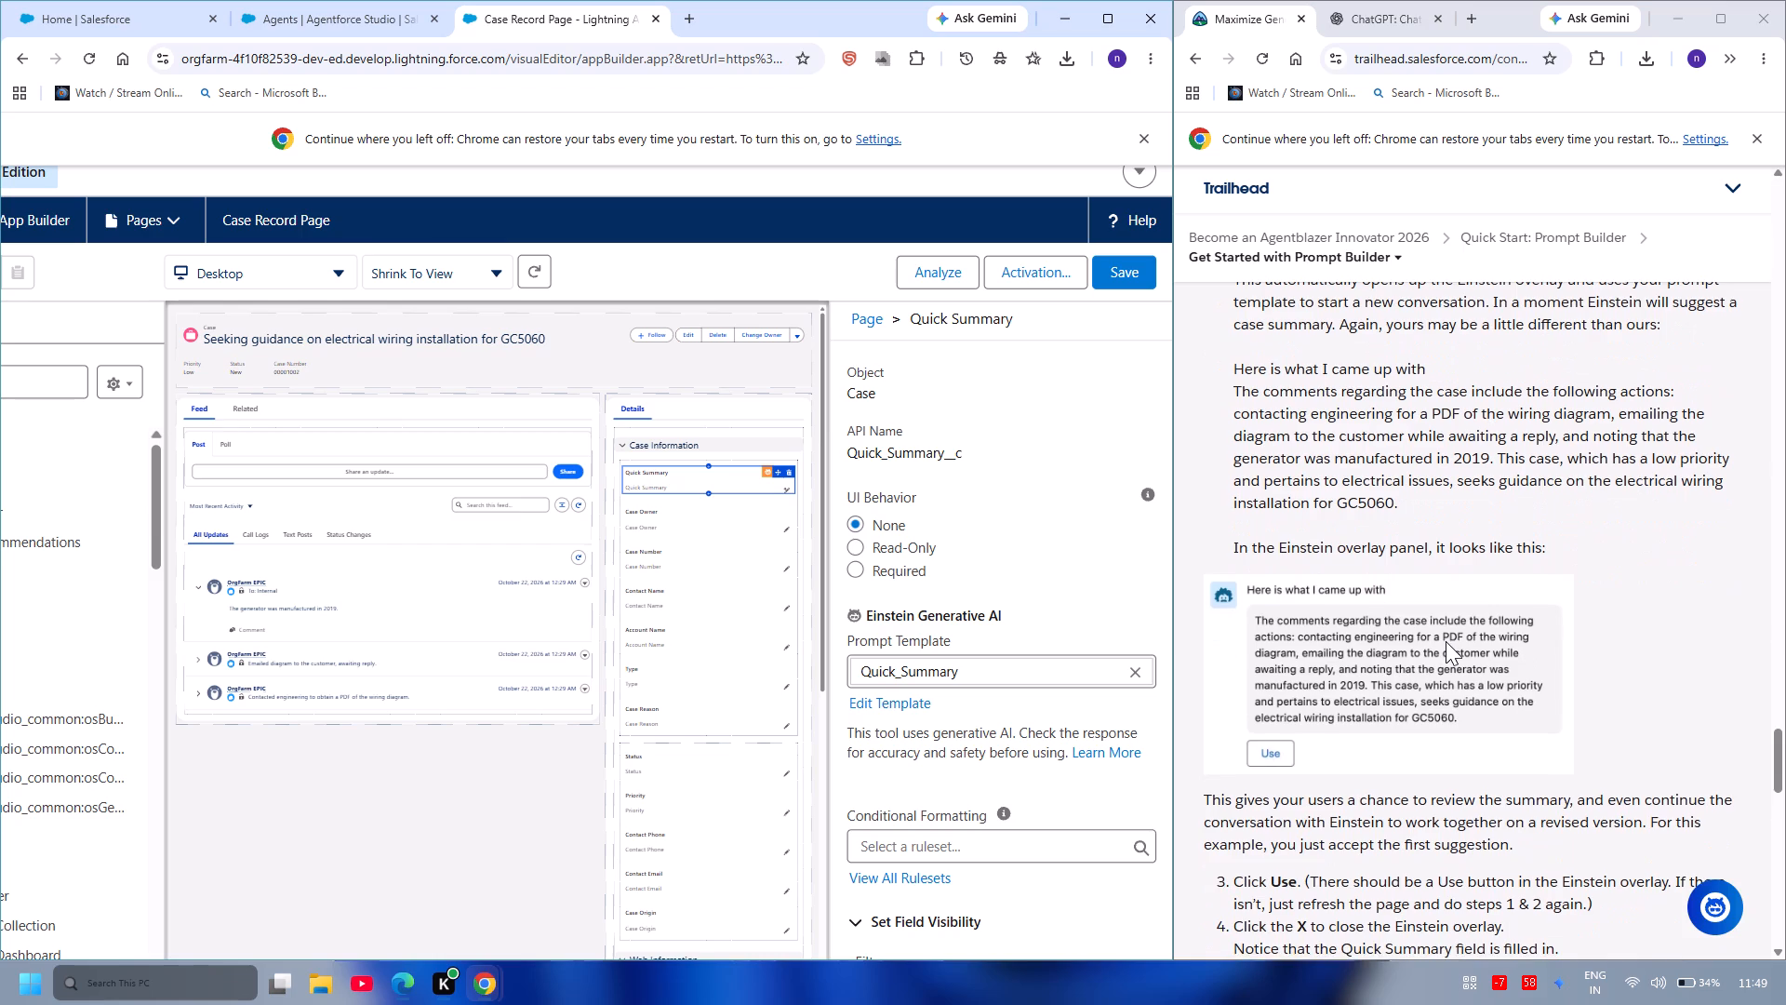
scroll(1446, 641, down, 3)
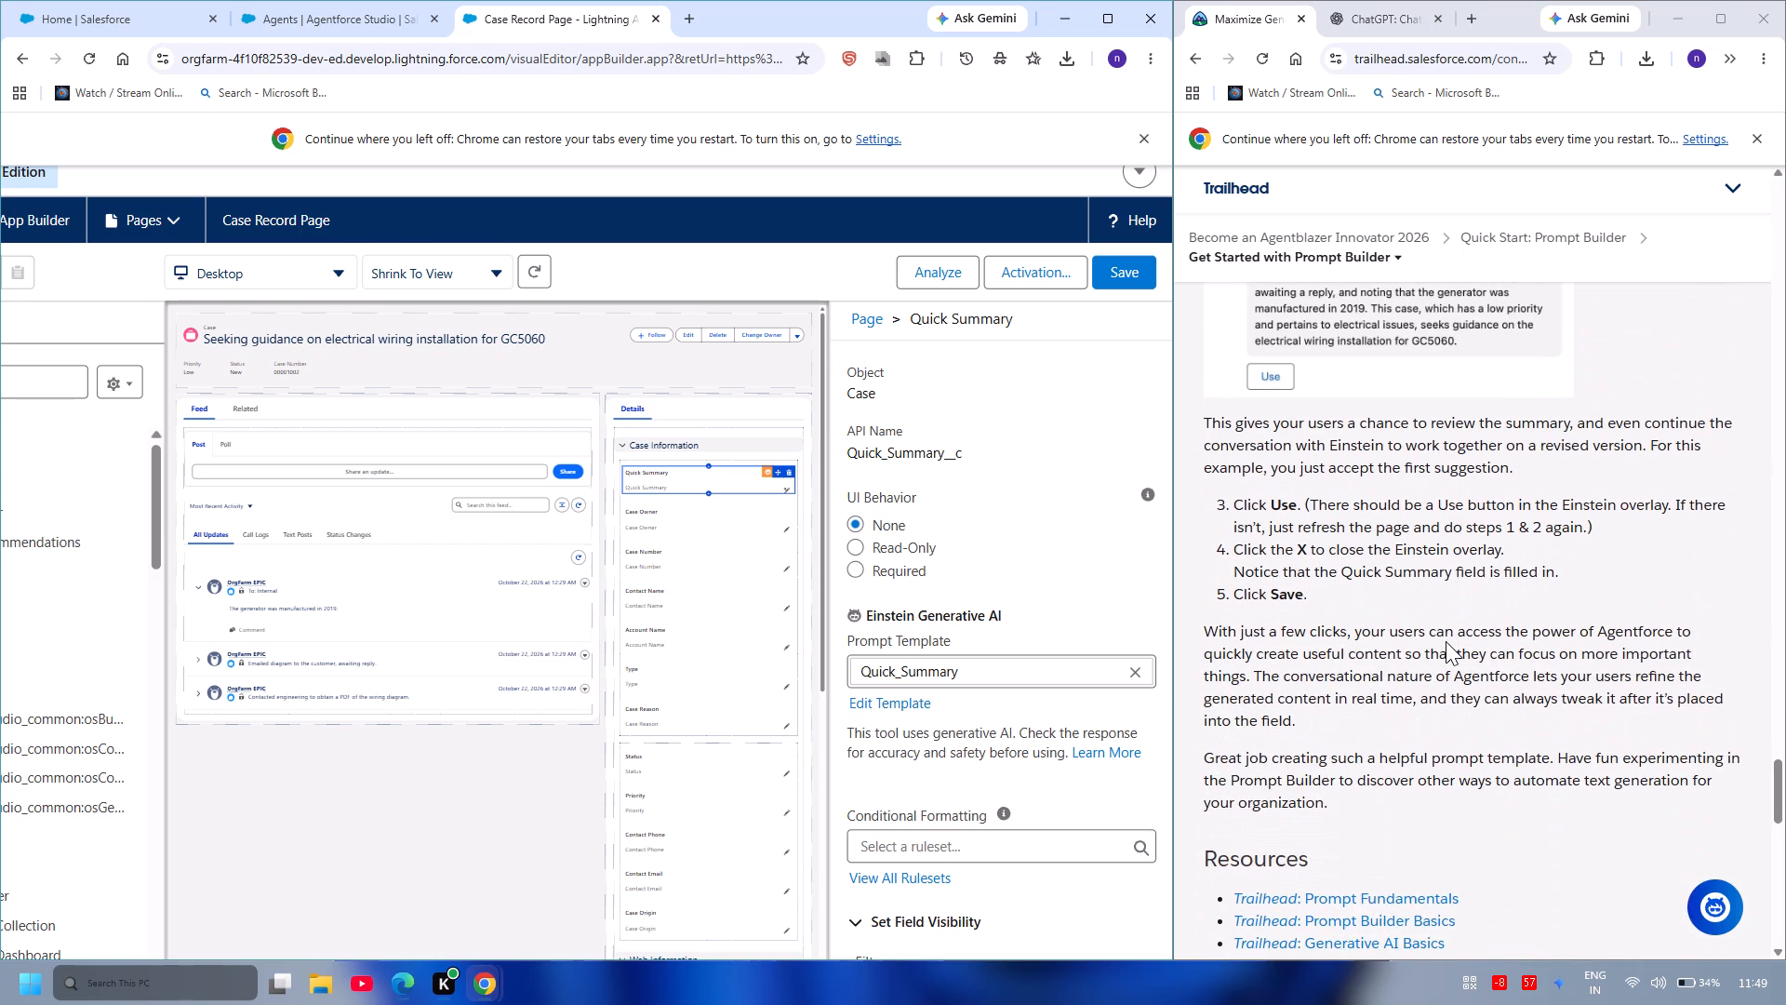
scroll(1446, 641, up, 2)
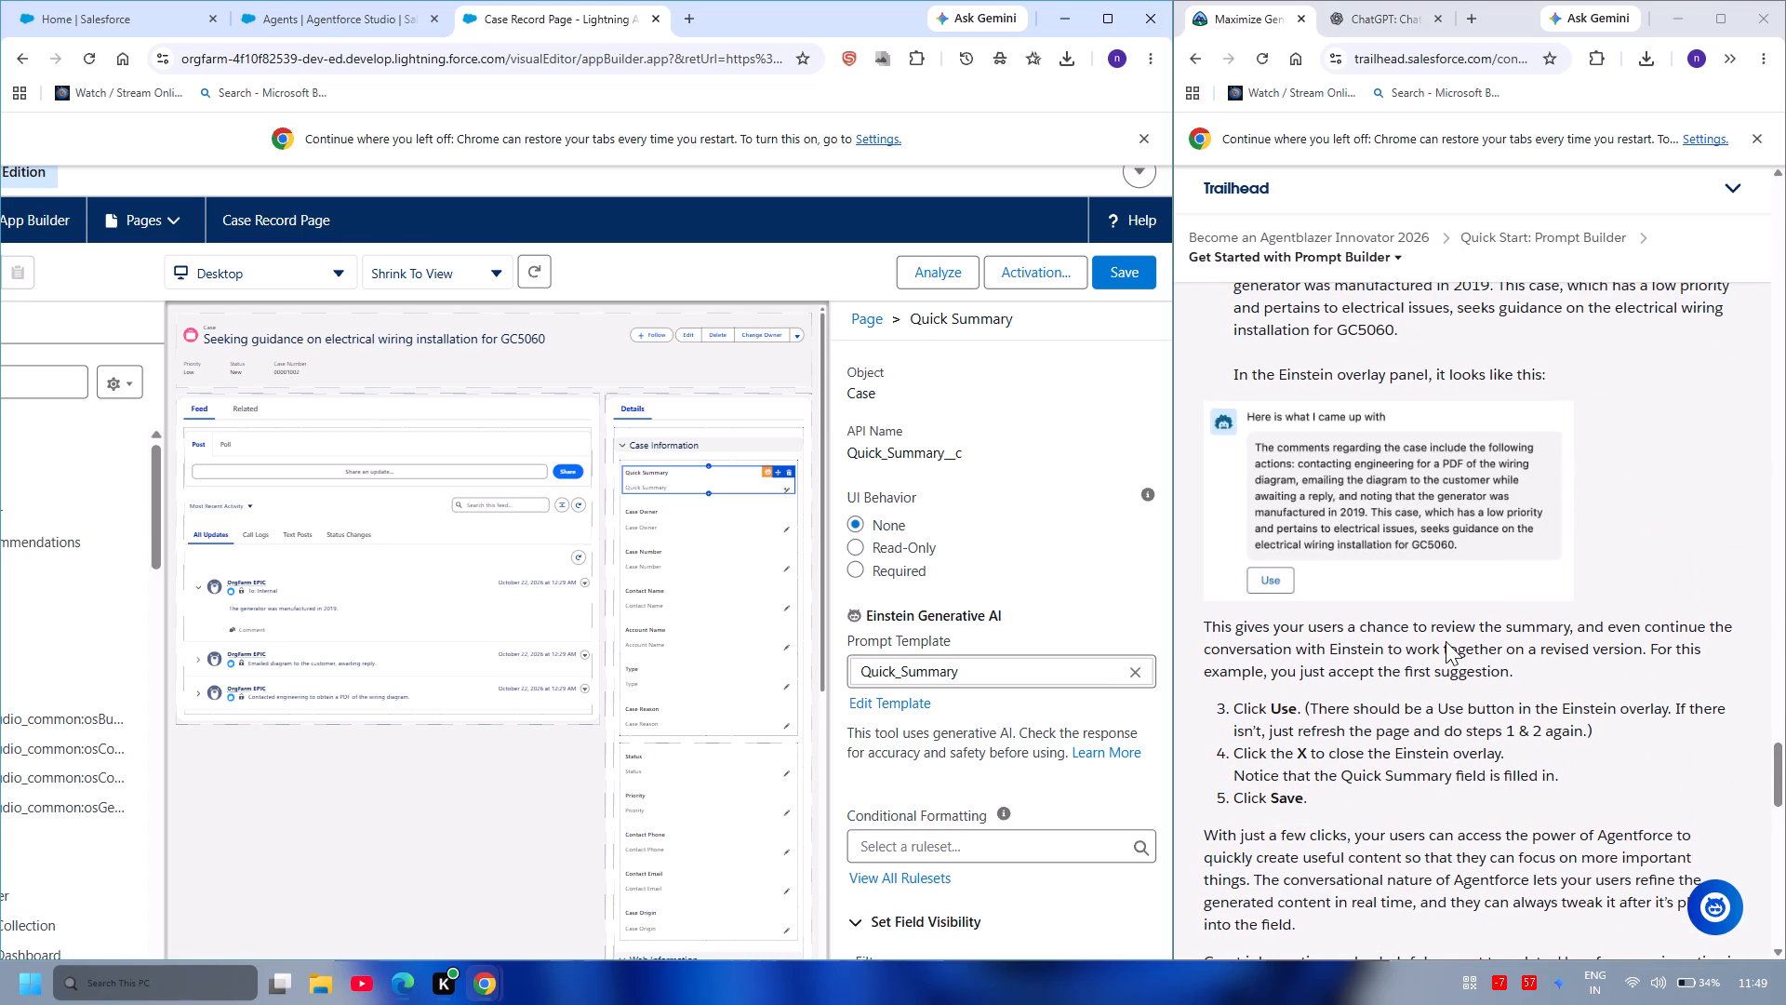
scroll(1446, 641, down, 2)
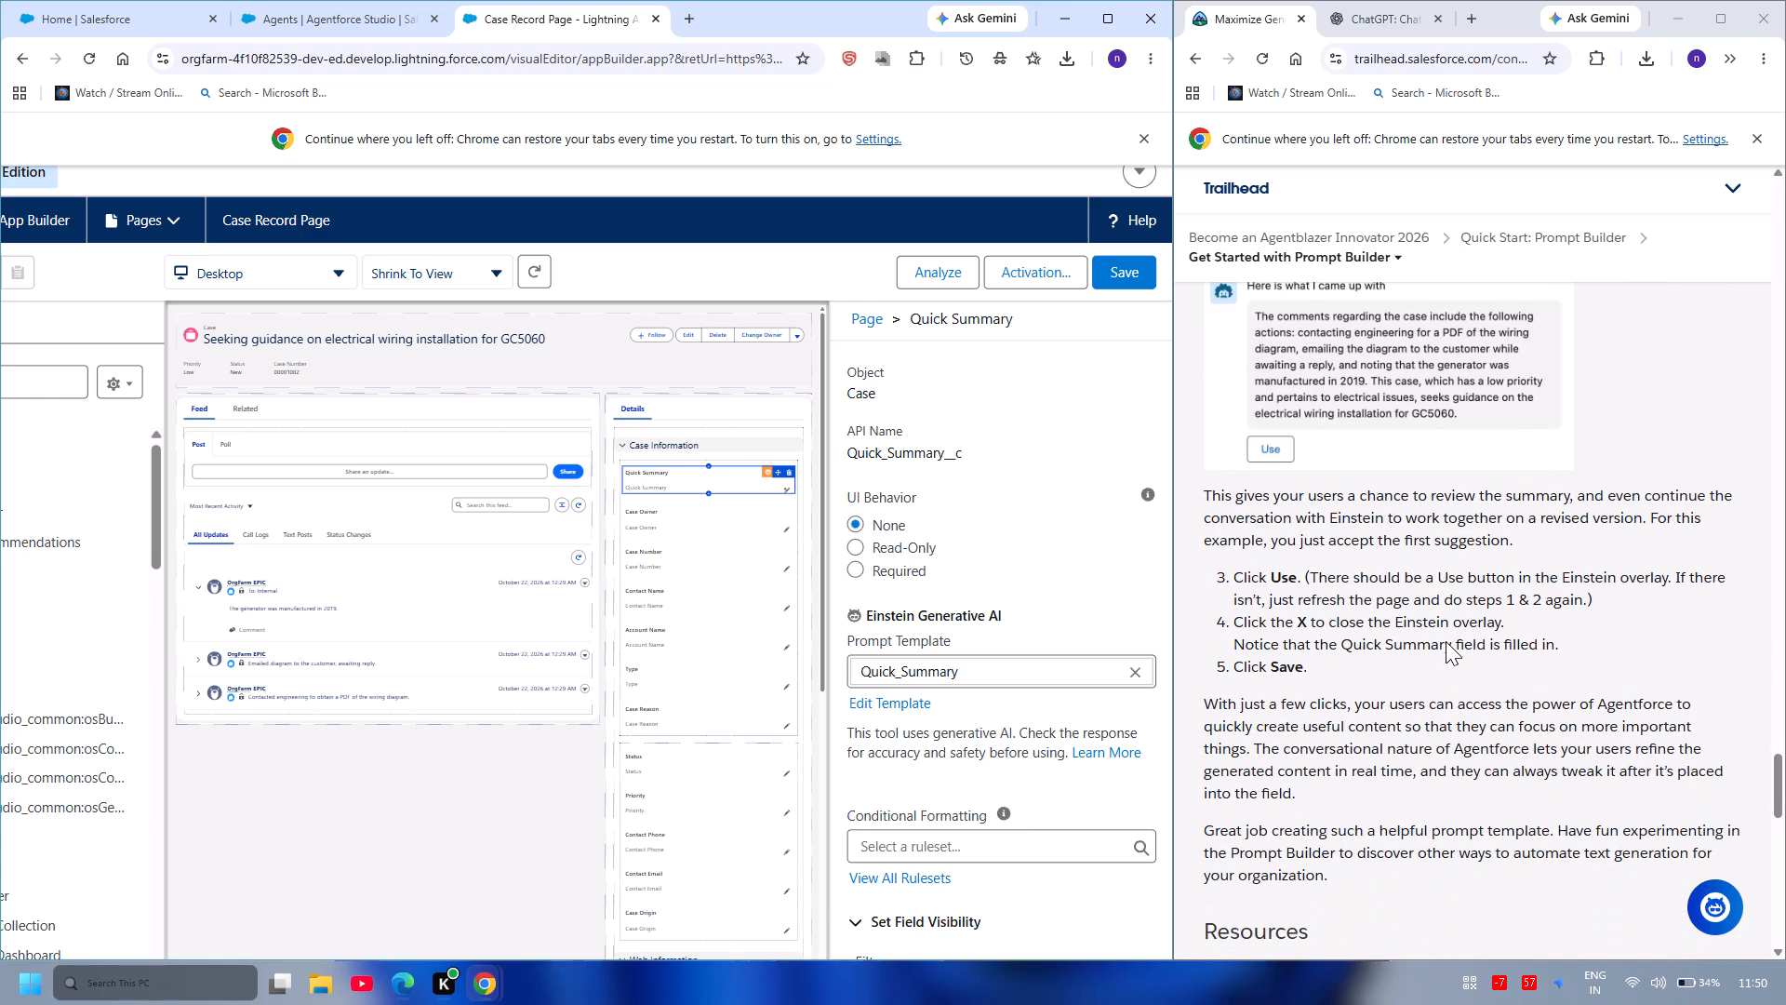
Review the rest of the Prompt Builder unit's instructions and save the Case Record Page in Lightning App Builder.
scroll(1446, 641, down, 2)
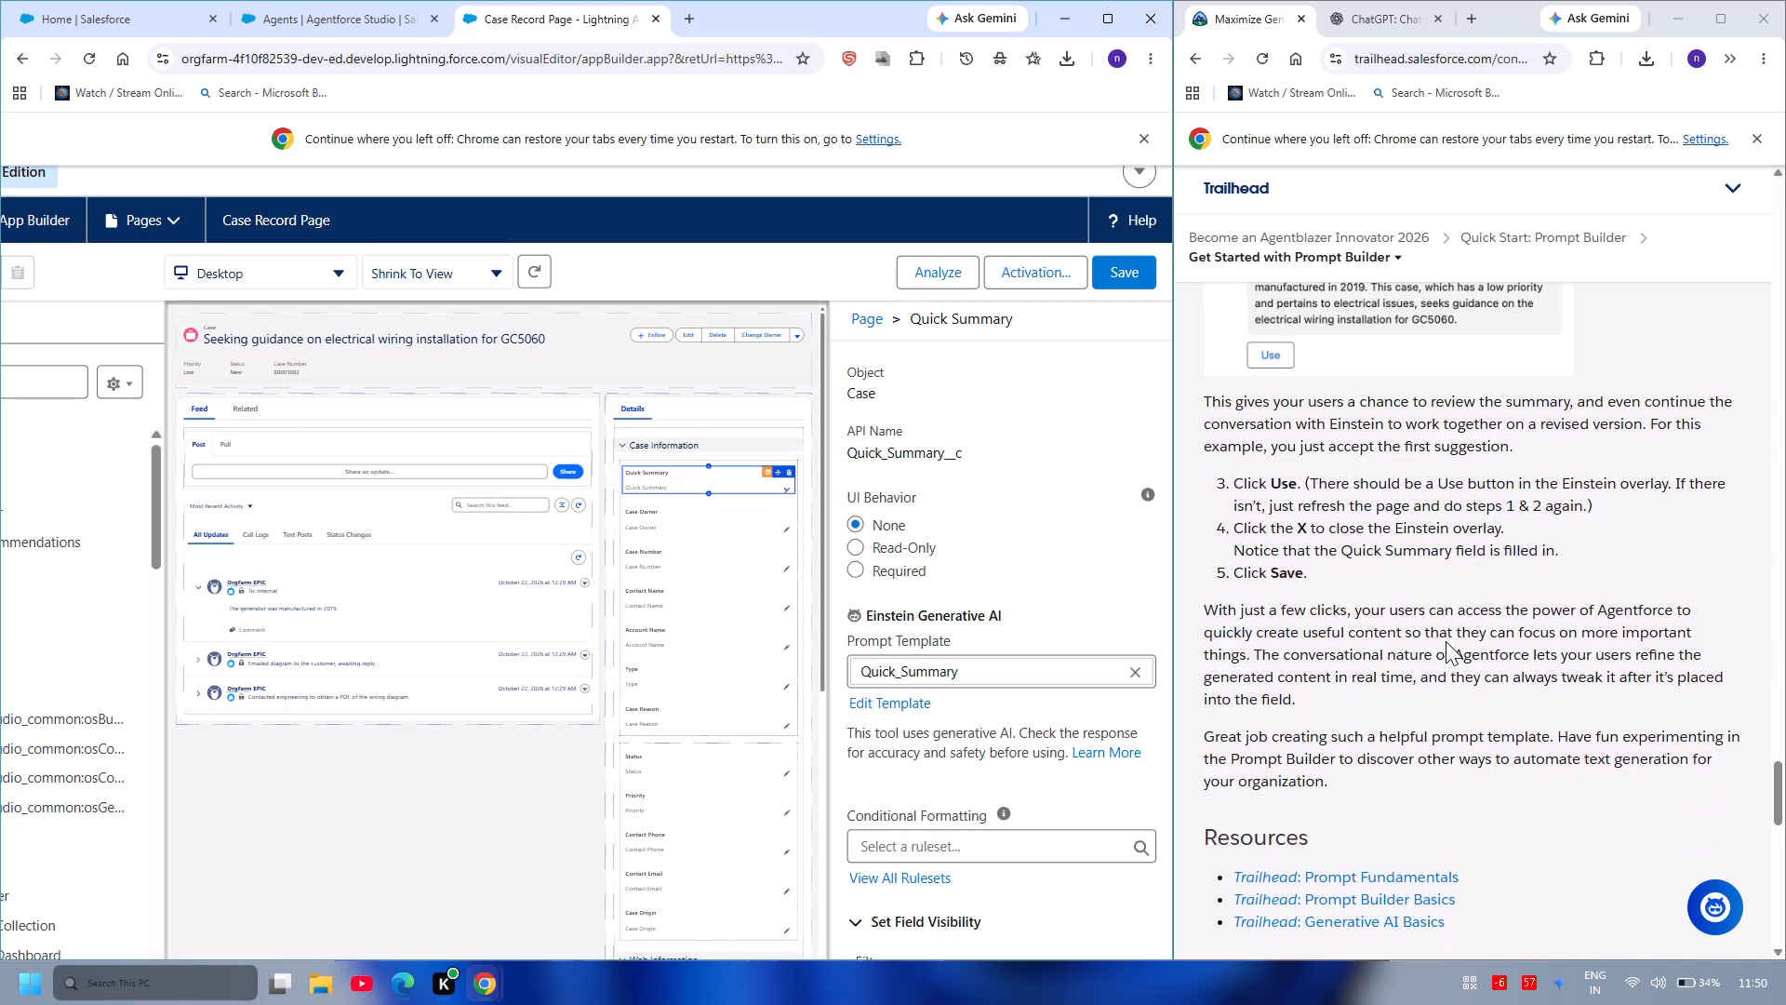
scroll(1446, 641, down, 2)
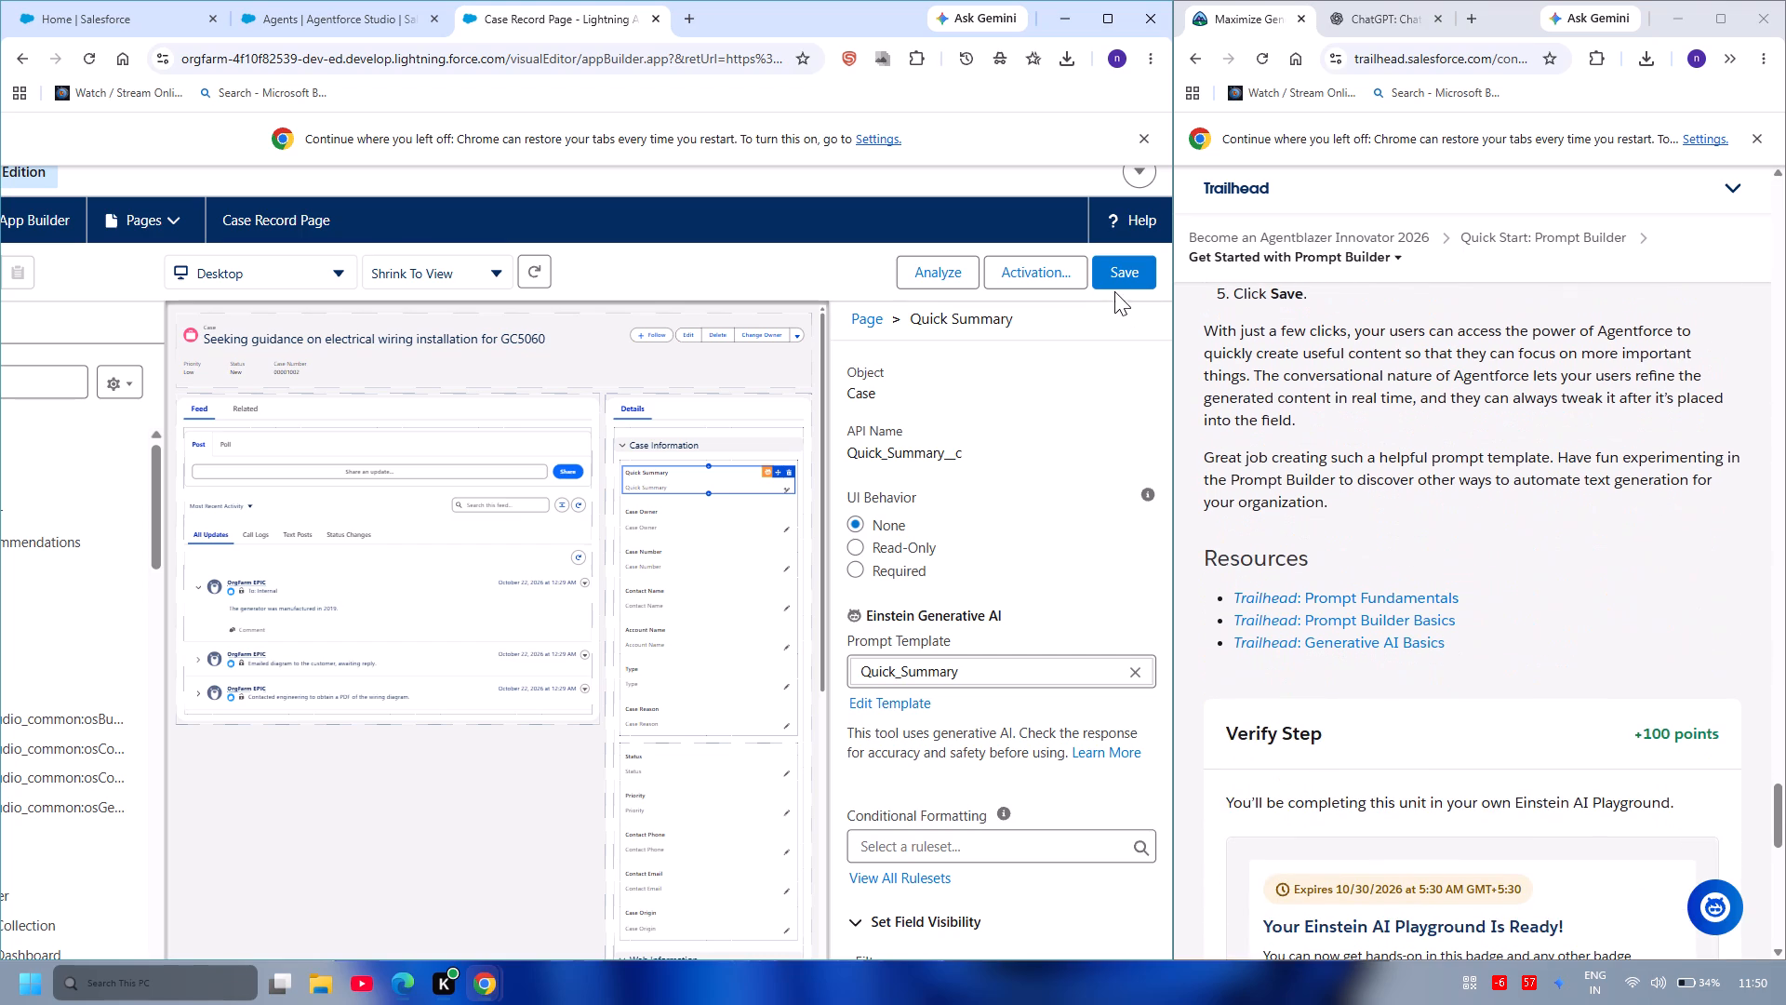
click(1116, 275)
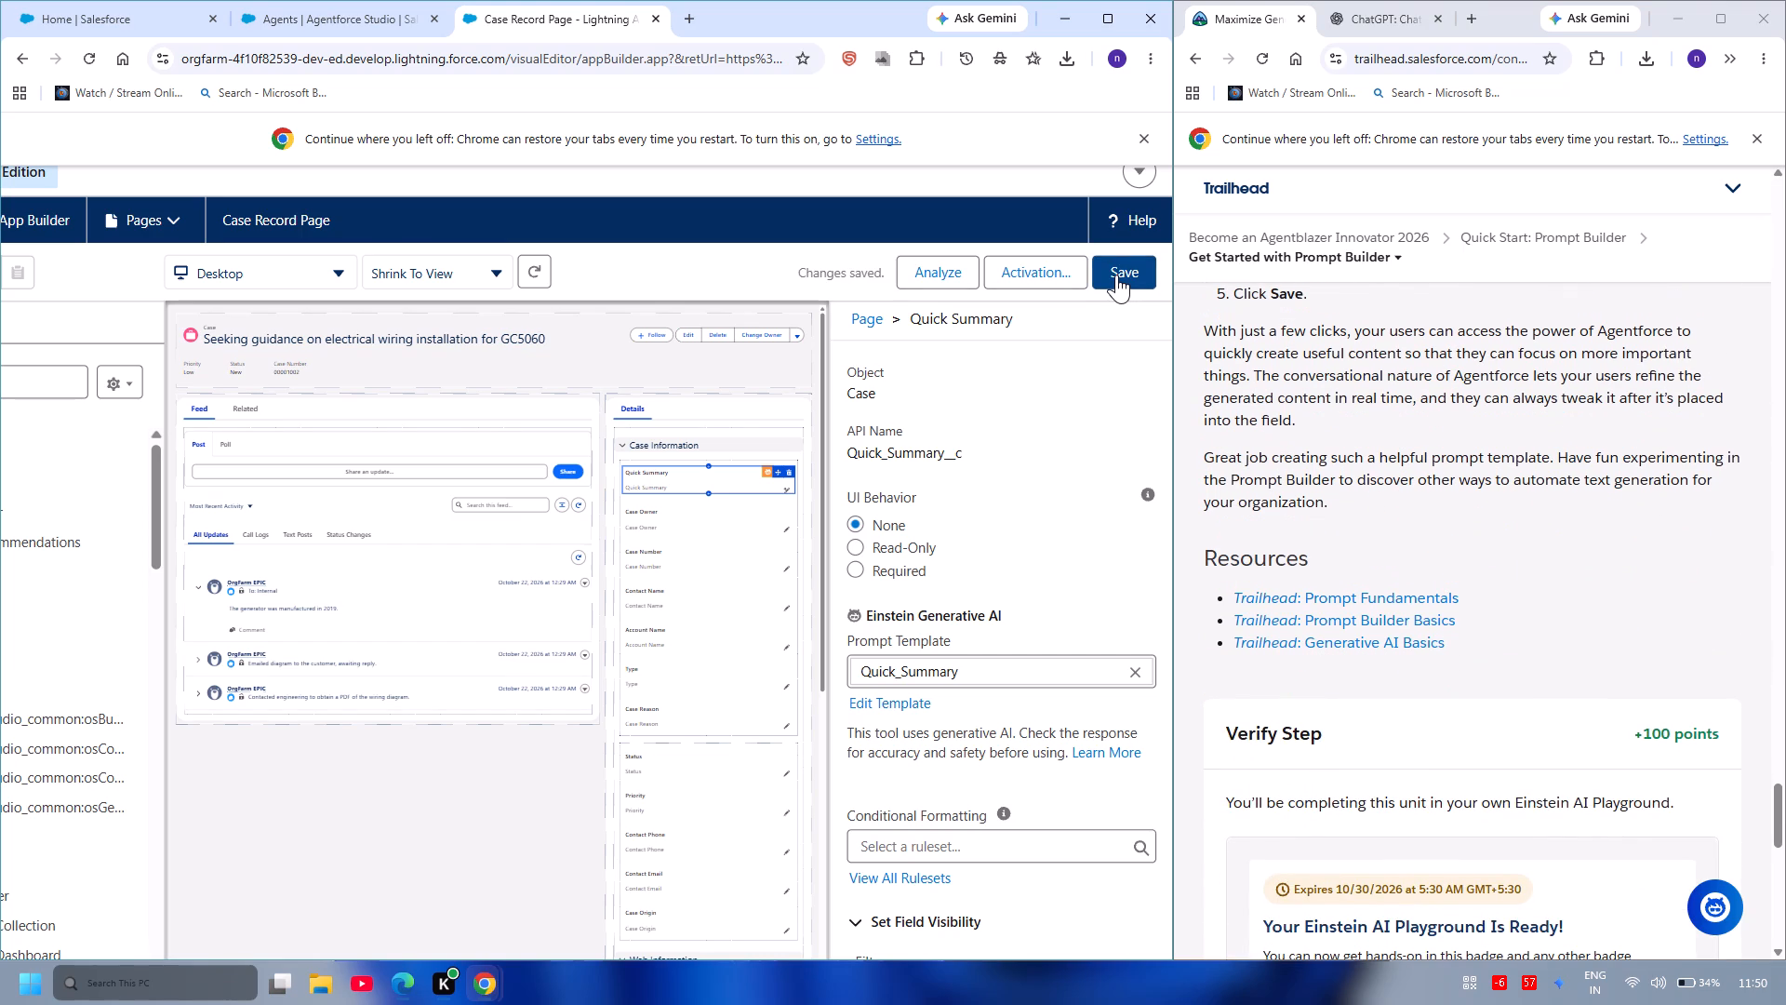
Submit Trailhead's Get Started with Prompt Builder unit for verification to earn 100 points.
scroll(1329, 404, down, 3)
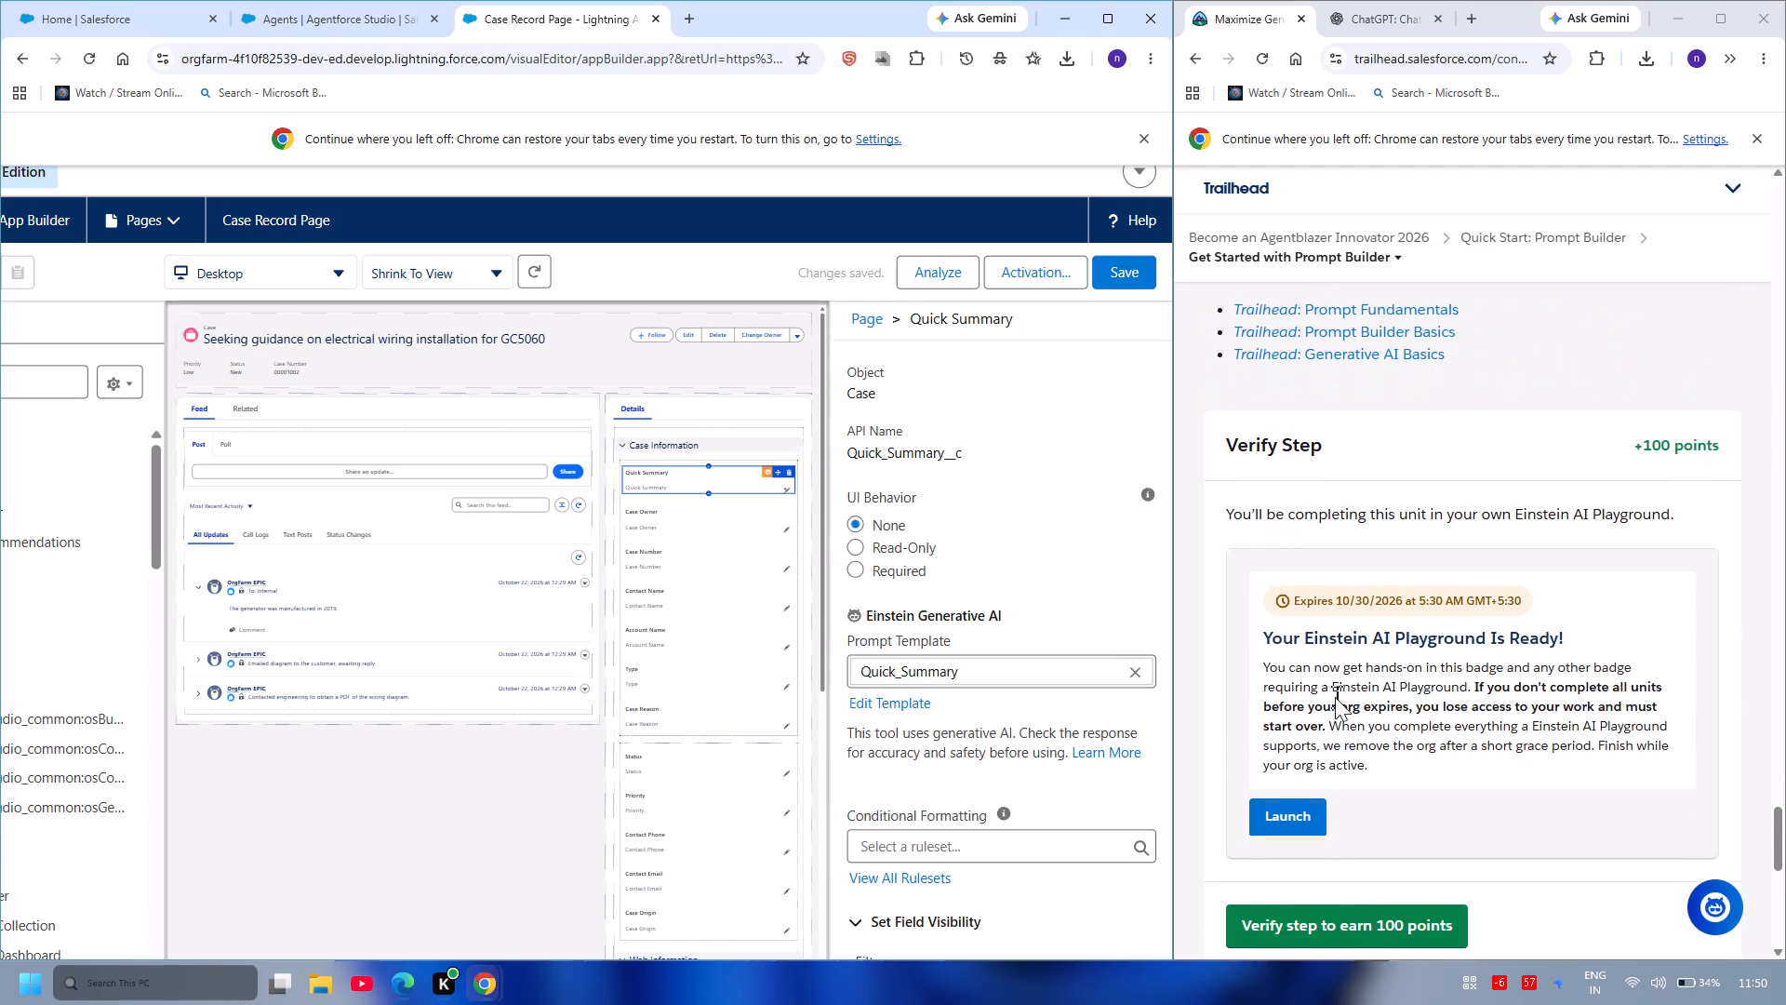
scroll(1335, 697, down, 2)
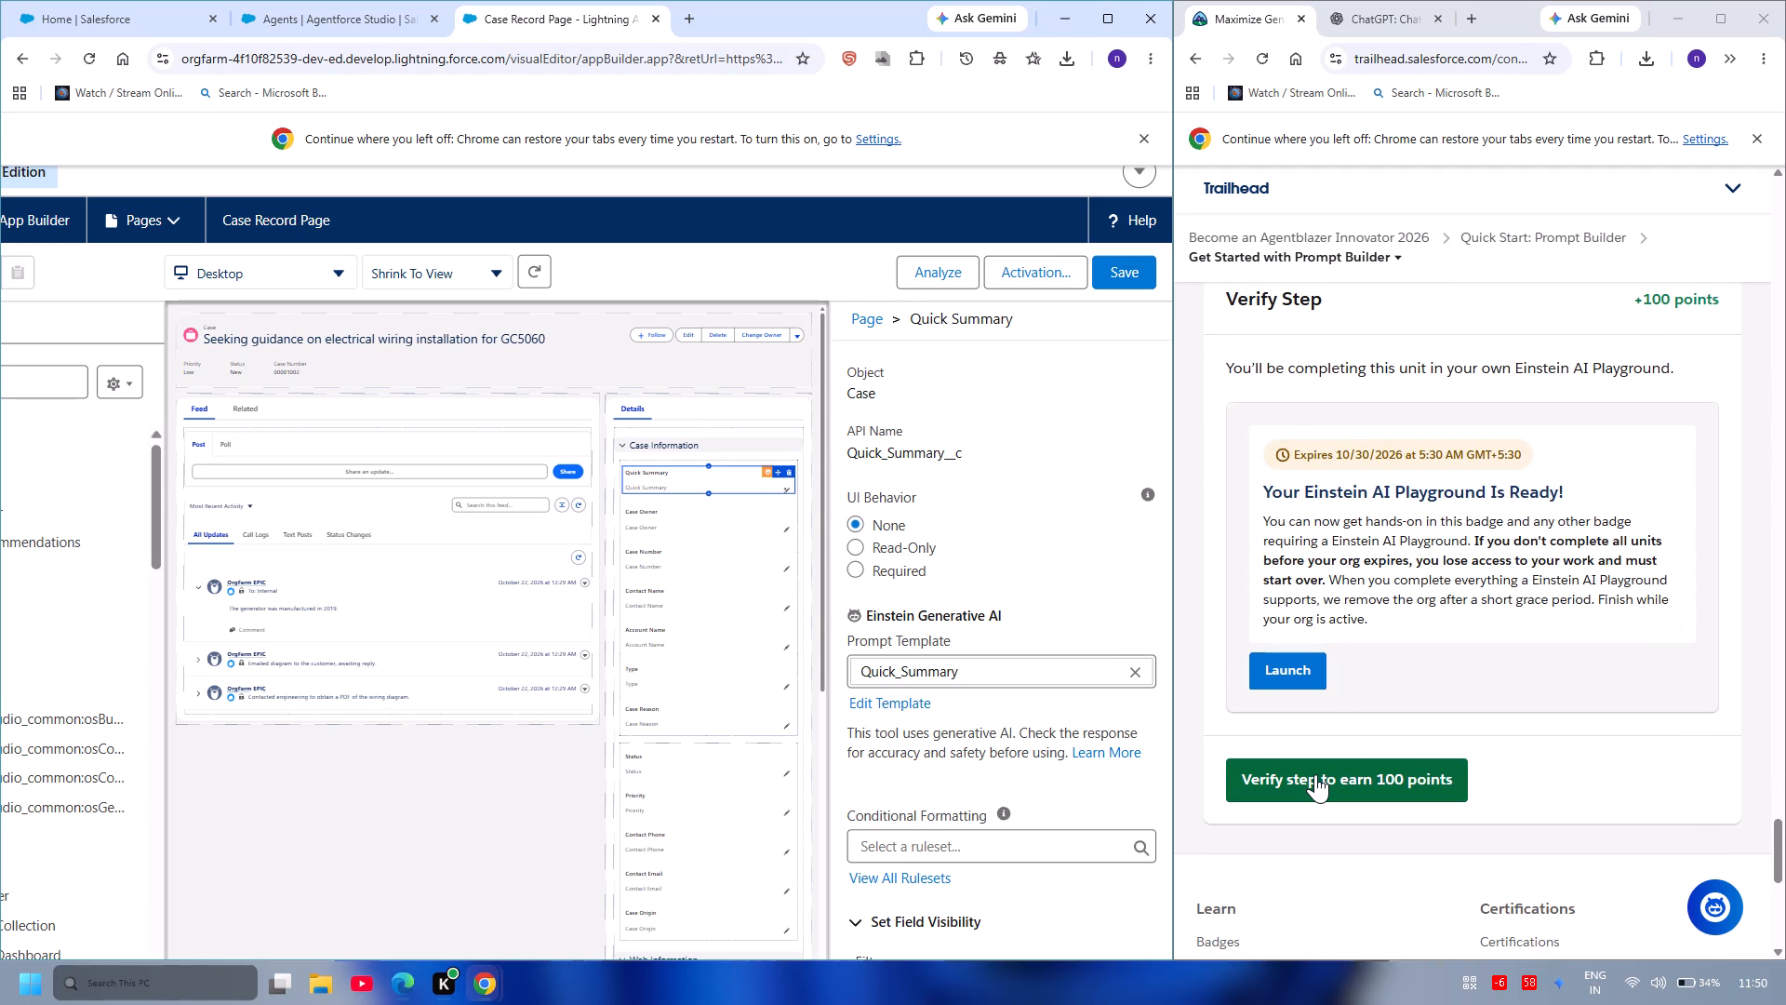
click(1315, 774)
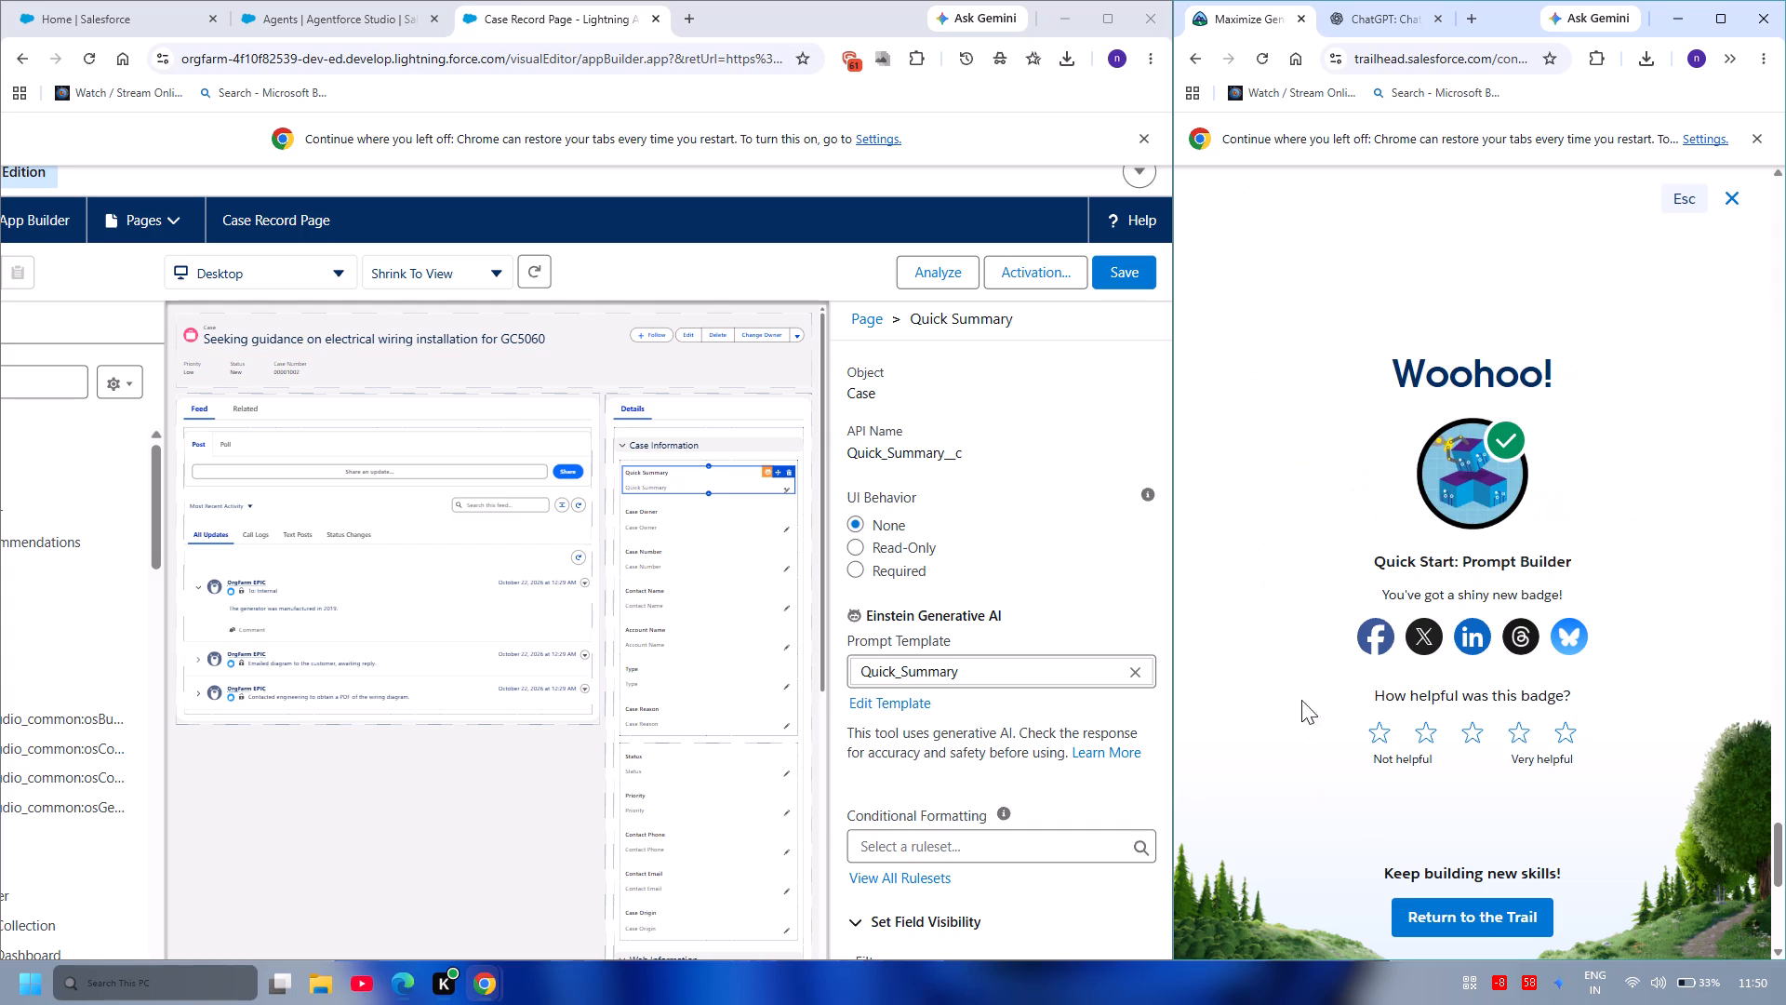
Return to the Become an Agentblazer Innovator 2026 trail and maximize the Trailhead window.
click(1475, 922)
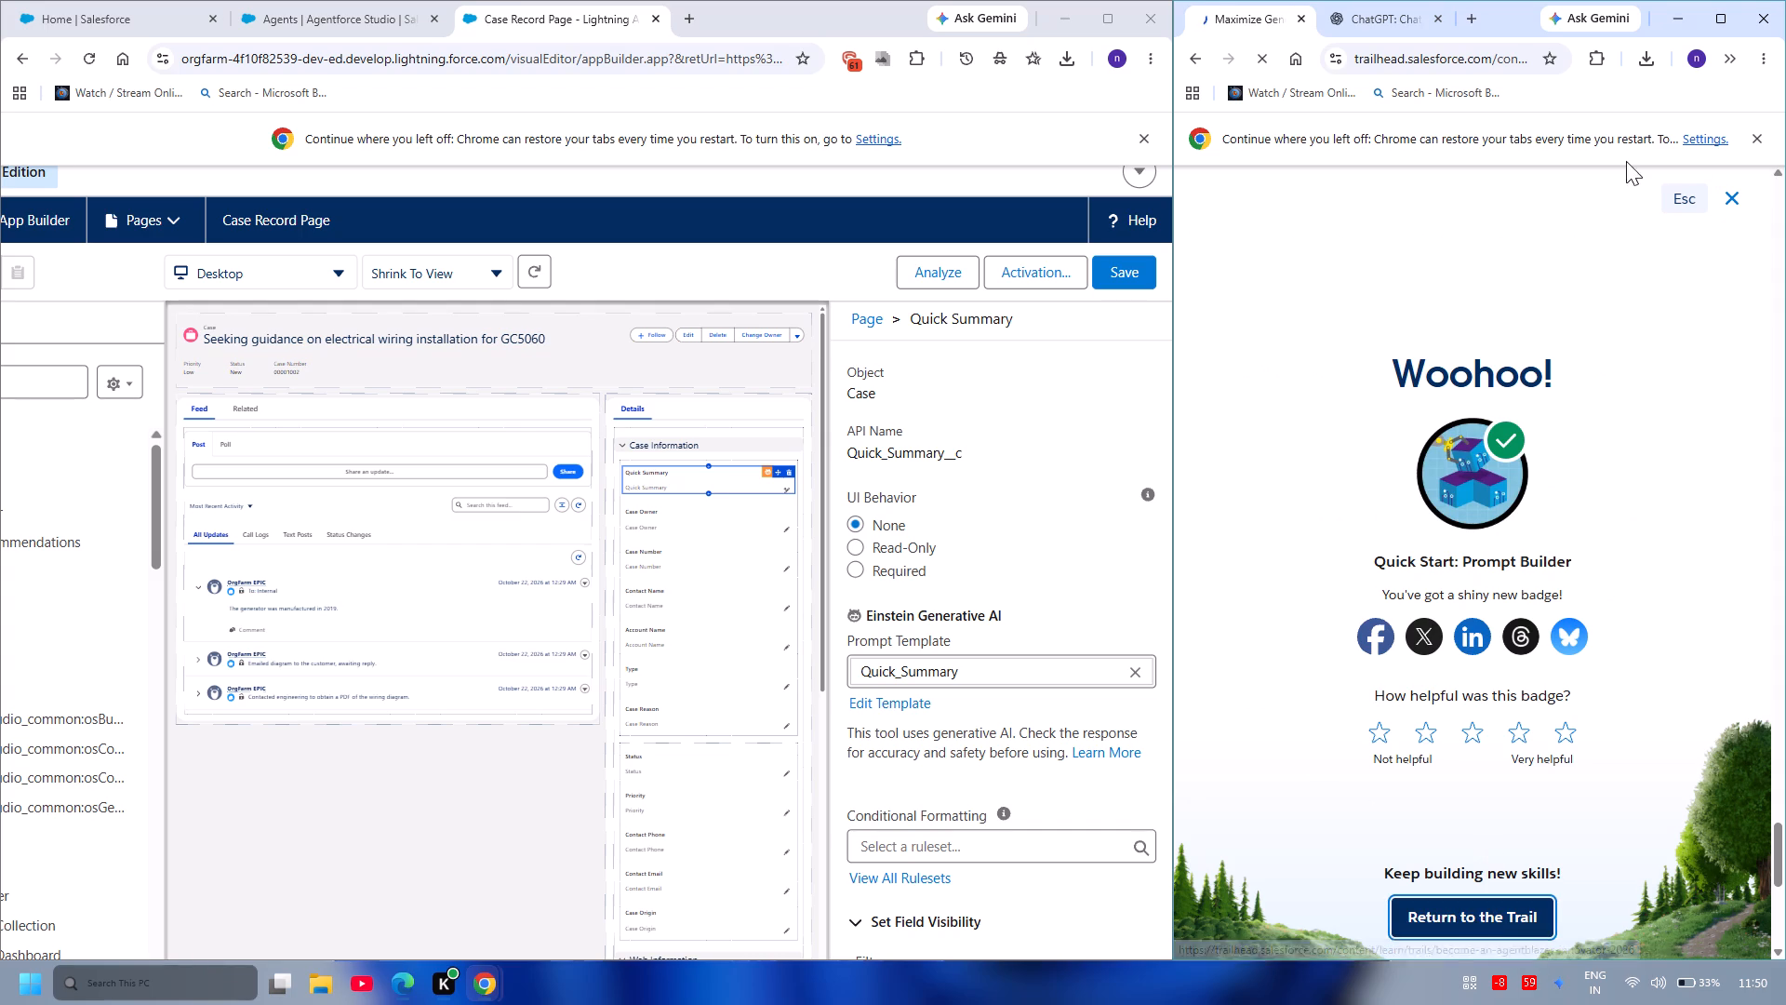
click(1713, 23)
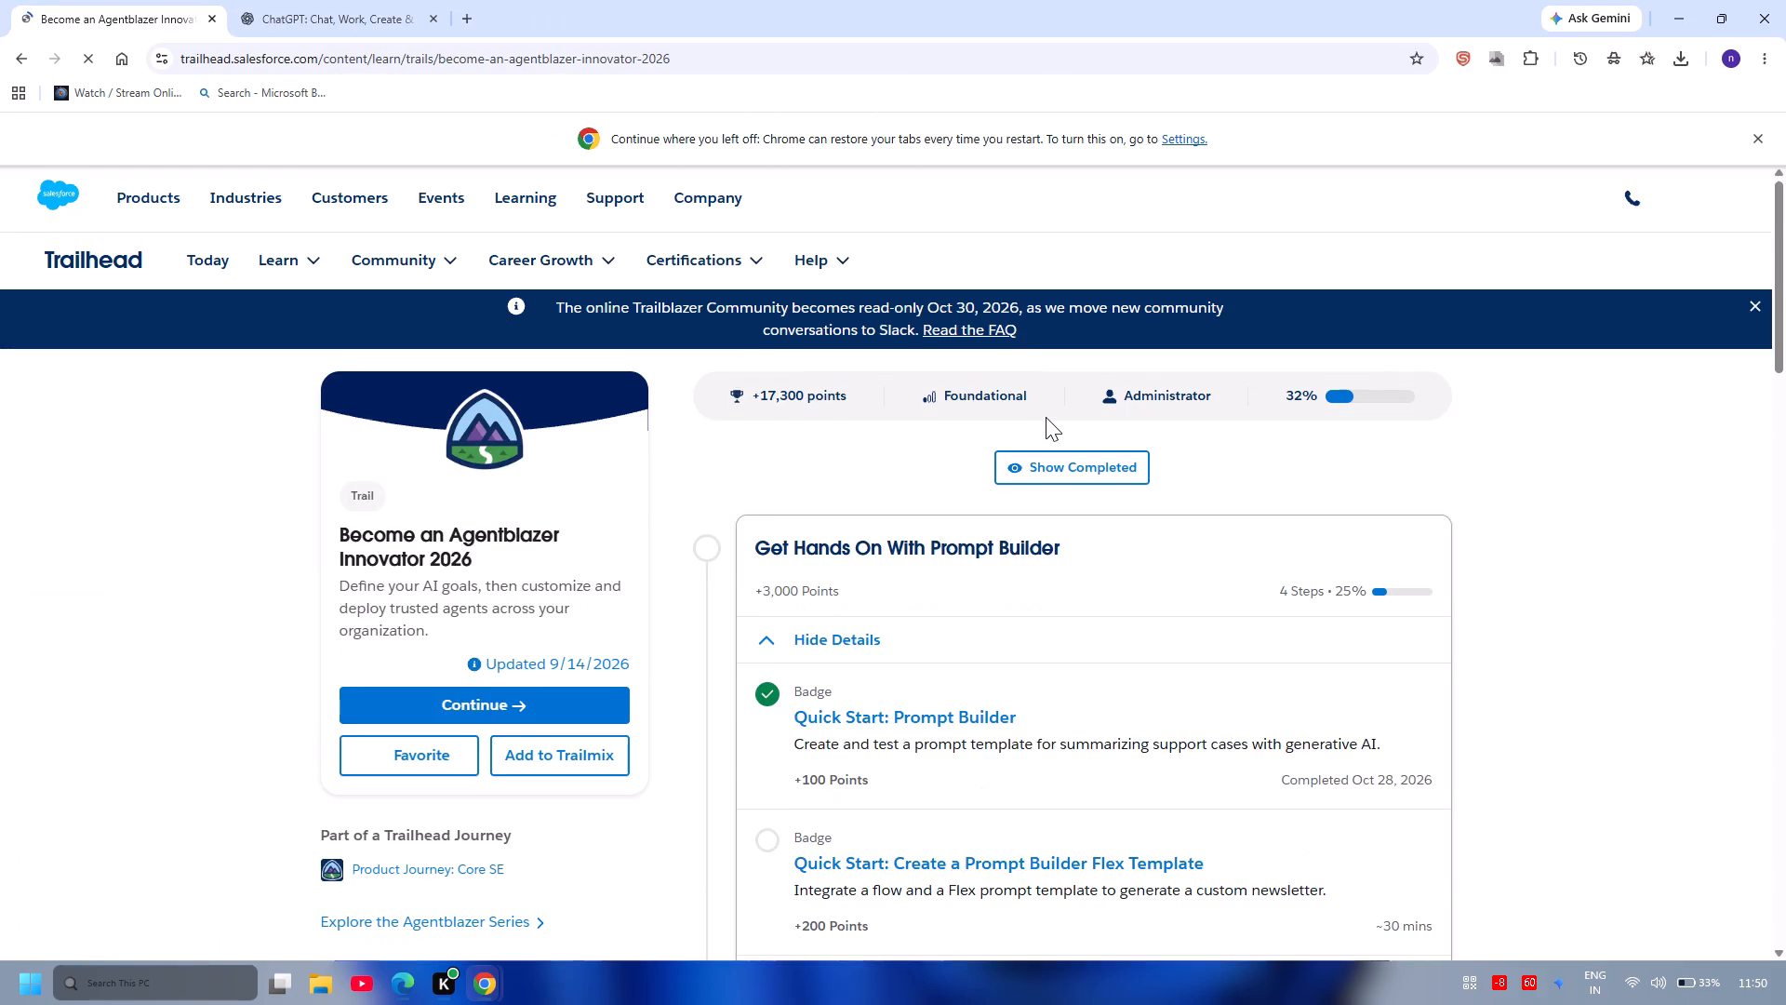
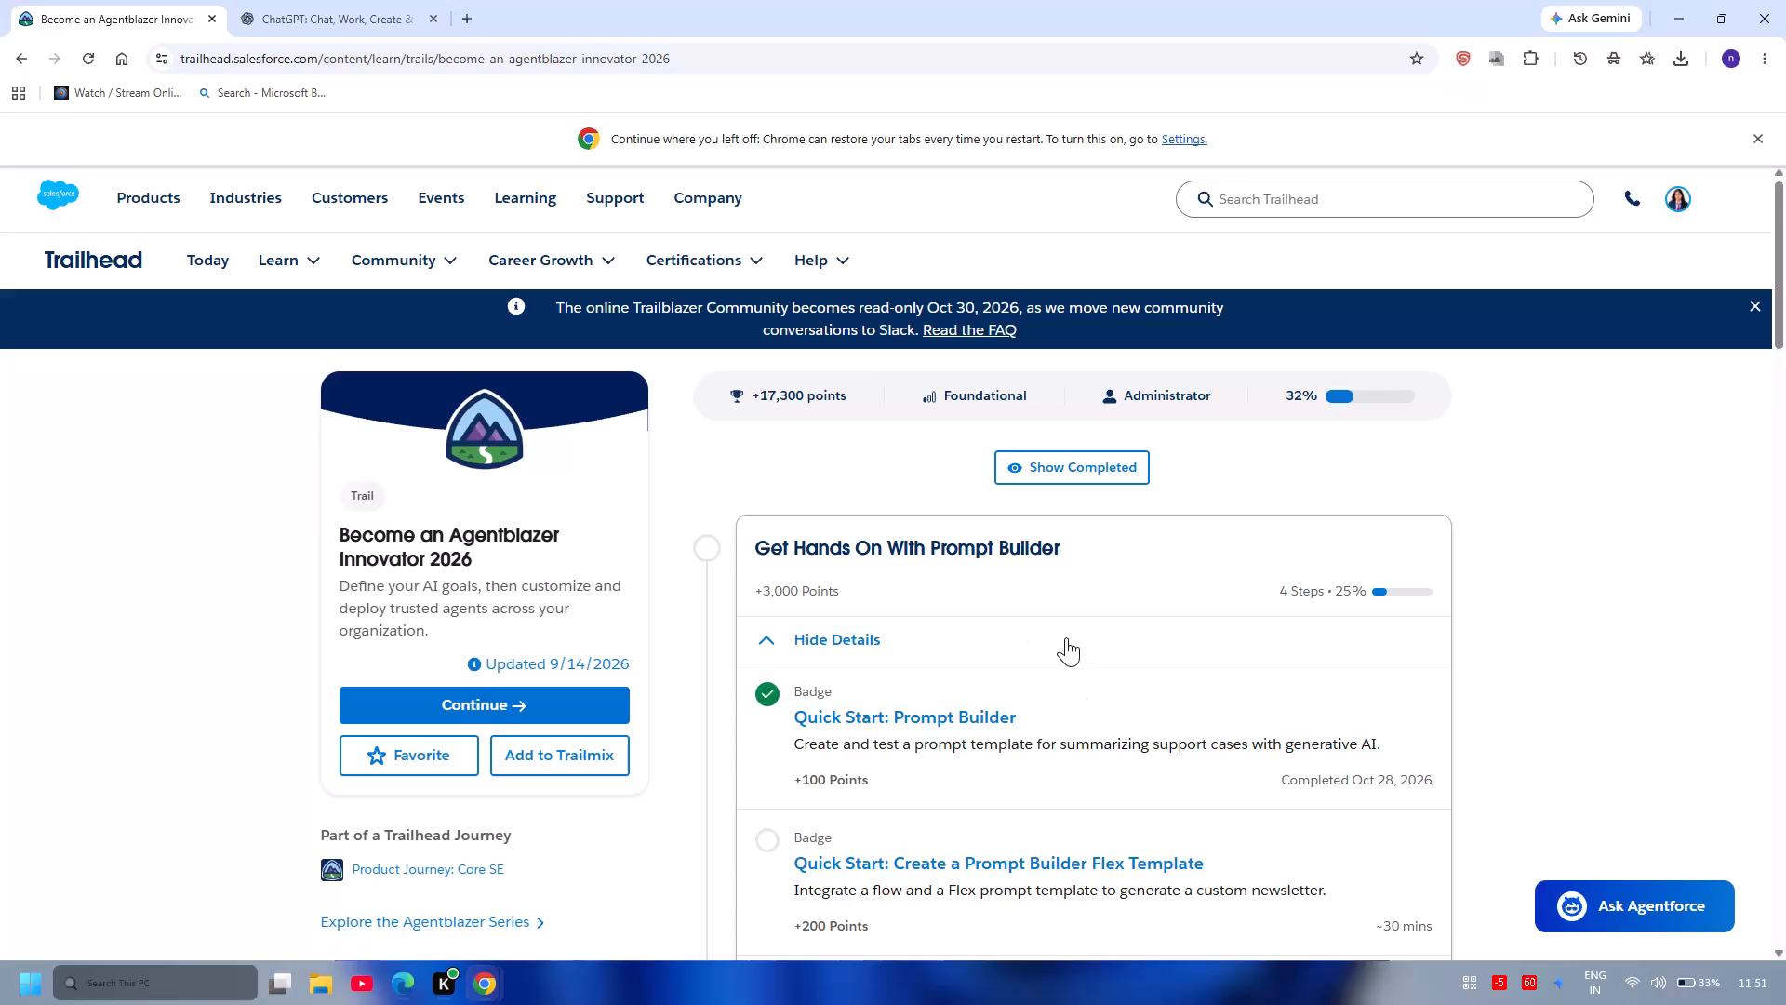
Open the Build a Flex Prompt Template unit of the Quick Start: Create a Prompt Builder Flex Template badge from the trail.
scroll(1066, 637, down, 2)
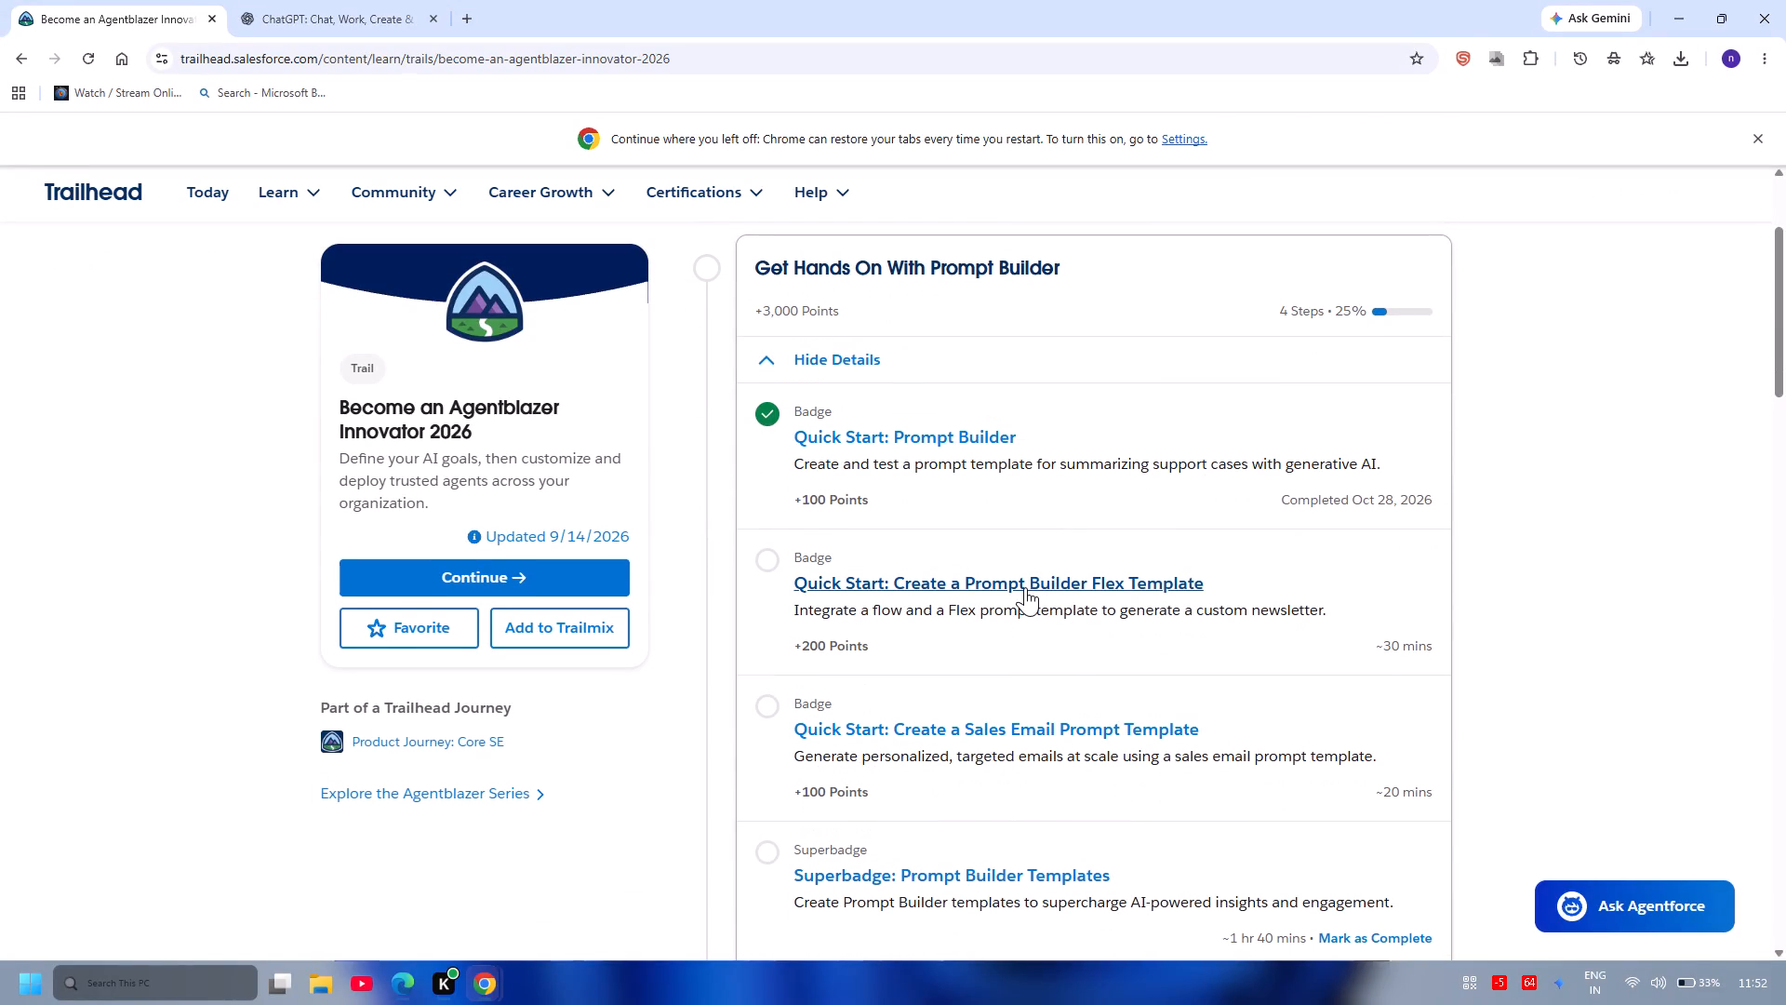
click(1025, 587)
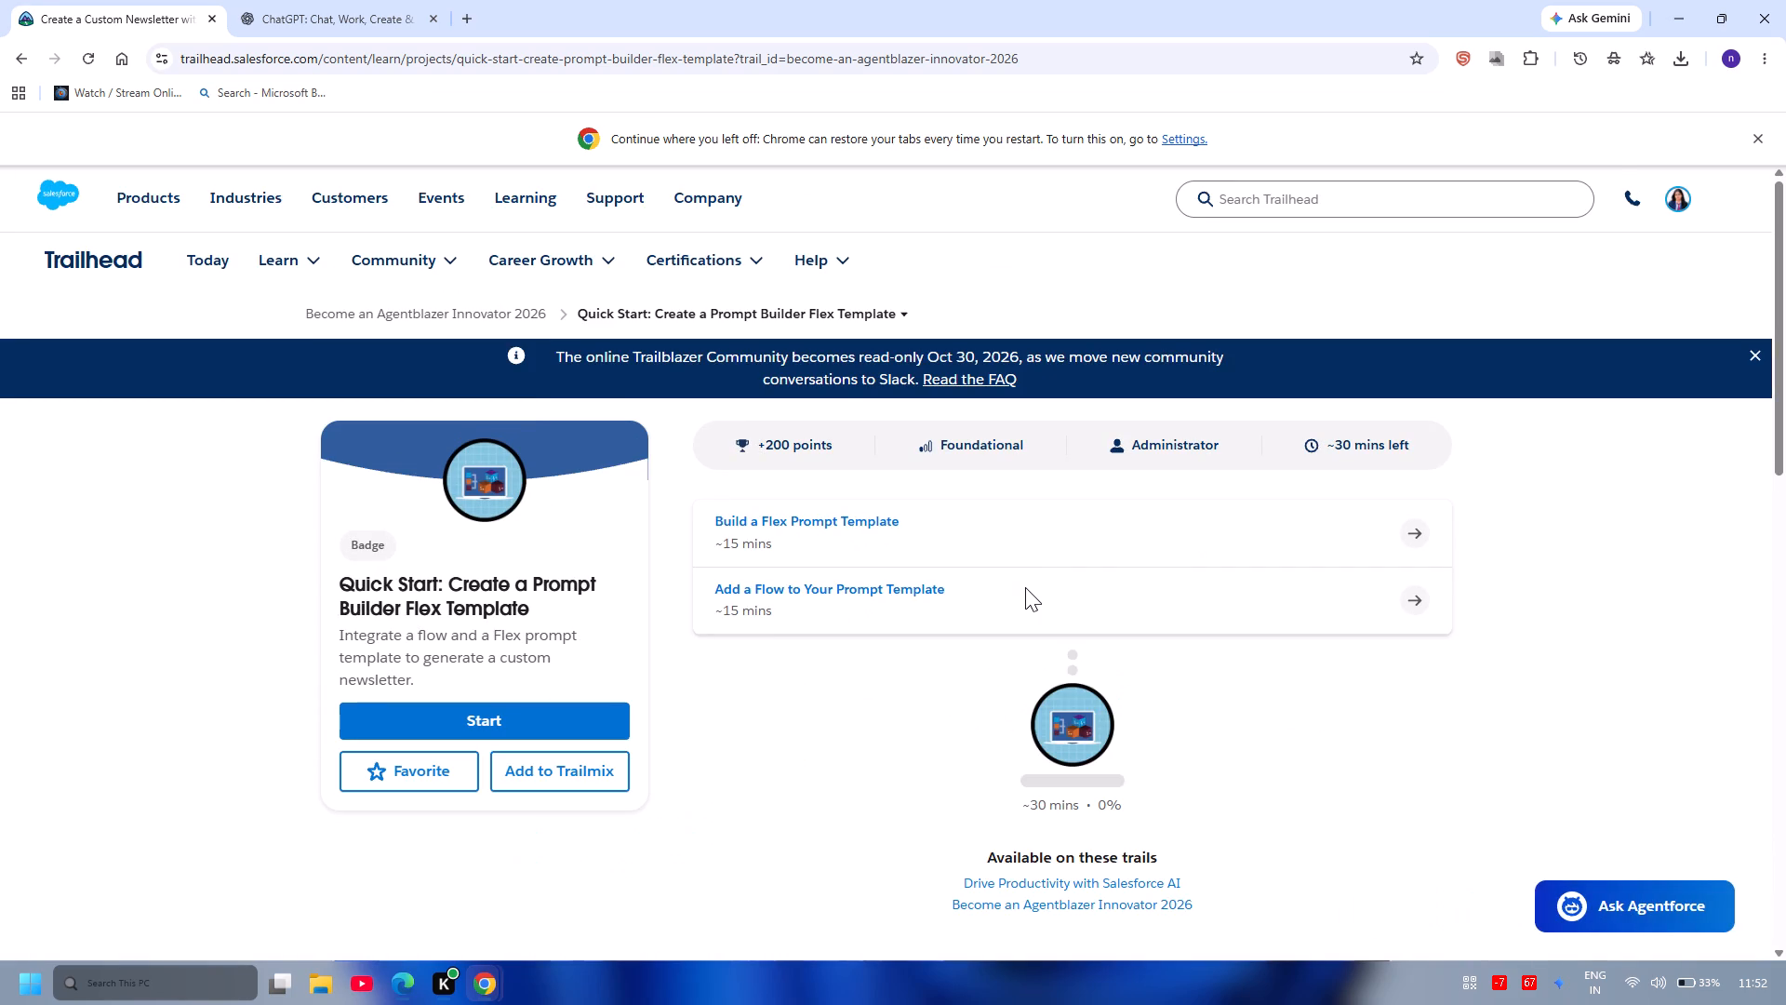
click(881, 517)
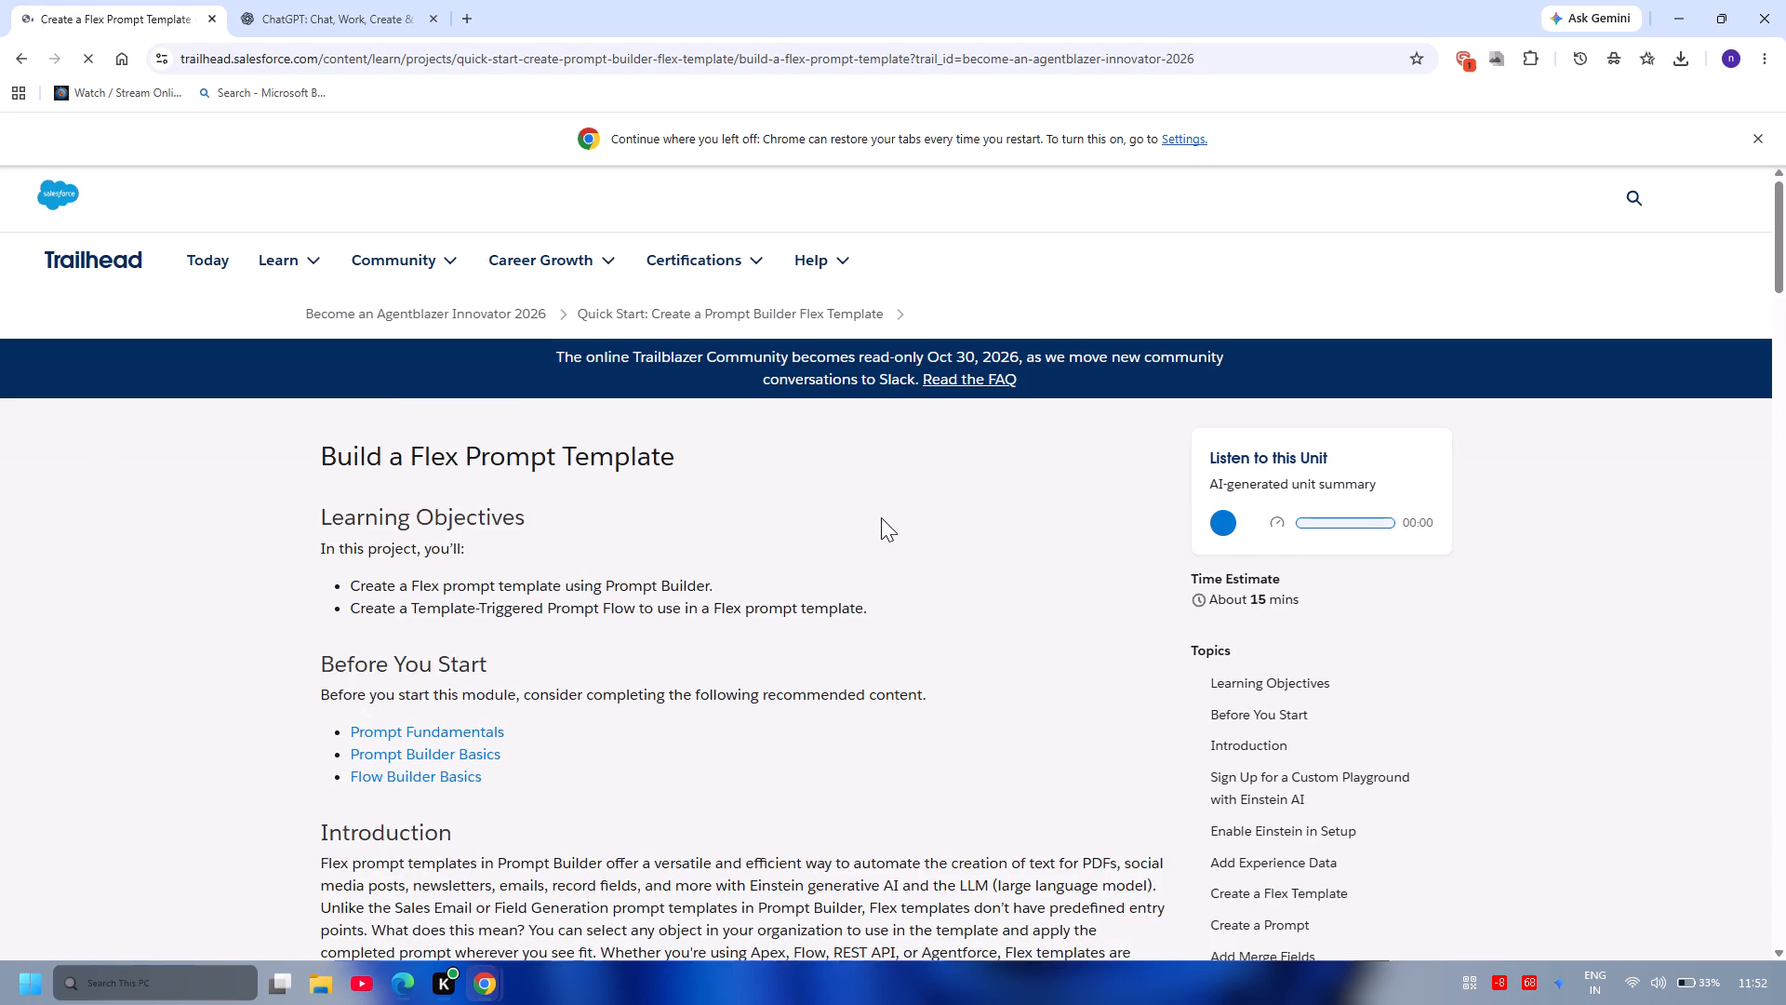
Skim the Build a Flex Prompt Template unit's instructions, from the learning objectives through to its Verify Step section.
scroll(881, 517, down, 2)
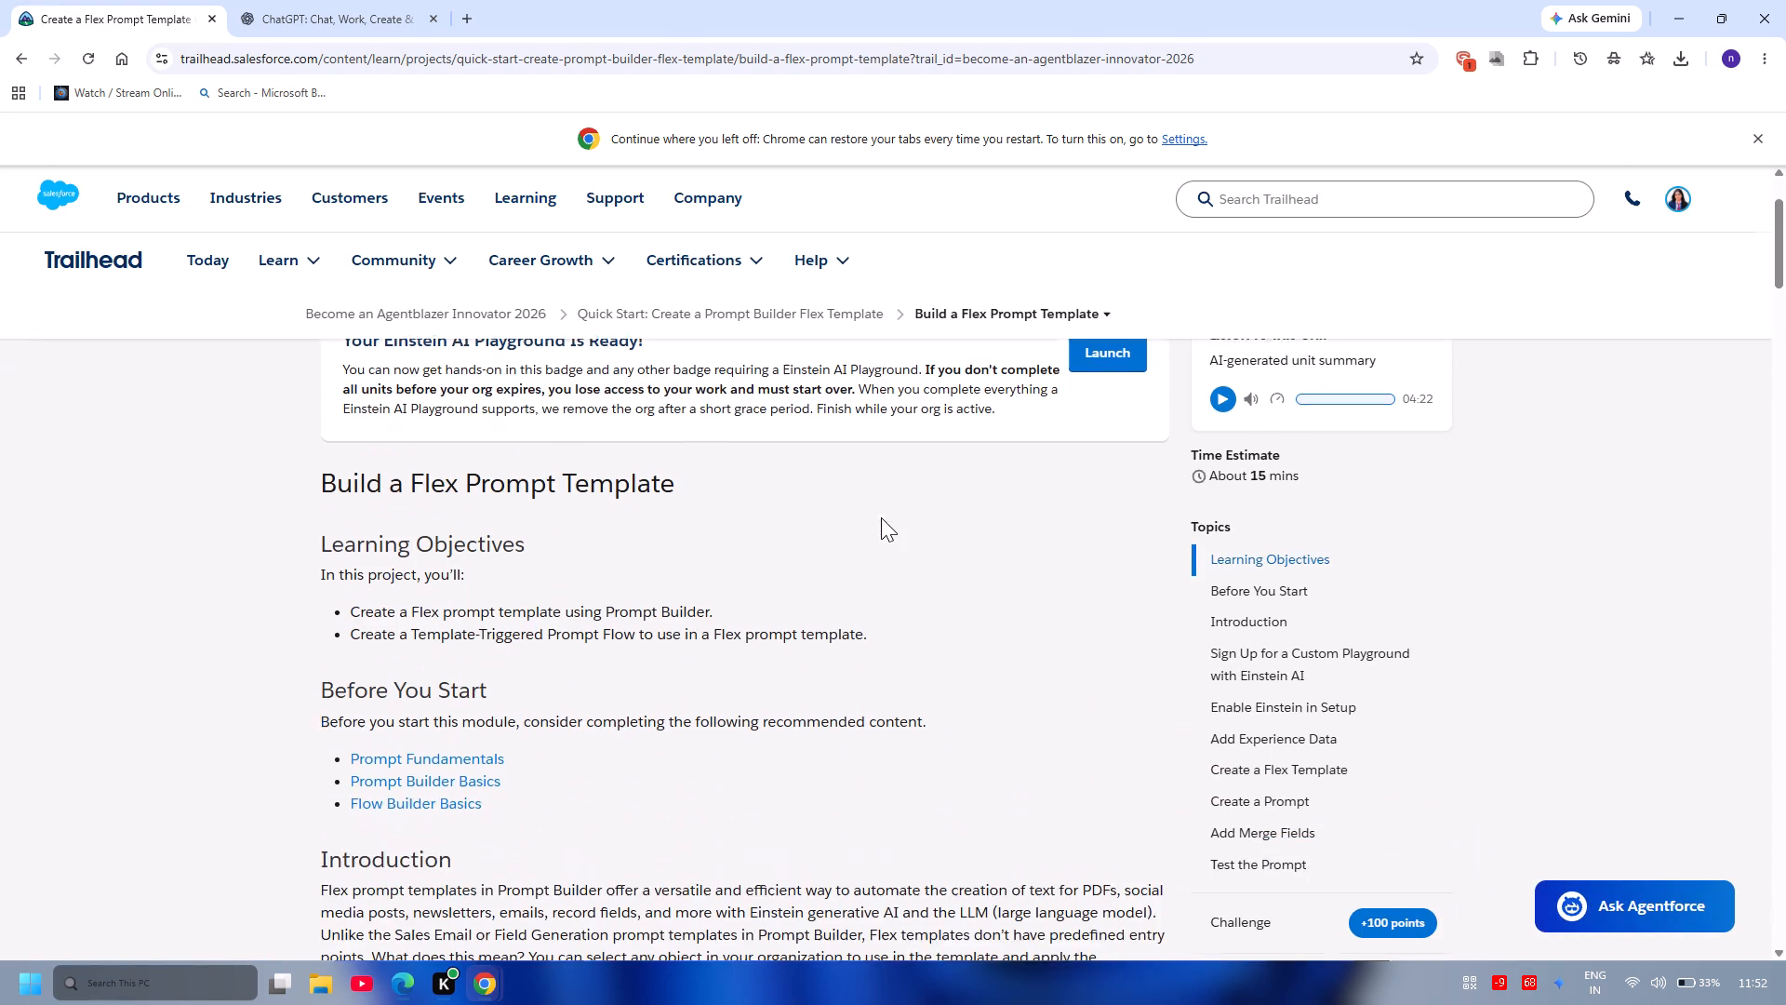
scroll(881, 517, down, 7)
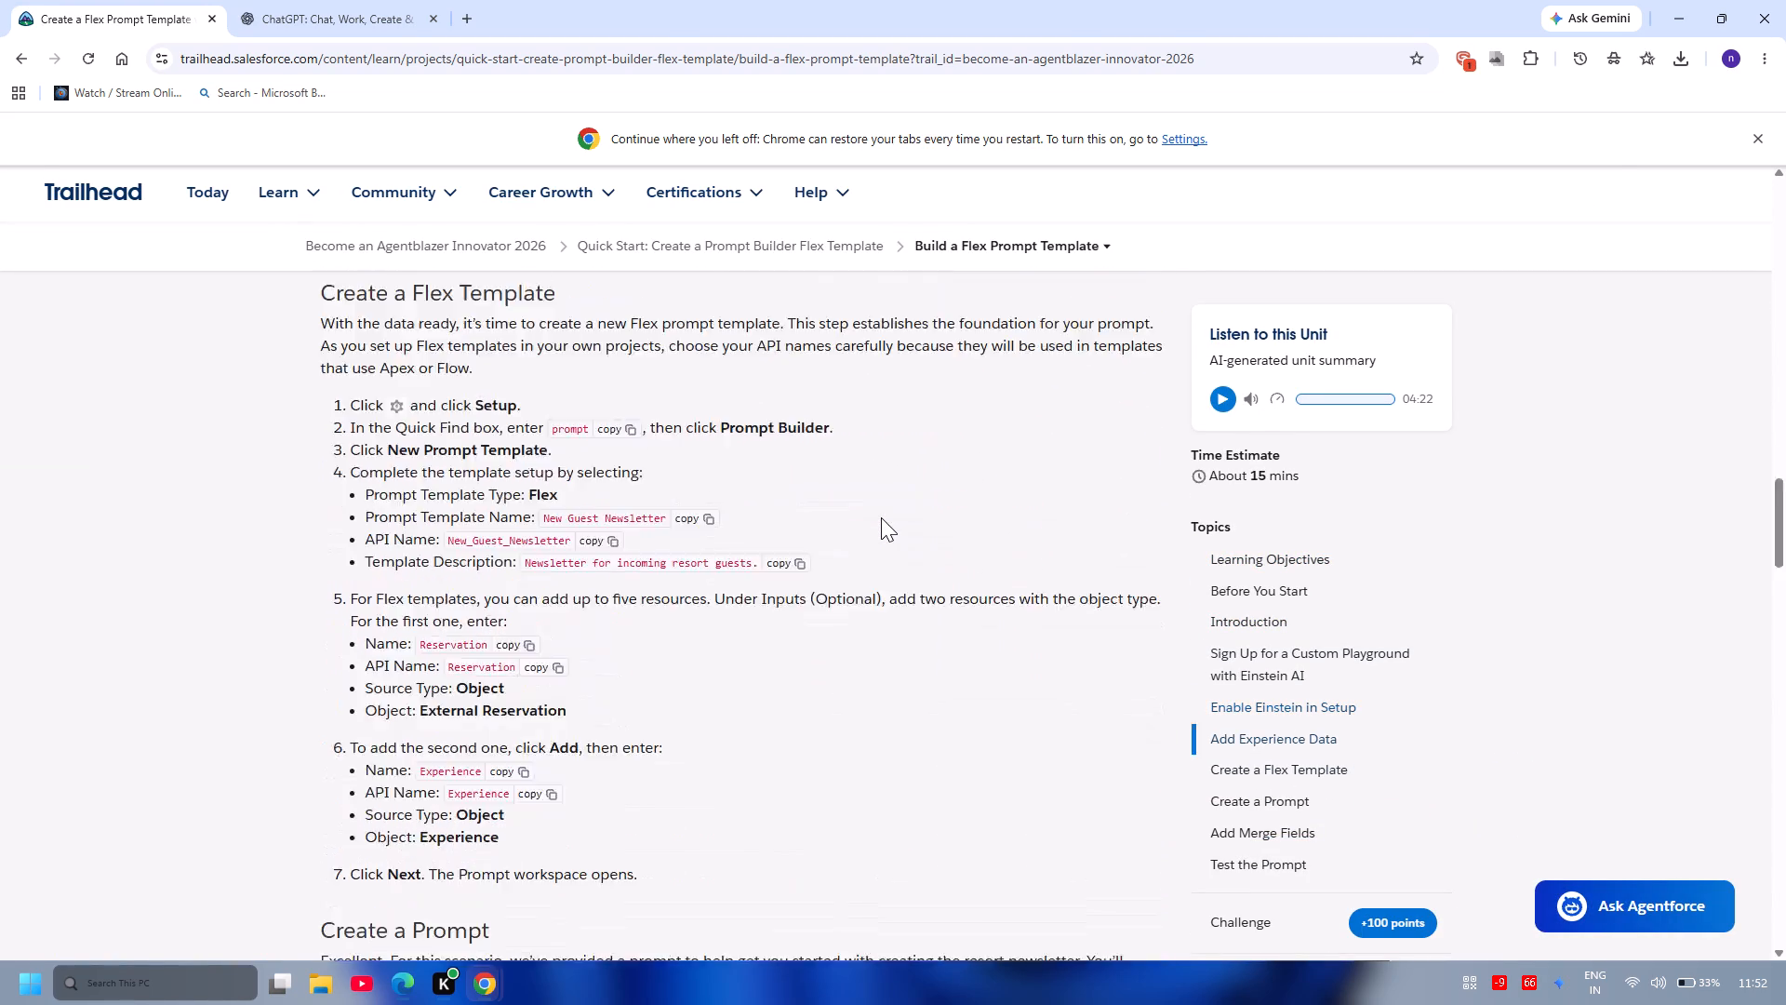
scroll(881, 517, down, 5)
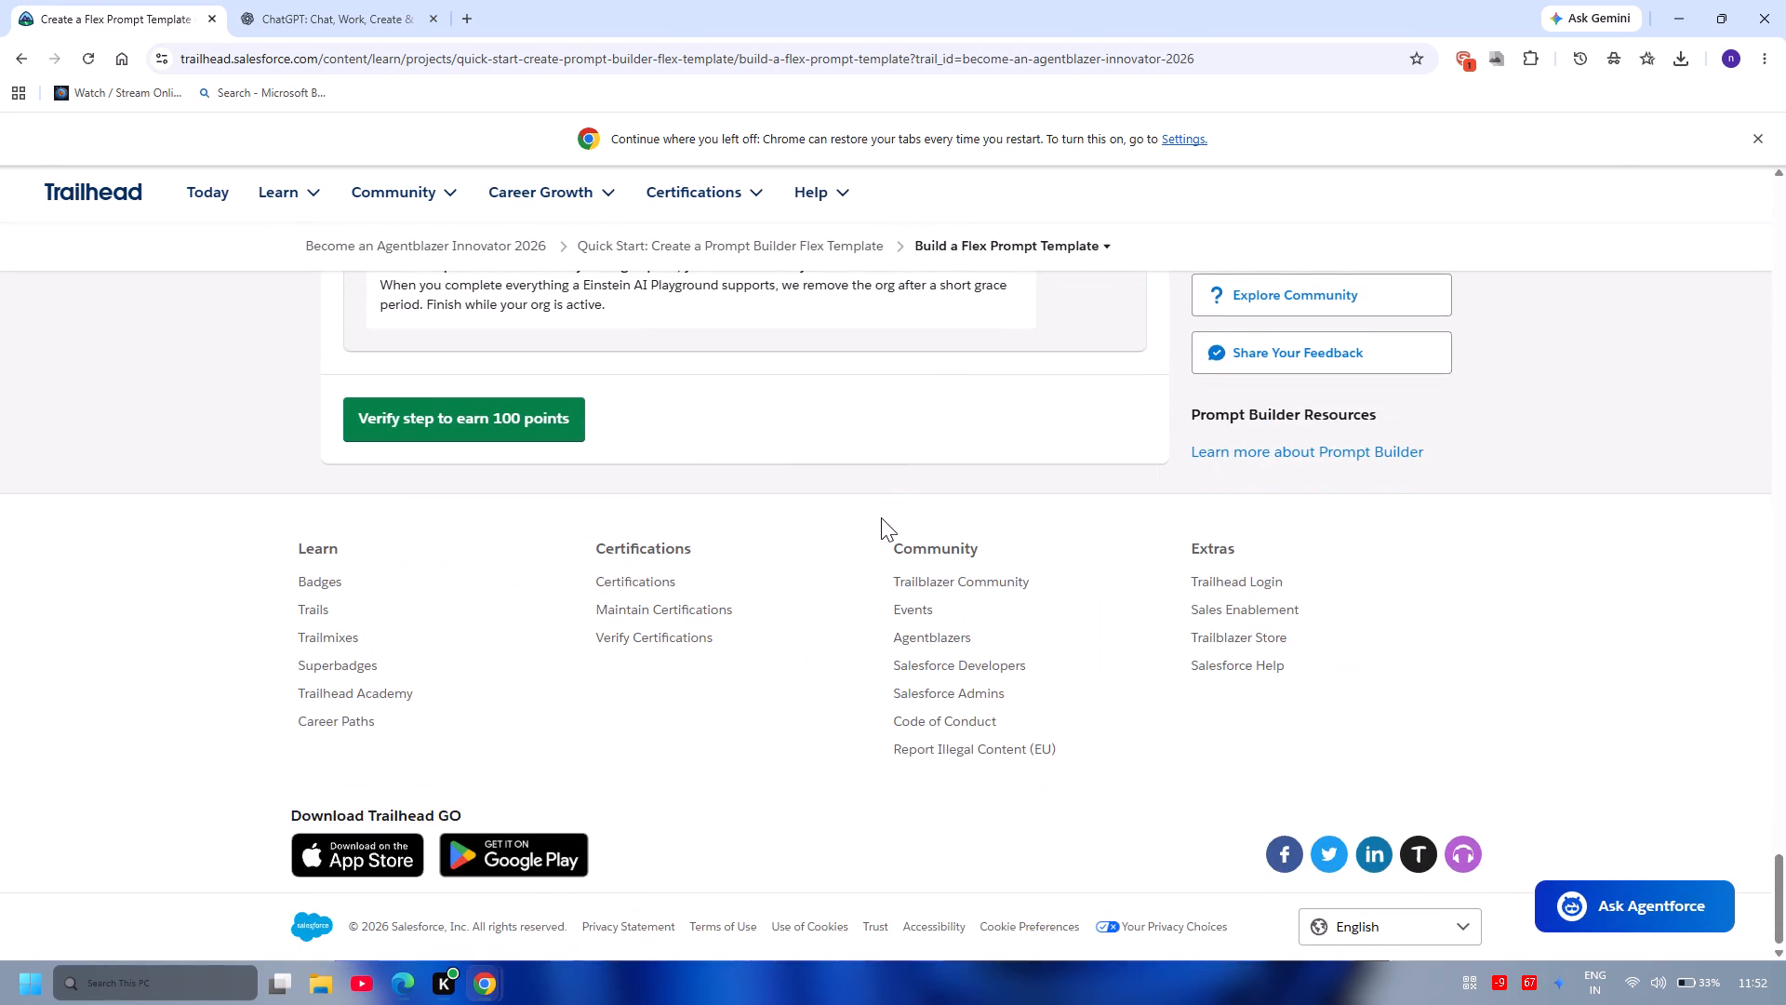
scroll(881, 517, up, 3)
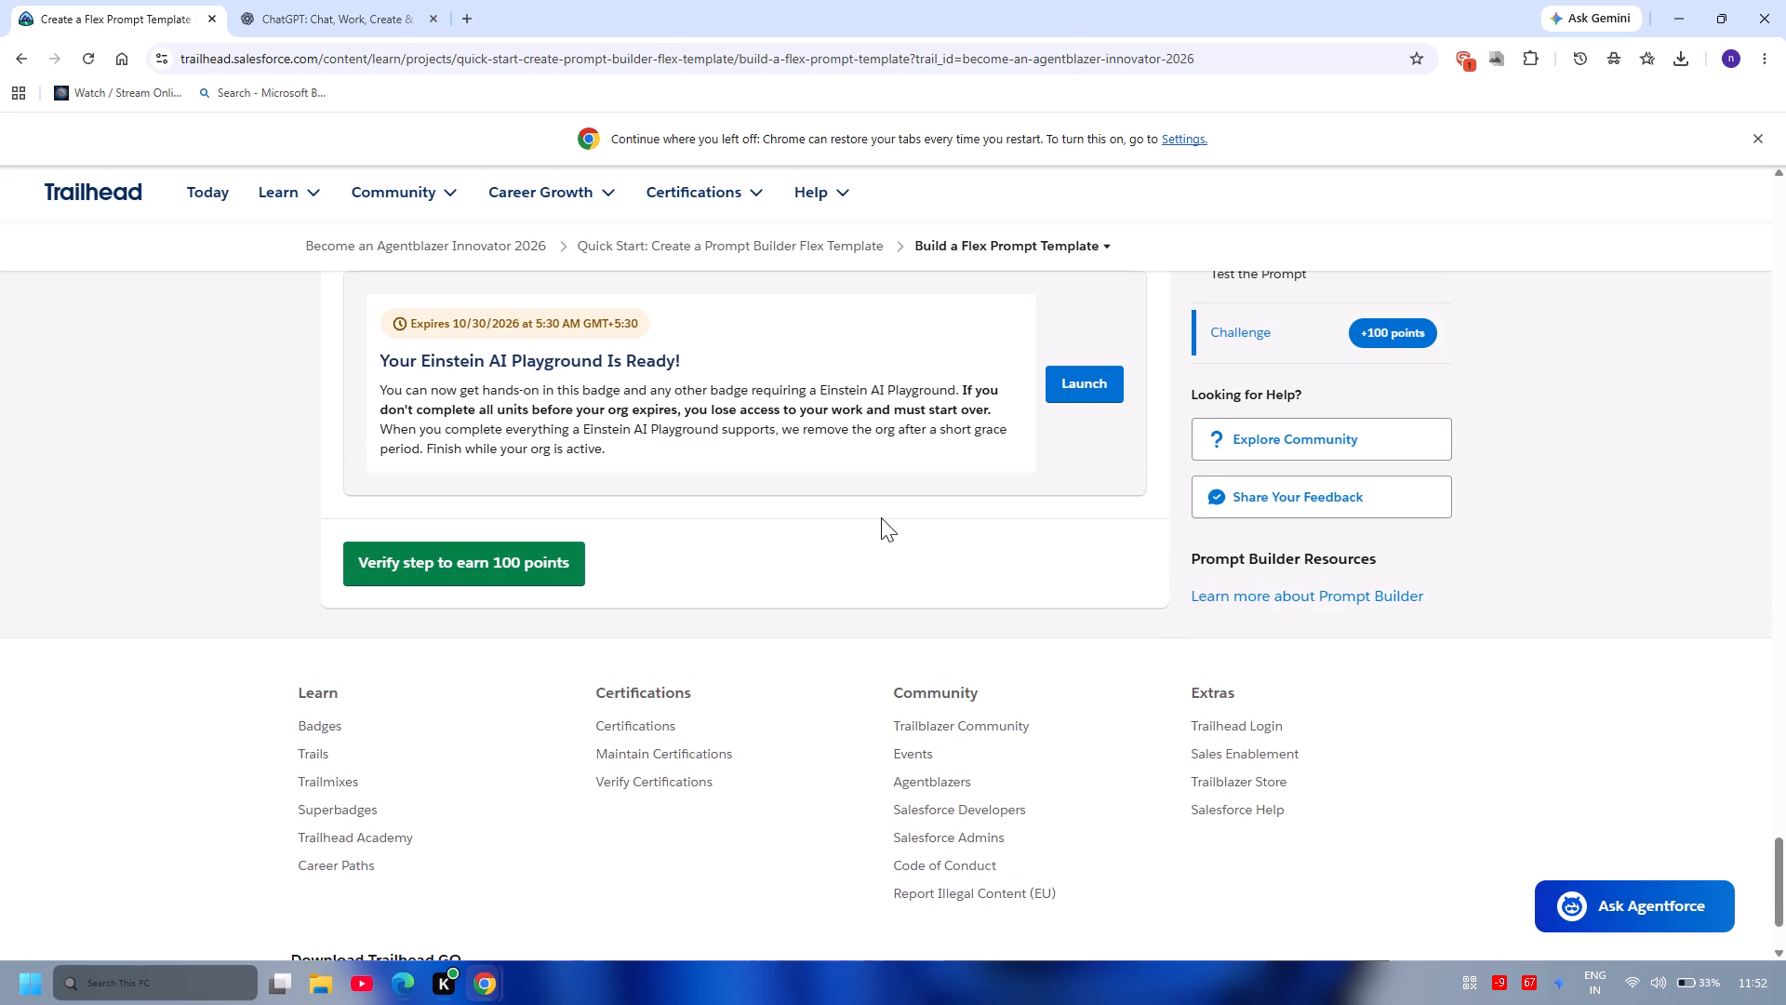
scroll(881, 517, up, 4)
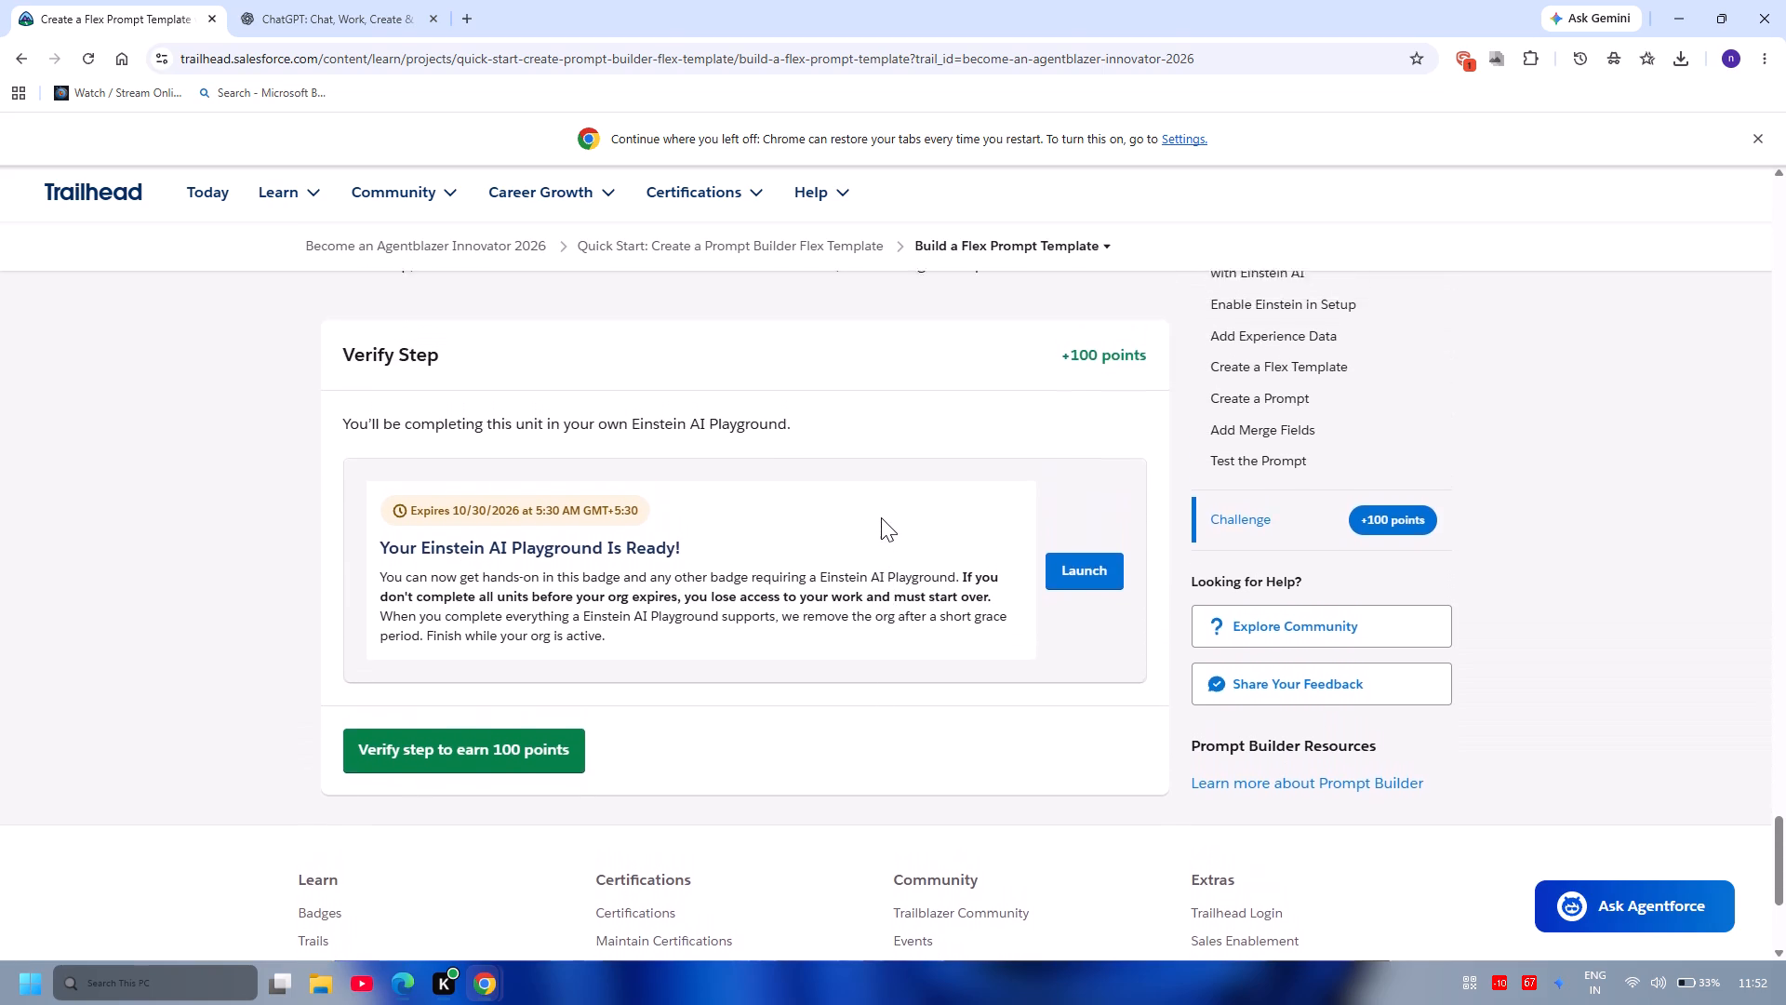
scroll(881, 517, up, 1)
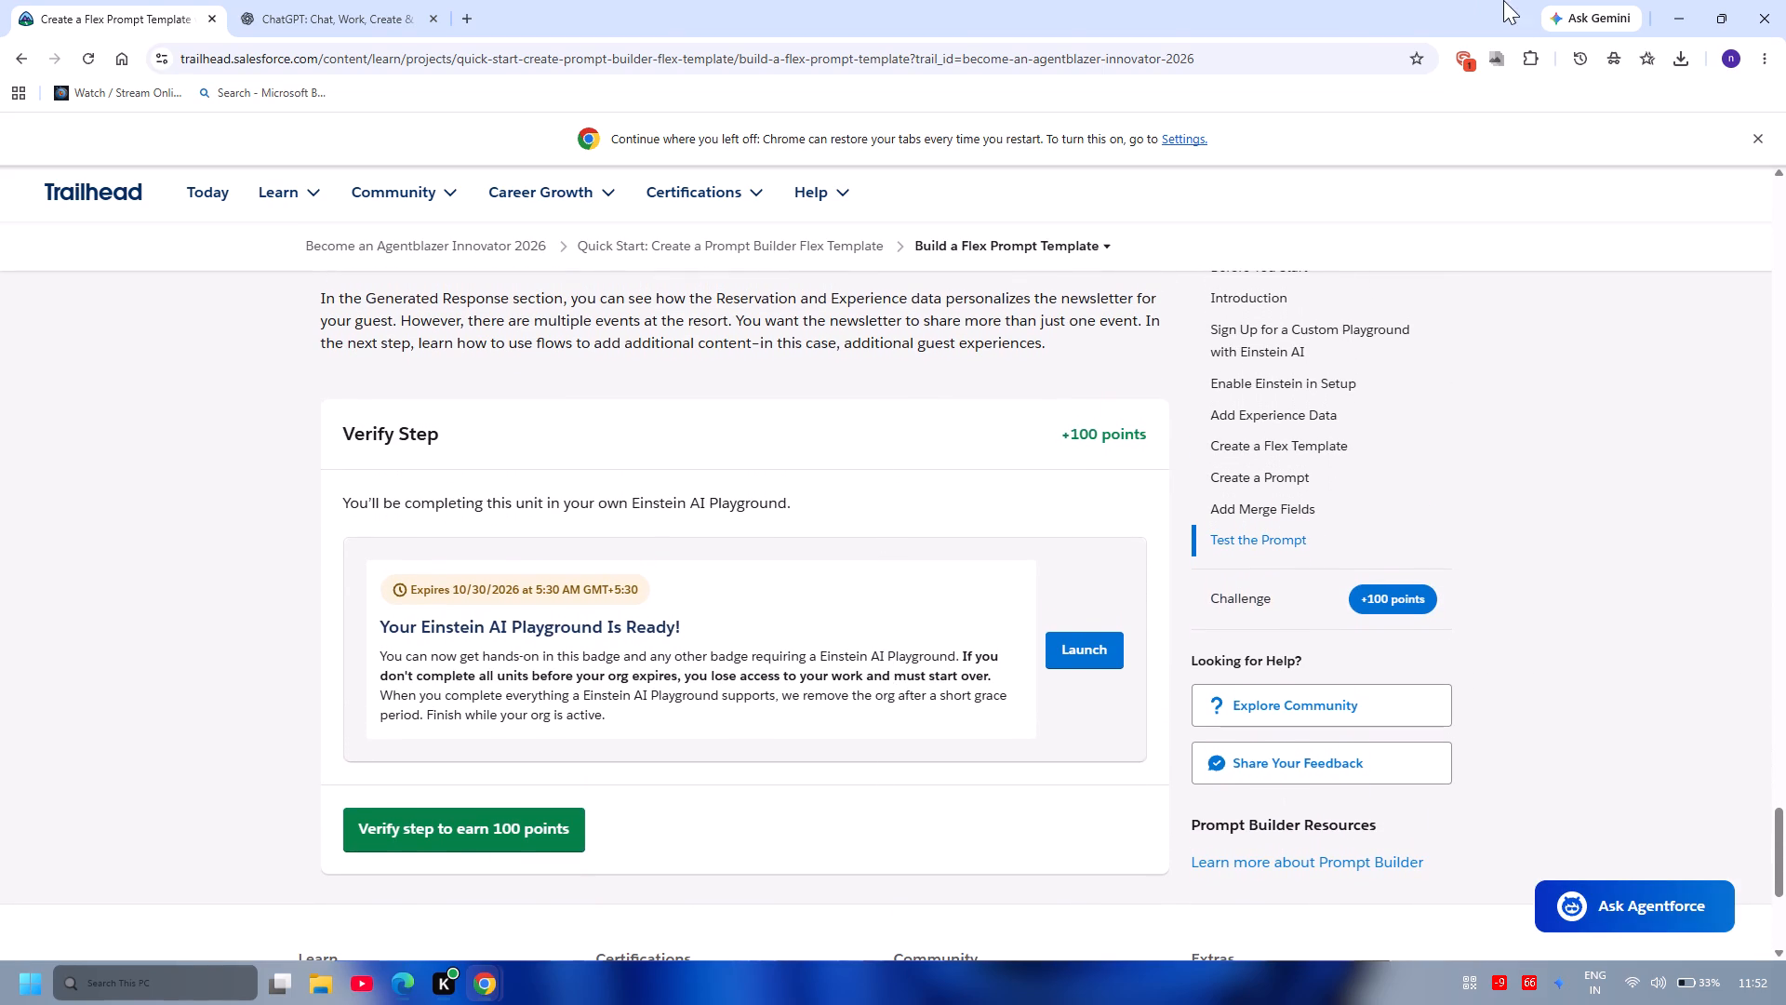
Close the browser window showing the Trailhead unit.
click(1779, 3)
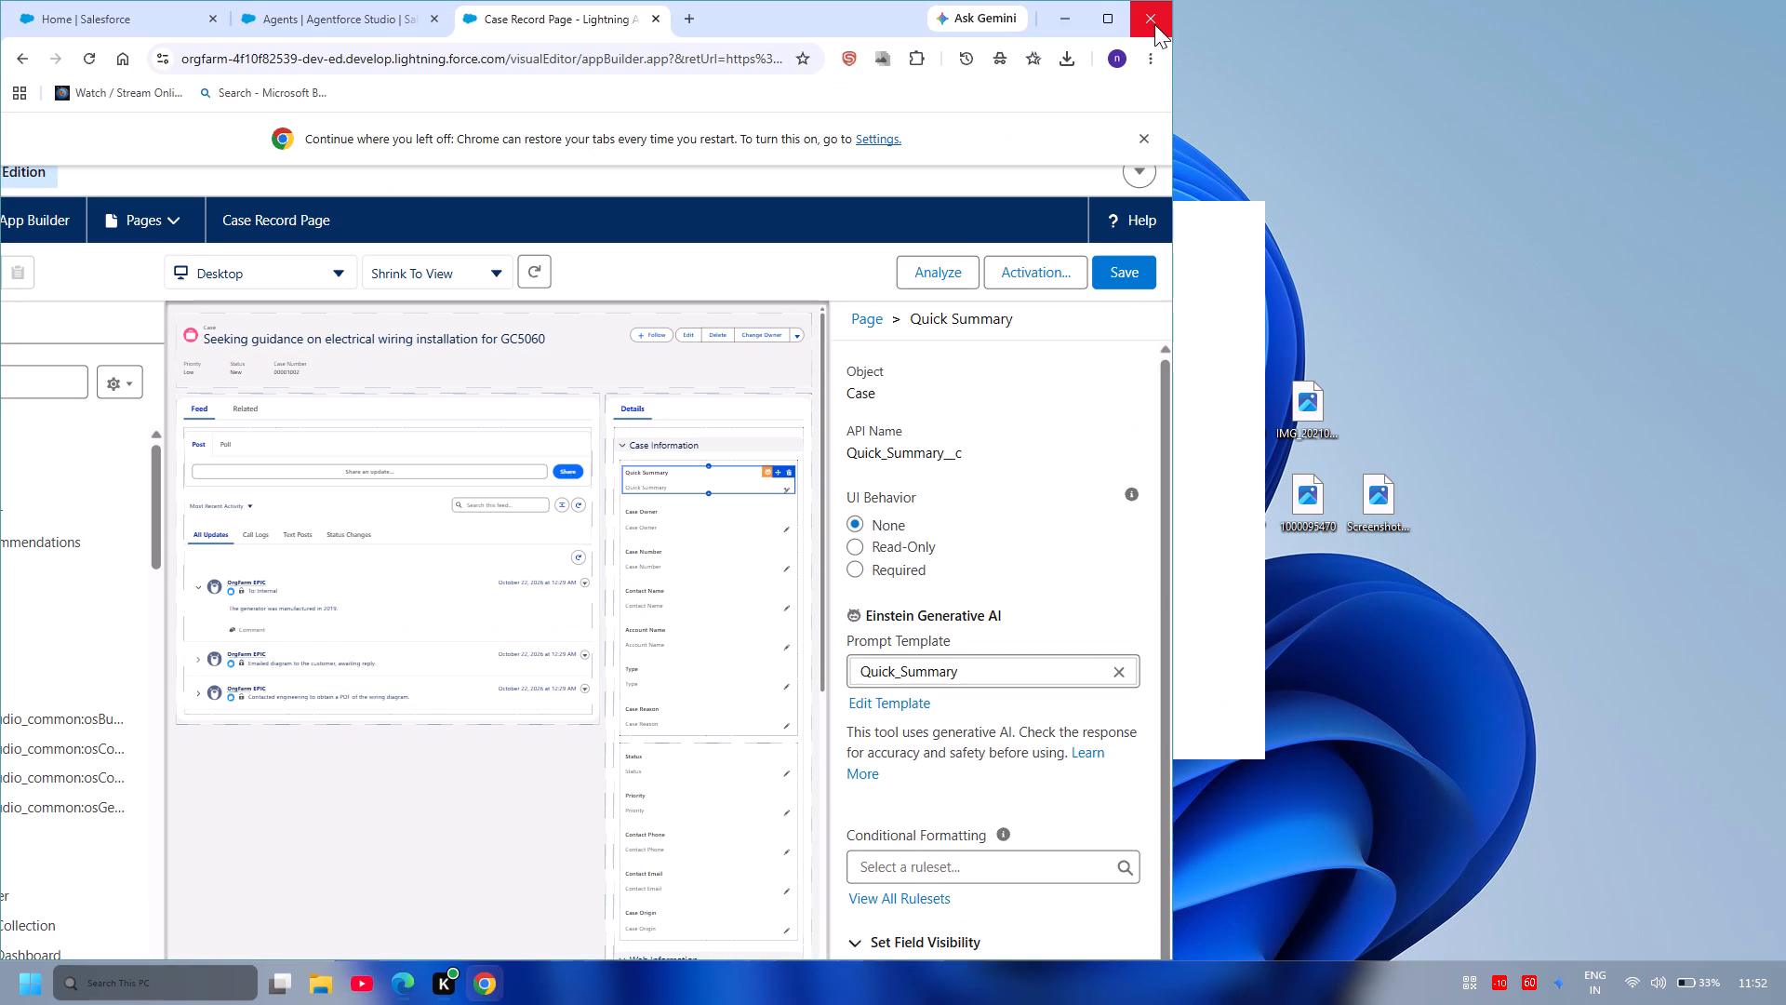